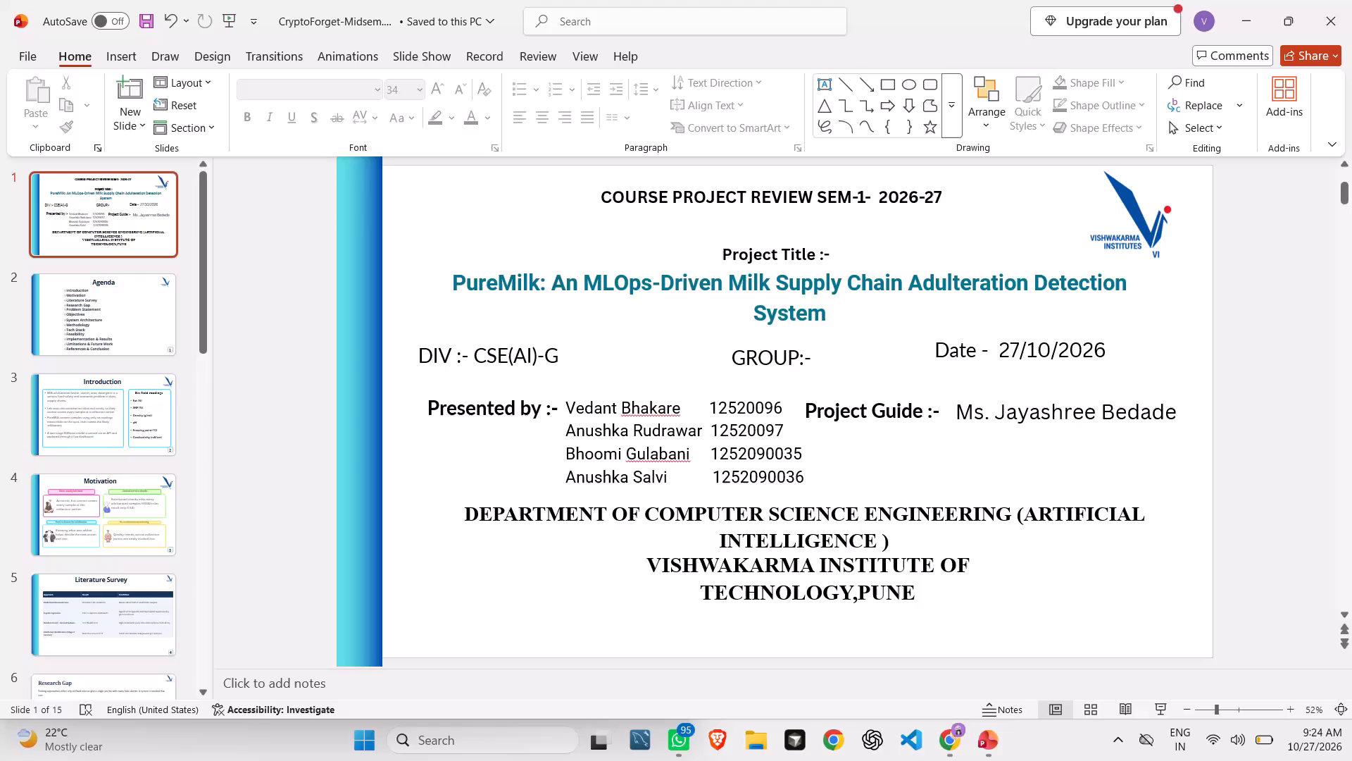
# Place the text cursor in the "GROUP:-" text box on the title slide.
pyautogui.click(718, 352)
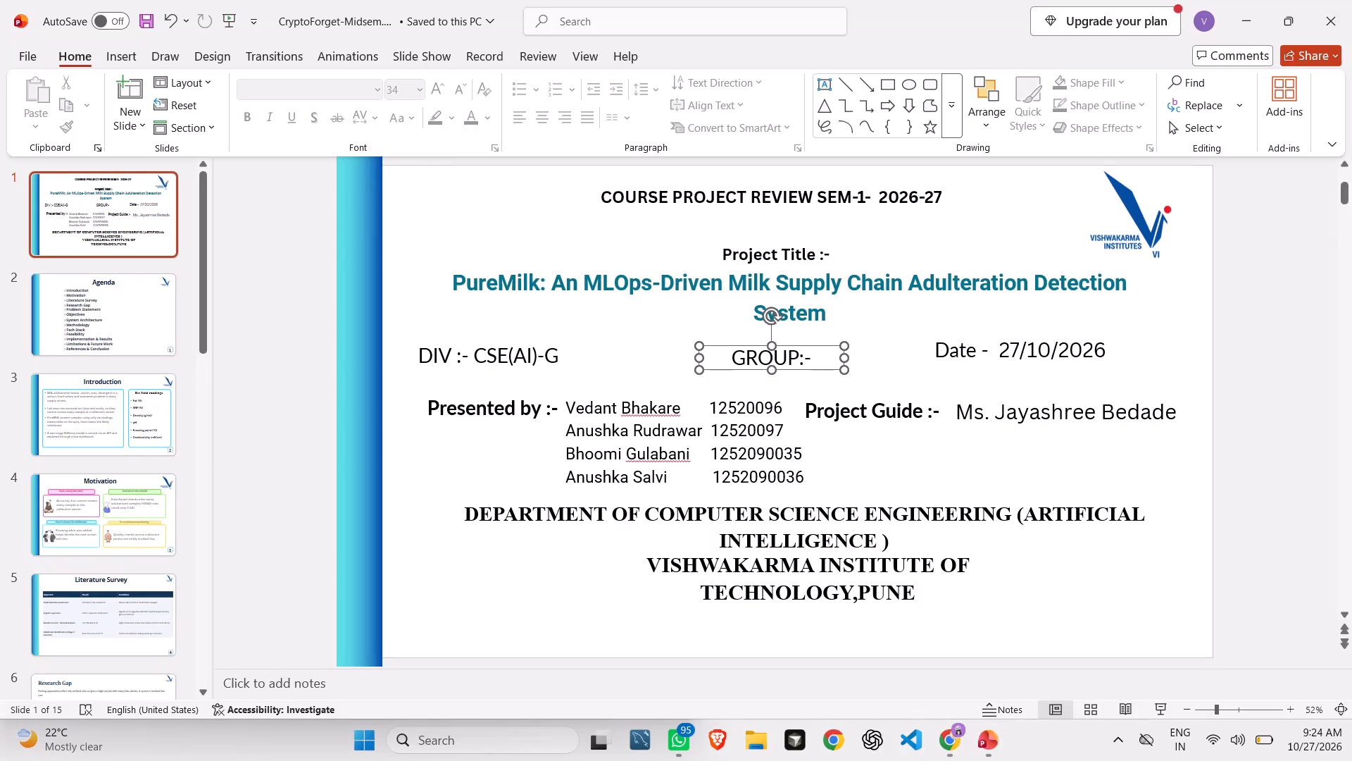
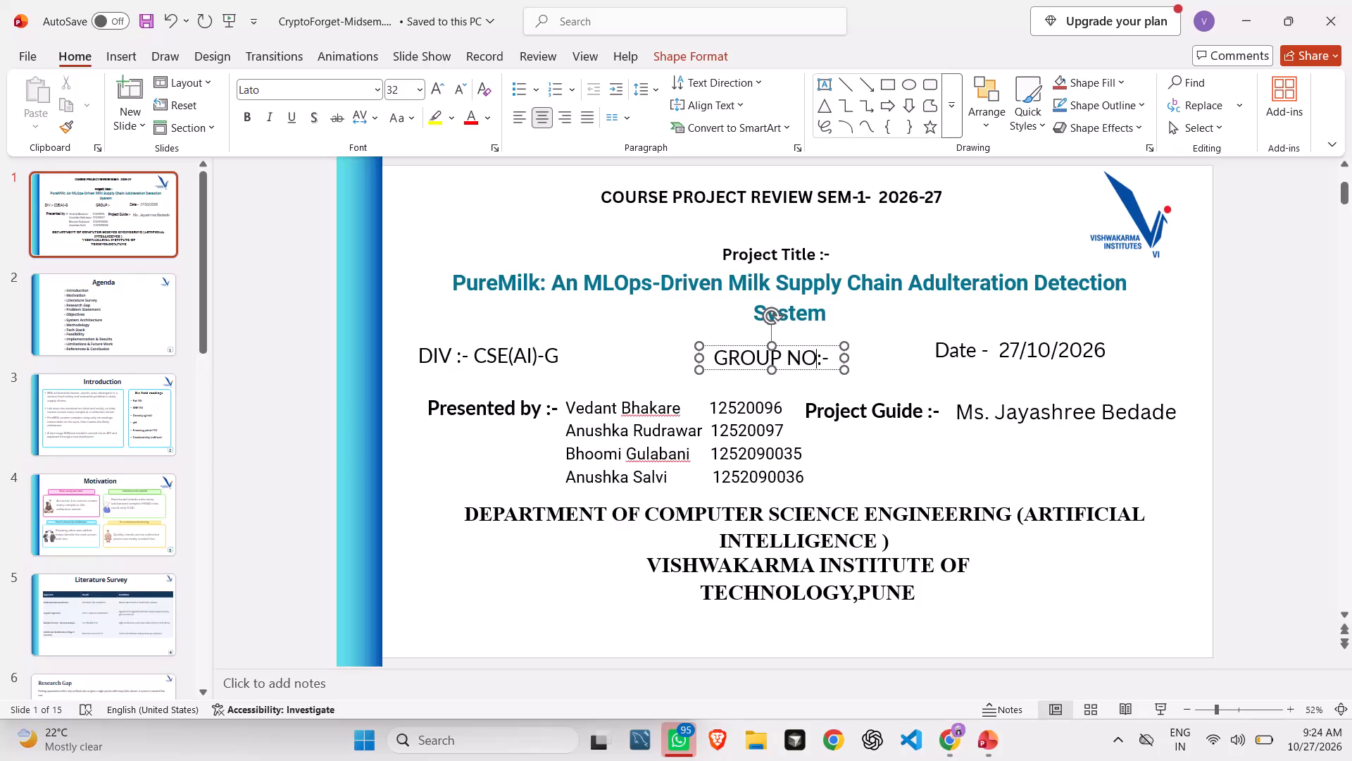
# Finish correcting the group label on the title slide to read "GROUP NO:-".
pyautogui.press('BackSpace')
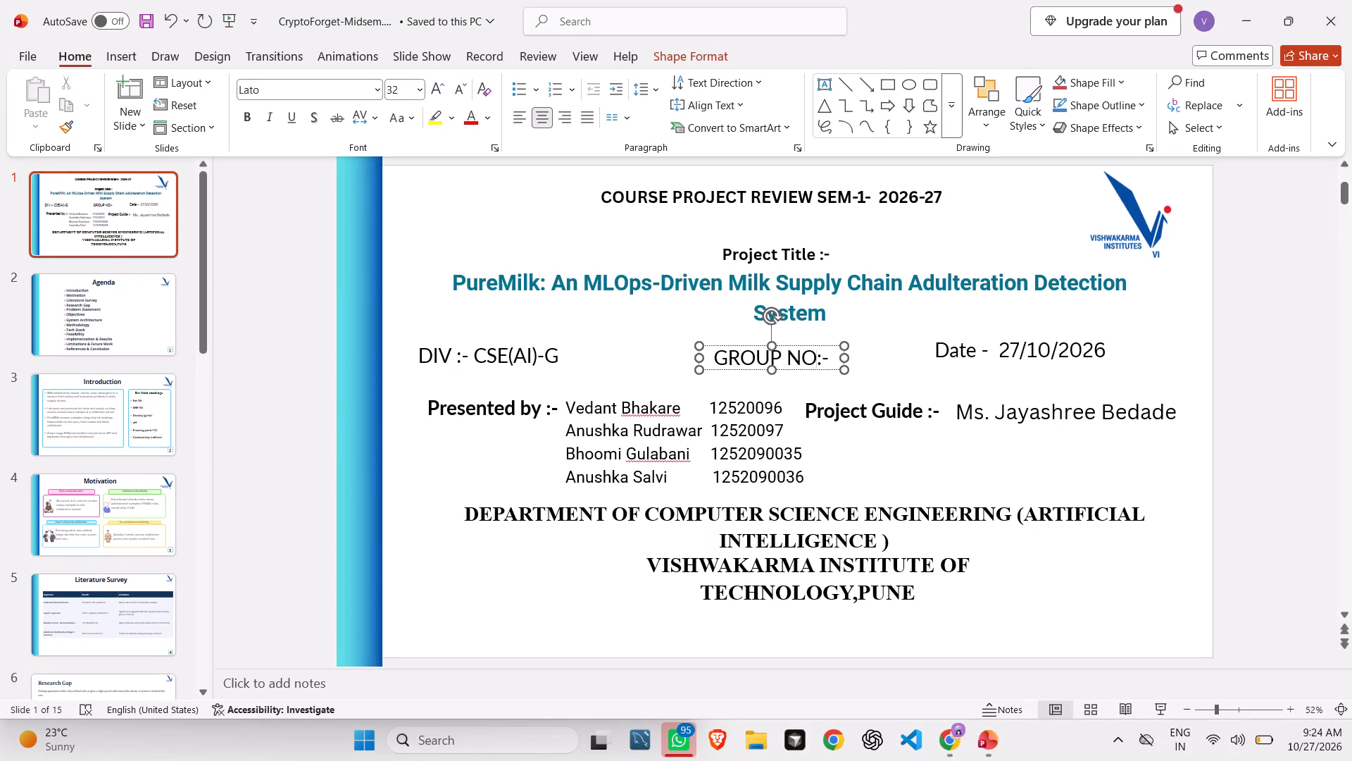
# Move the "GROUP NO:-" text box to sit between the division and date fields, level with the "DIV :- CSE(AI)-G" text.
pyautogui.moveTo(810, 342); pyautogui.dragTo(796, 338)
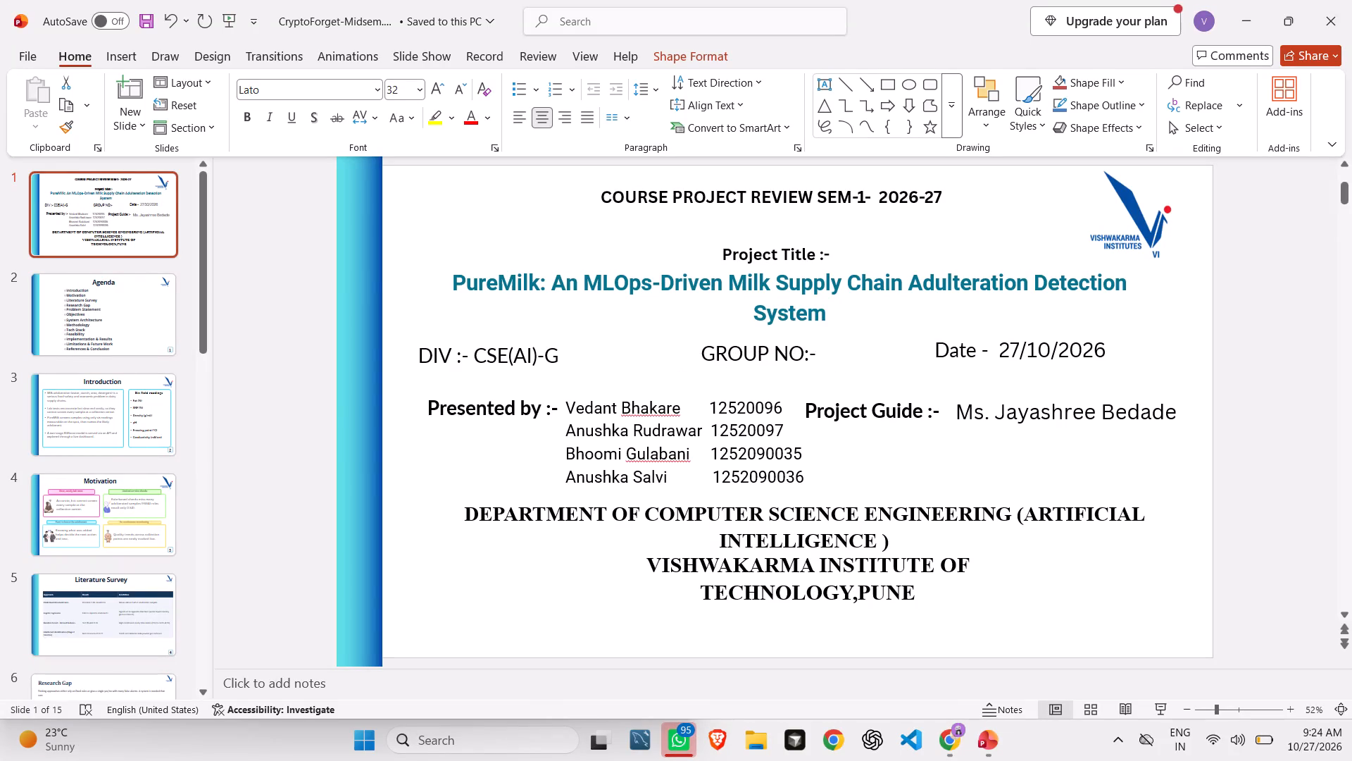
pyautogui.moveTo(796, 338); pyautogui.dragTo(772, 338)
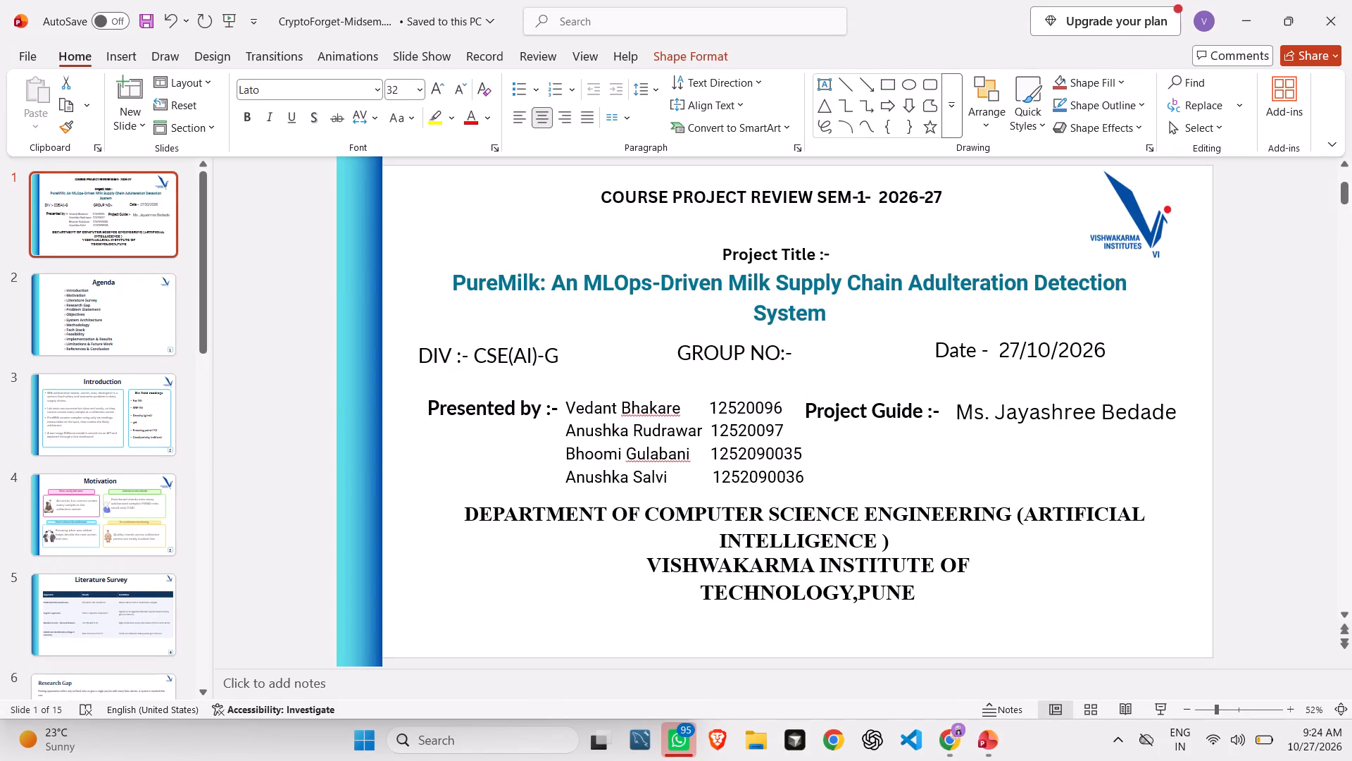
pyautogui.moveTo(772, 338); pyautogui.dragTo(774, 342)
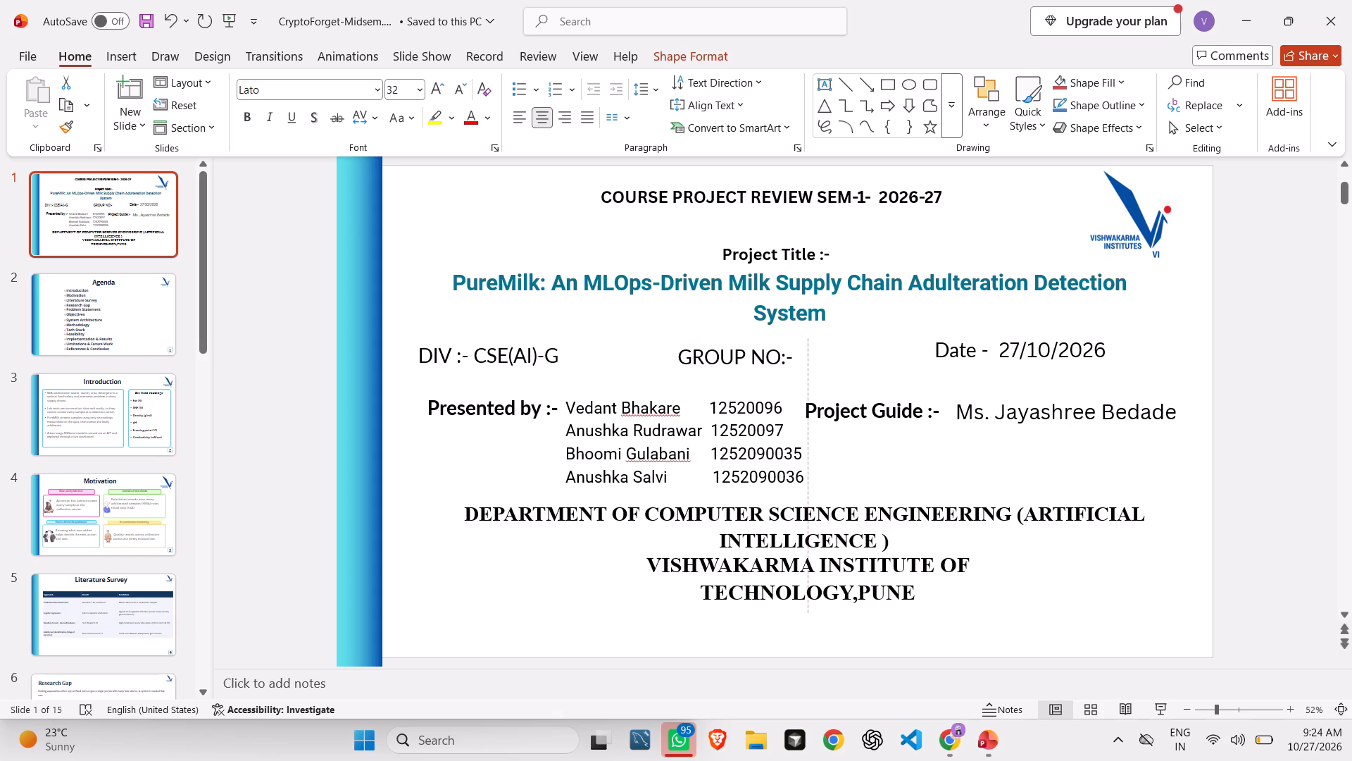
pyautogui.moveTo(774, 342); pyautogui.dragTo(699, 348)
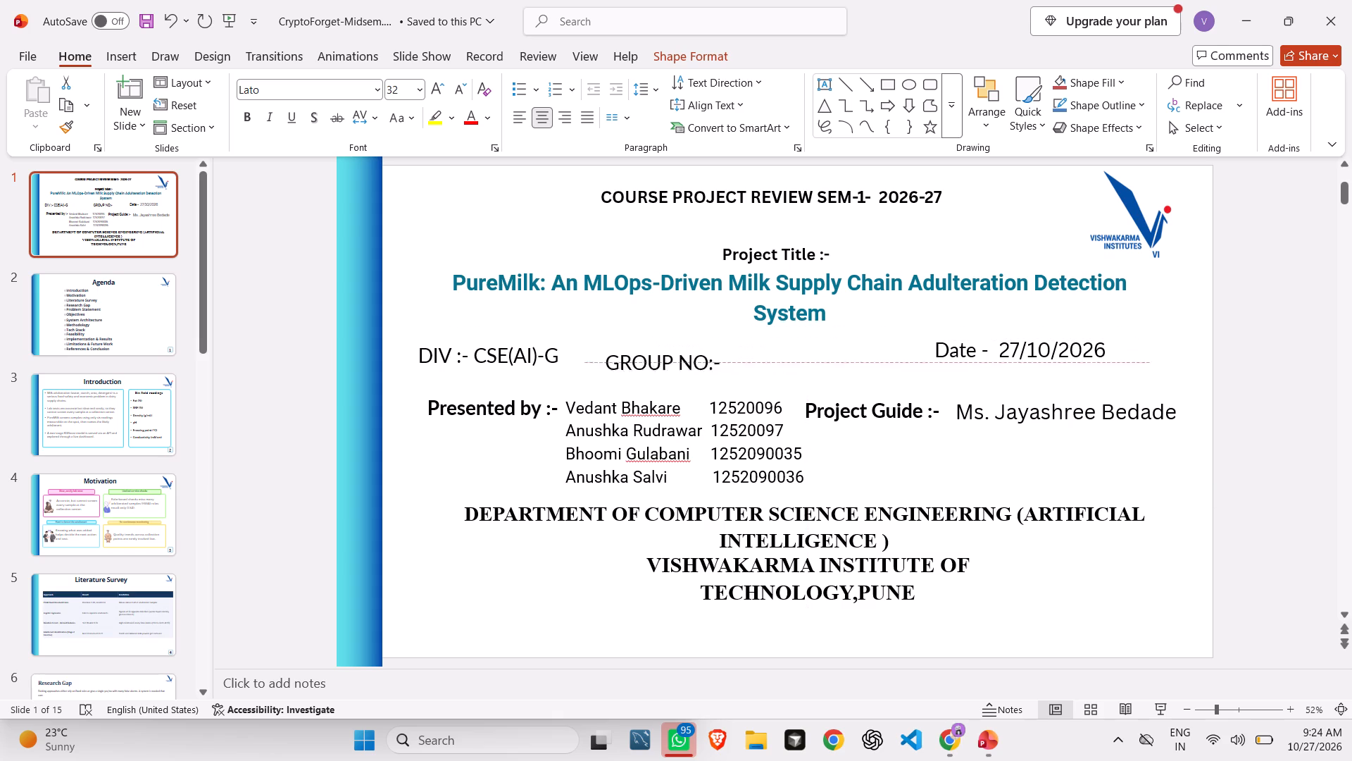
pyautogui.moveTo(699, 348); pyautogui.dragTo(684, 341)
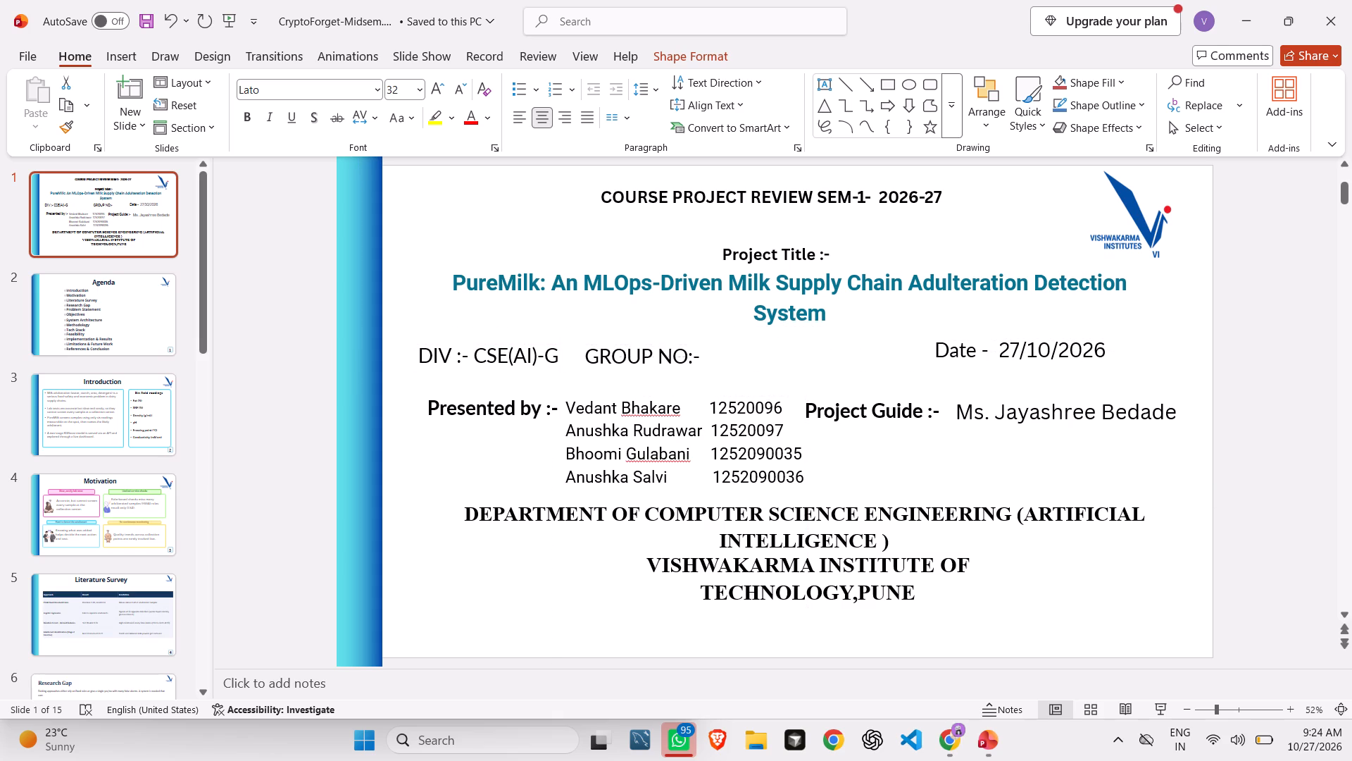
pyautogui.moveTo(684, 341); pyautogui.dragTo(753, 342)
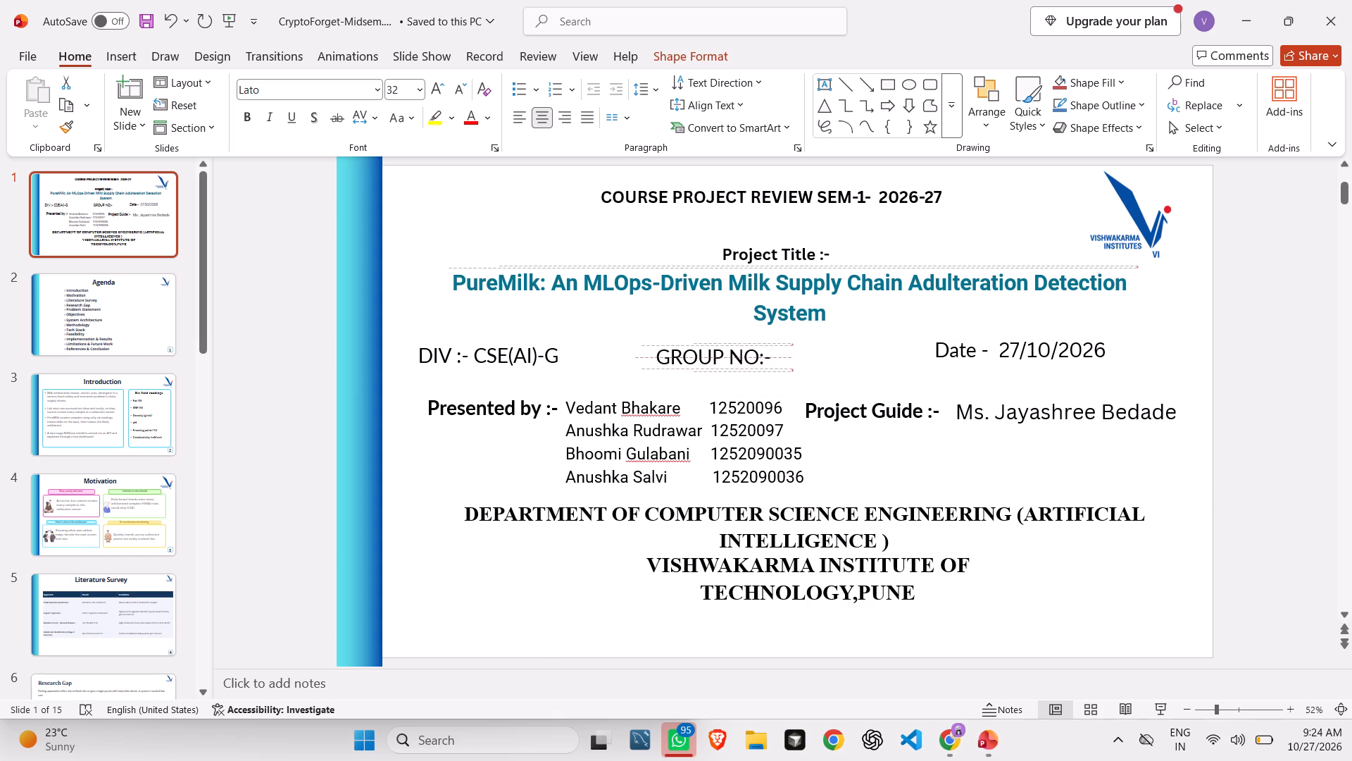
pyautogui.moveTo(753, 342); pyautogui.dragTo(768, 339)
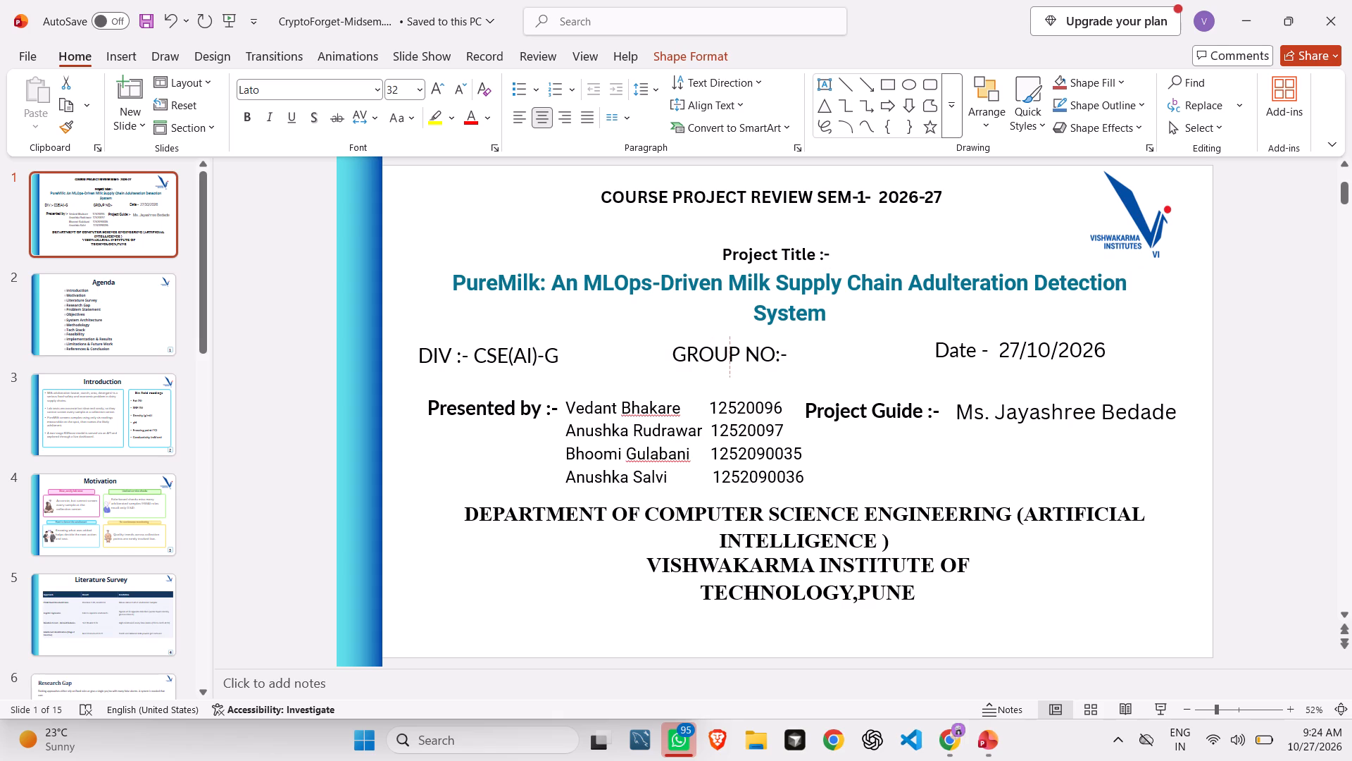
pyautogui.moveTo(768, 339); pyautogui.dragTo(758, 340)
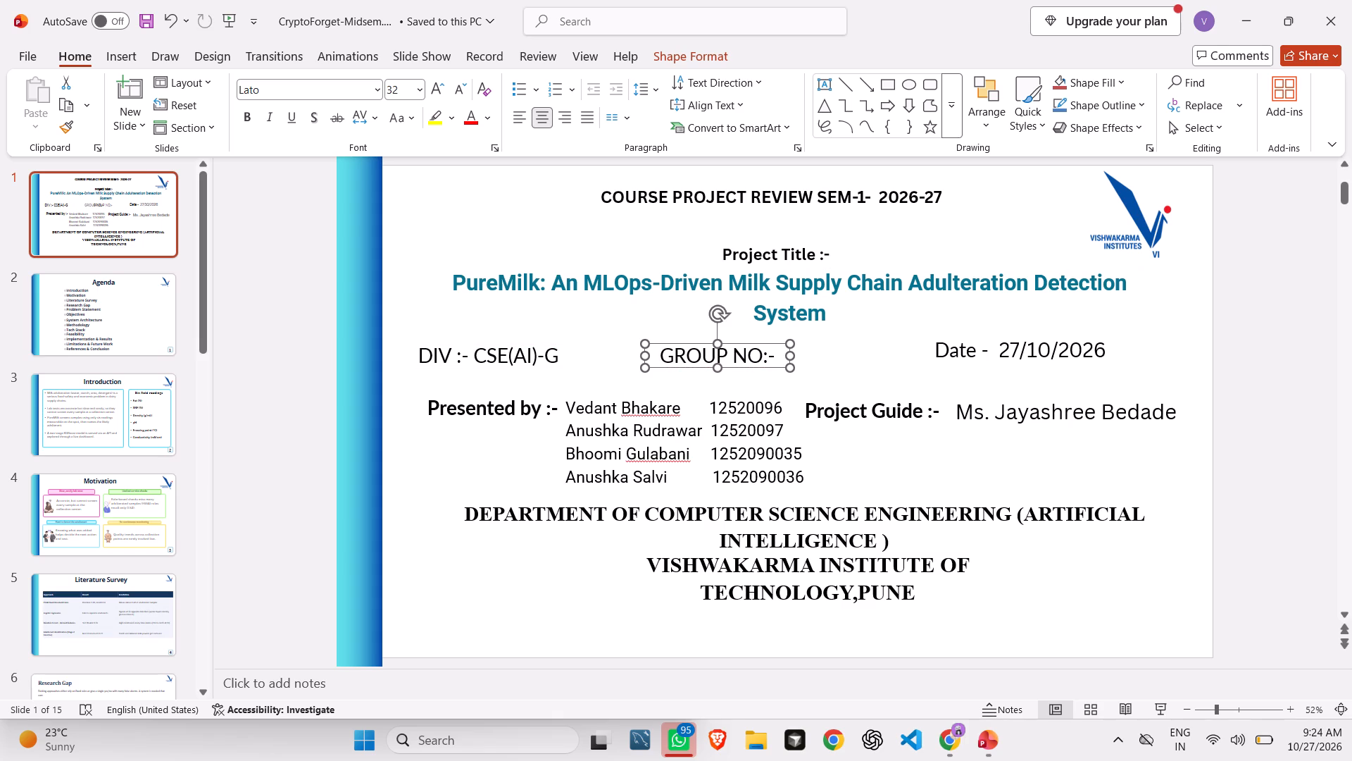
# Switch to WhatsApp from the presentation.
pyautogui.click(683, 734)
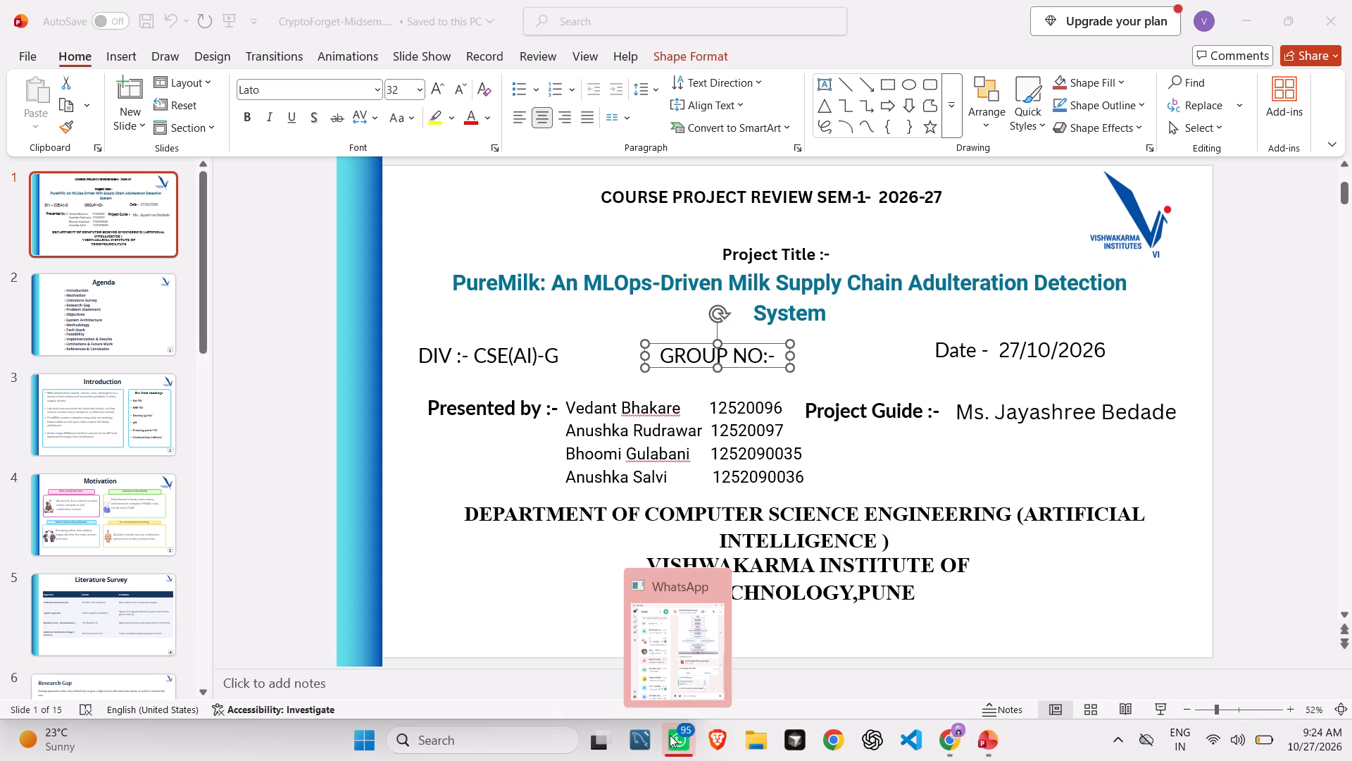
pyautogui.click(673, 661)
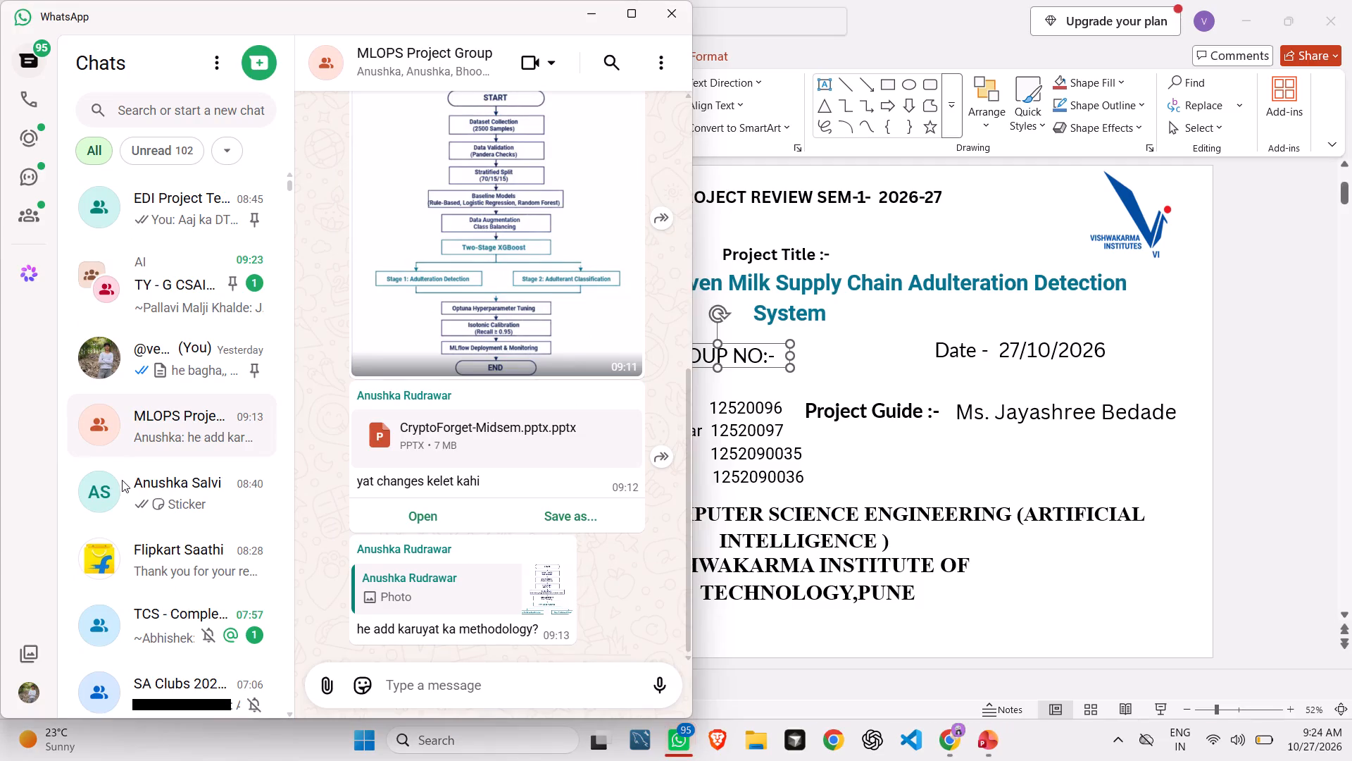
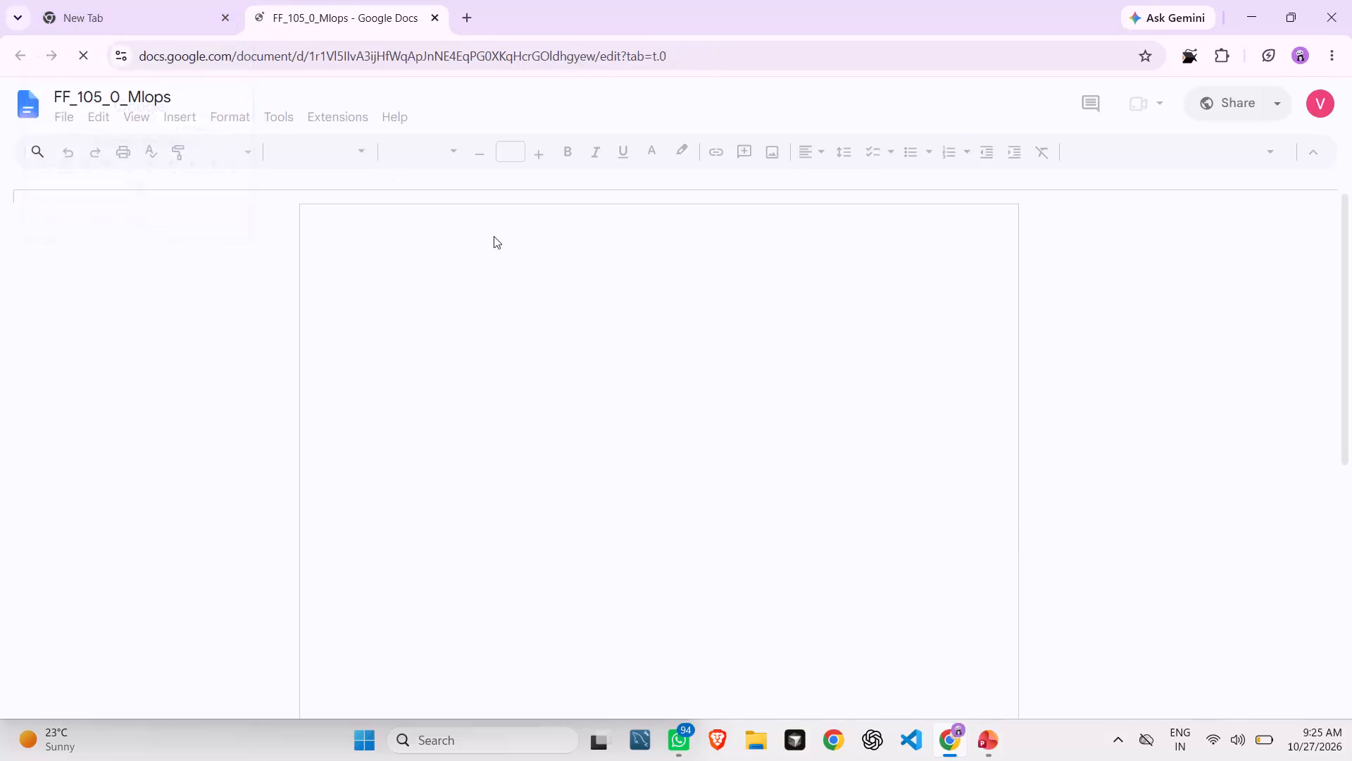
# Enter the group number 02 after "GROUP NO:-" on the title slide, taking it from the FF_105_0_Mlops registration document.
pyautogui.scroll(-3, 744, 431)
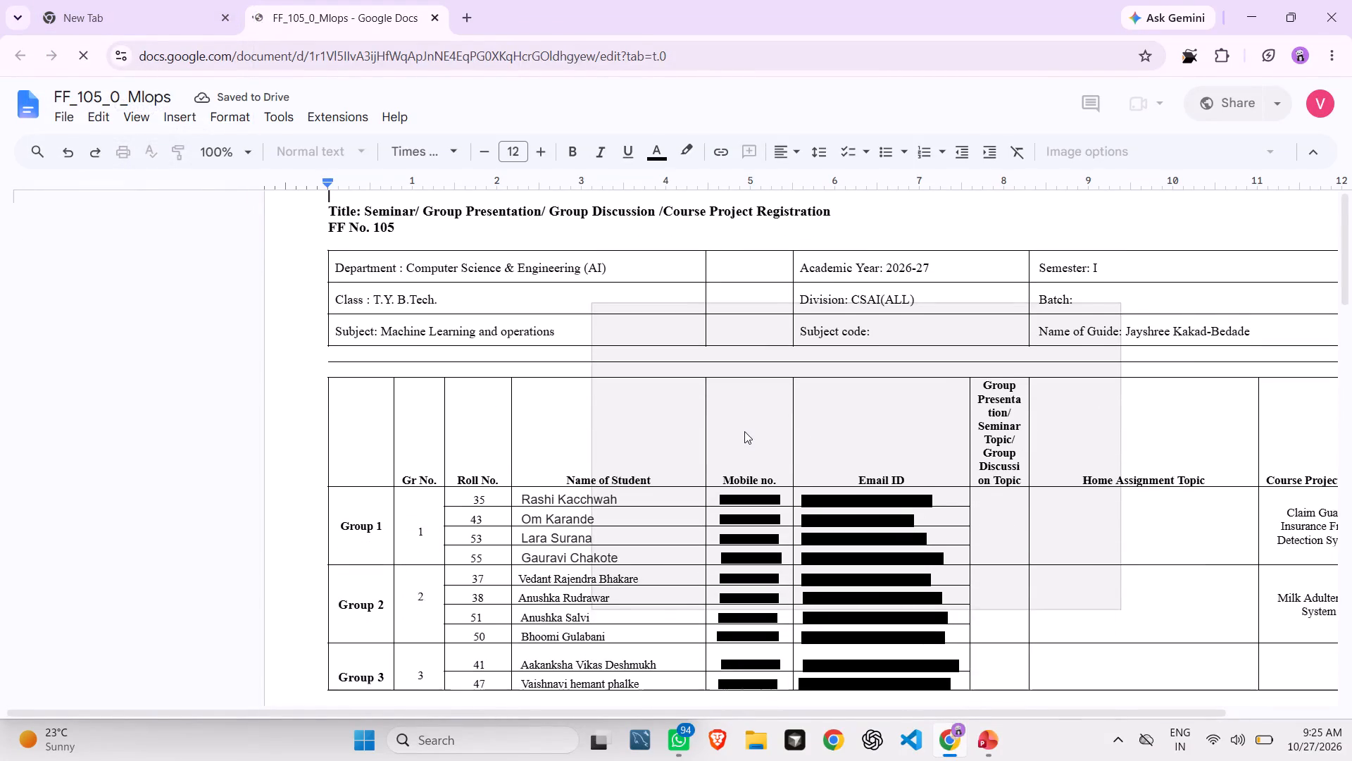
pyautogui.click(978, 755)
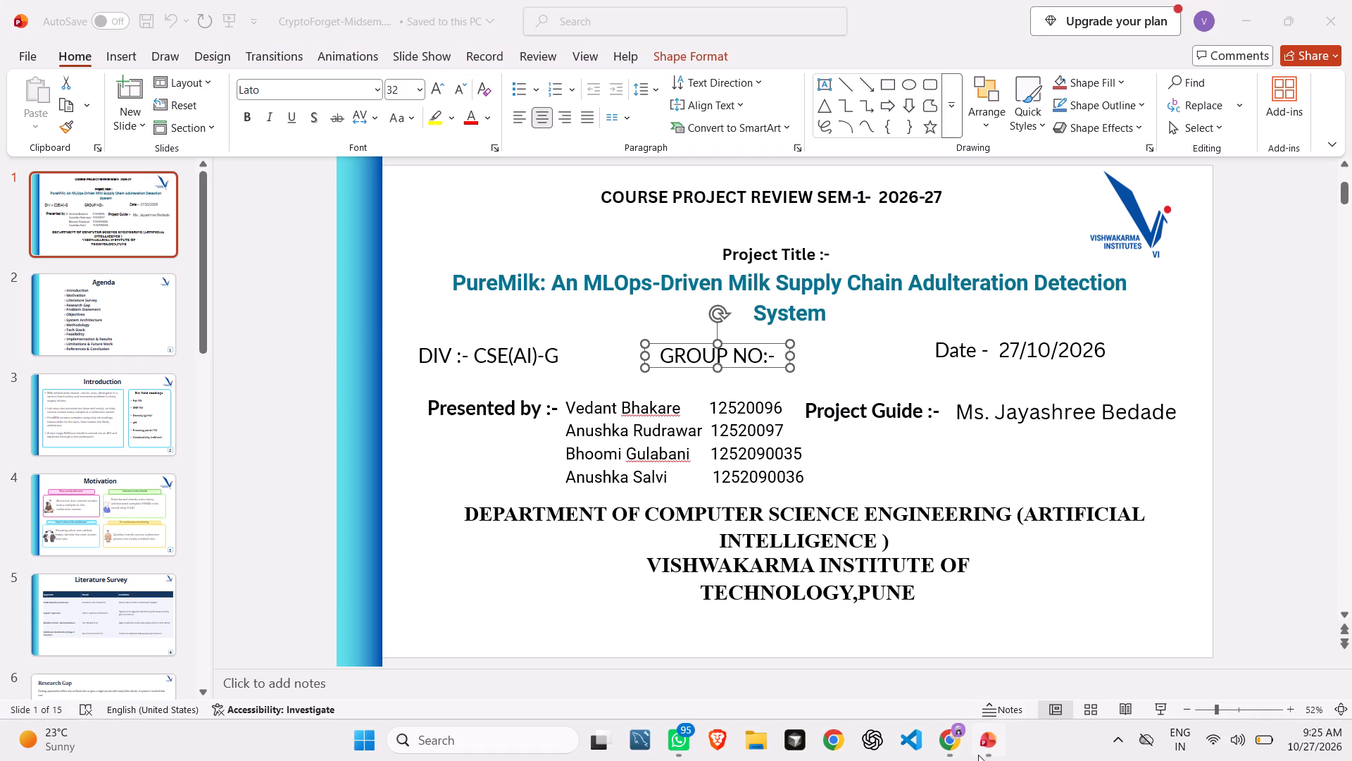
pyautogui.click(780, 365)
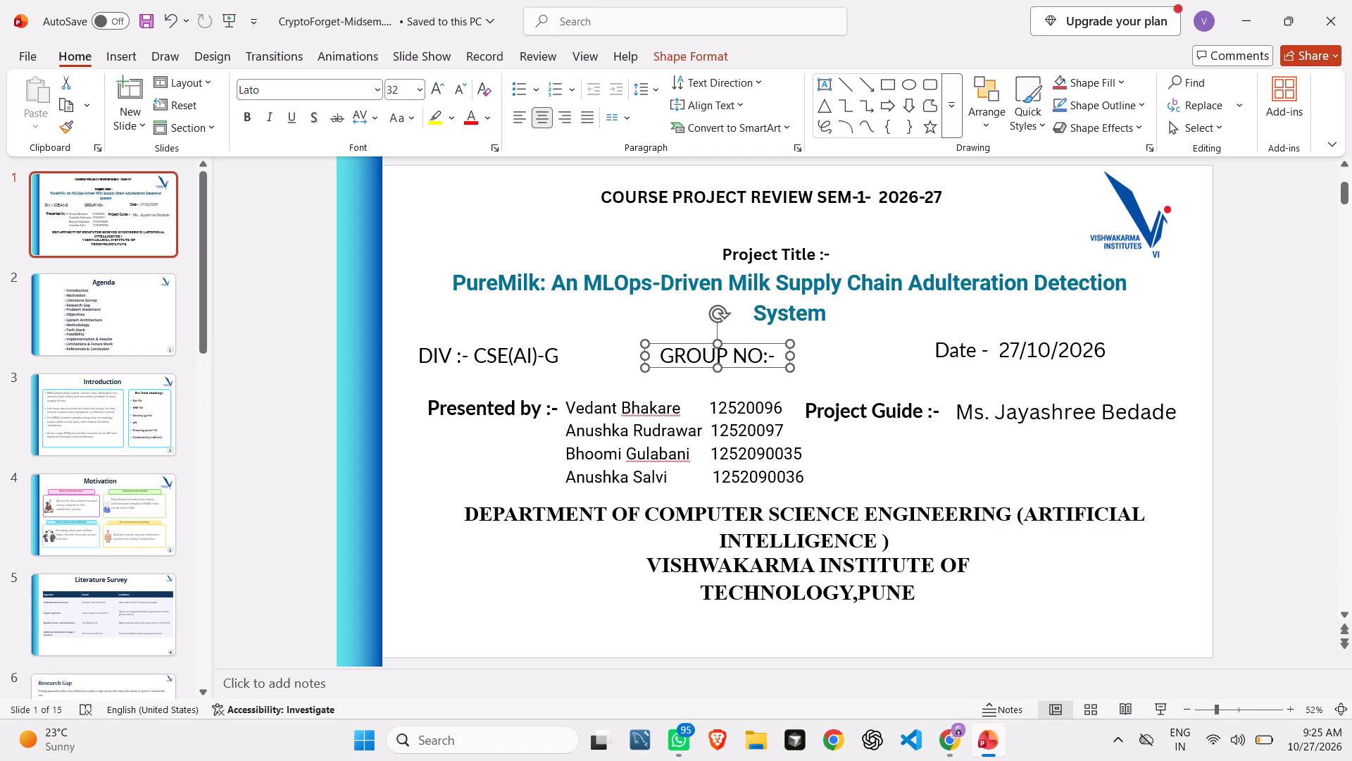
pyautogui.click(777, 355)
pyautogui.click(777, 355)
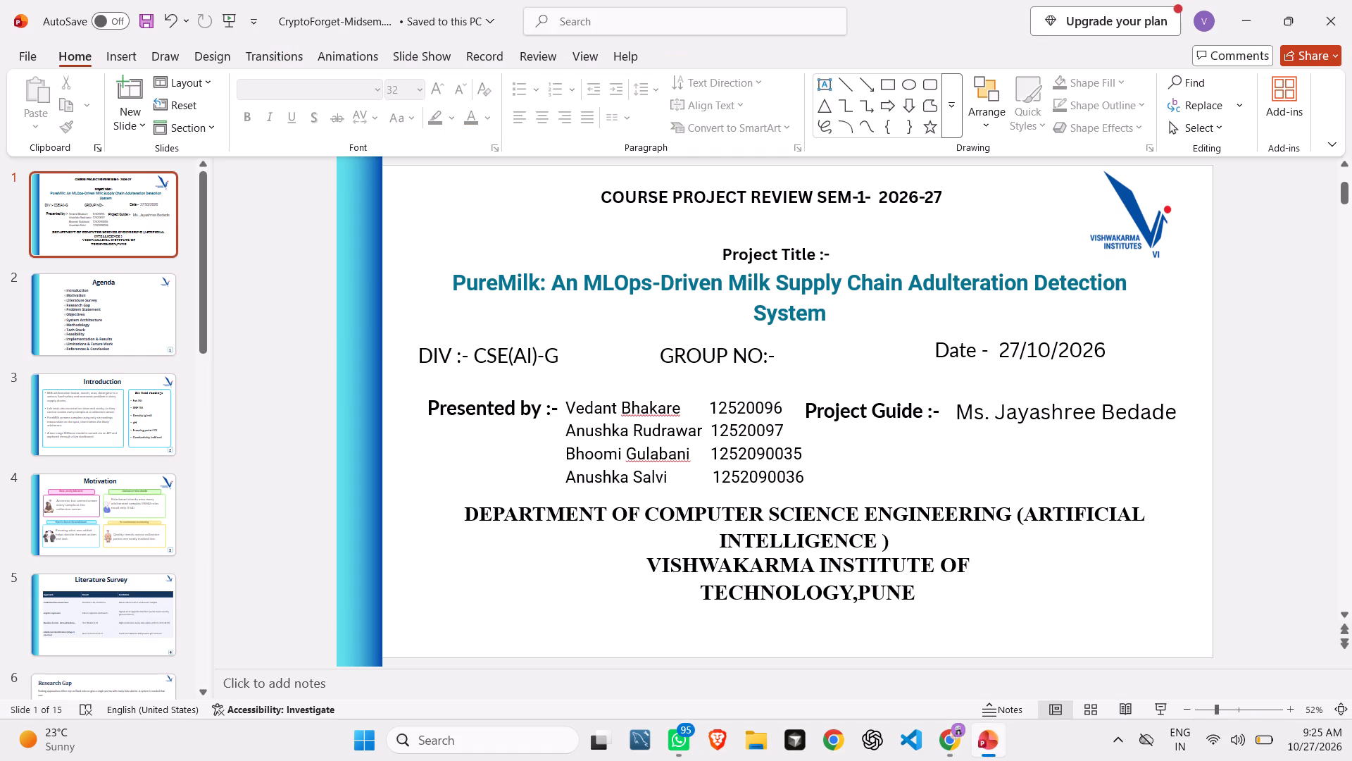
pyautogui.click(750, 357)
pyautogui.press('Right')
pyautogui.press('Right')
pyautogui.press('Right')
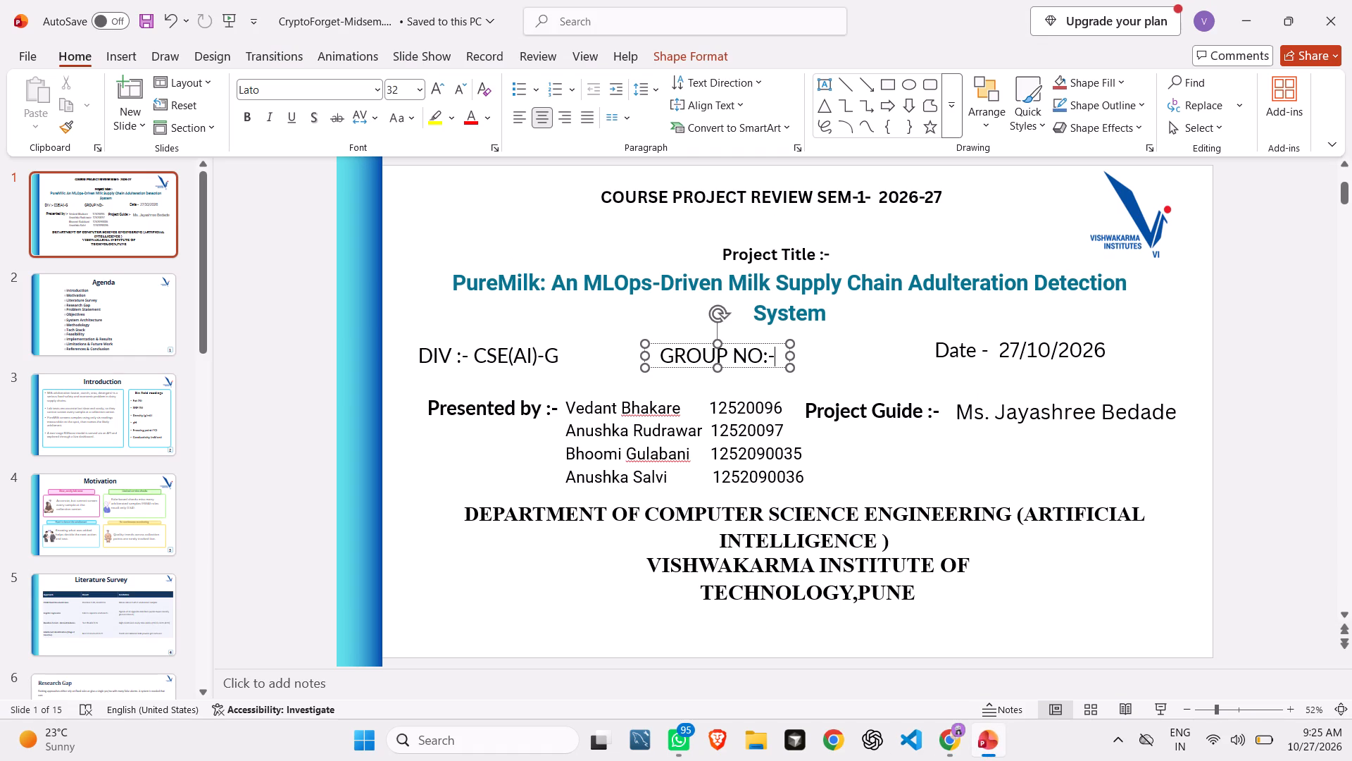
pyautogui.write('02')
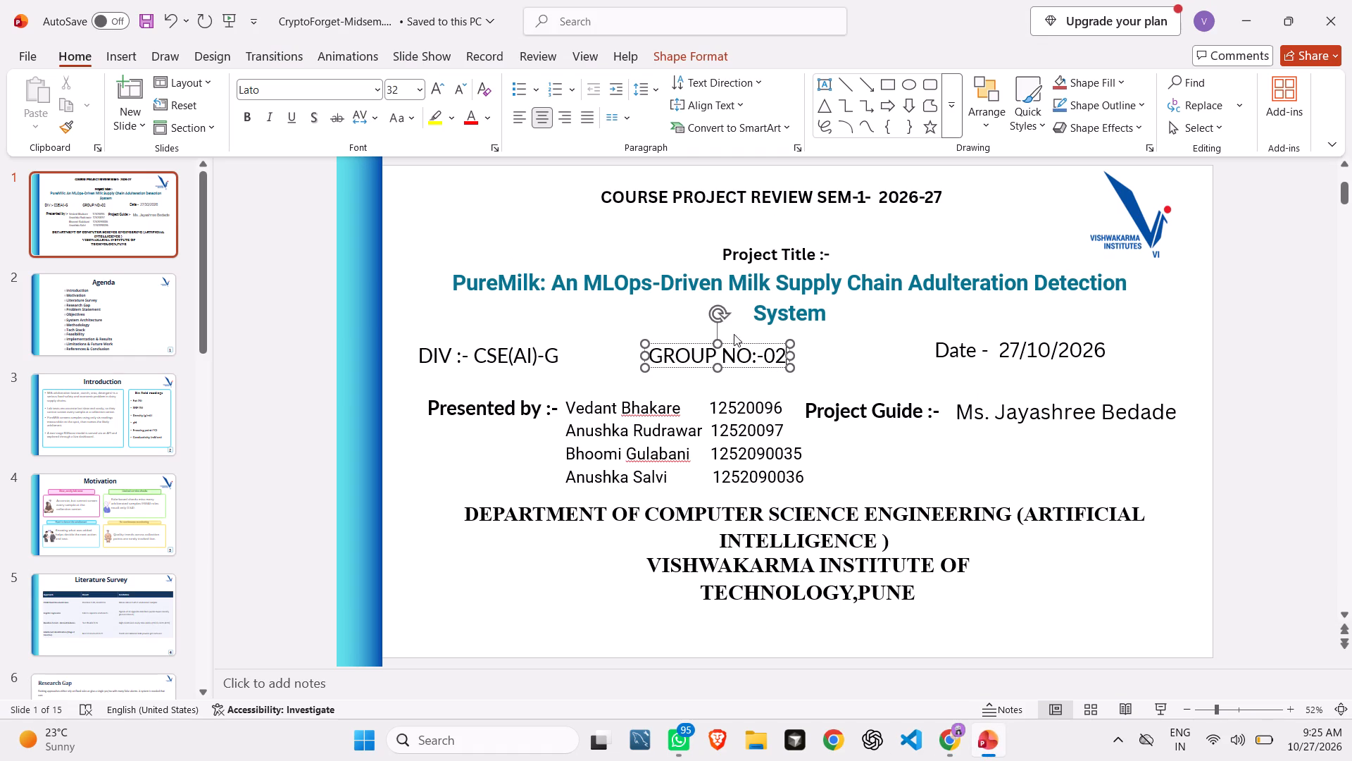
# Shift the "GROUP NO:-02" text box slightly toward the date field so it sits midway between division and date.
pyautogui.moveTo(723, 342); pyautogui.dragTo(747, 341)
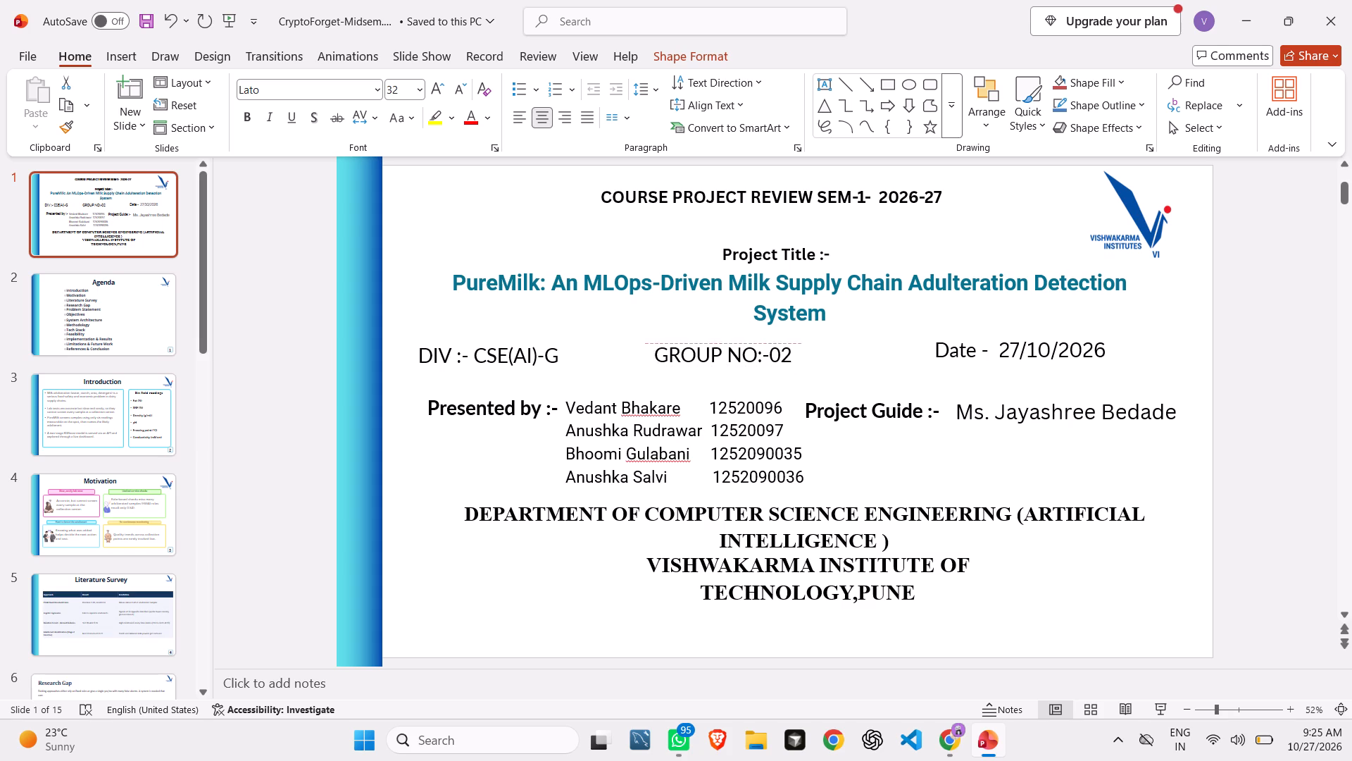
pyautogui.moveTo(747, 341); pyautogui.dragTo(749, 338)
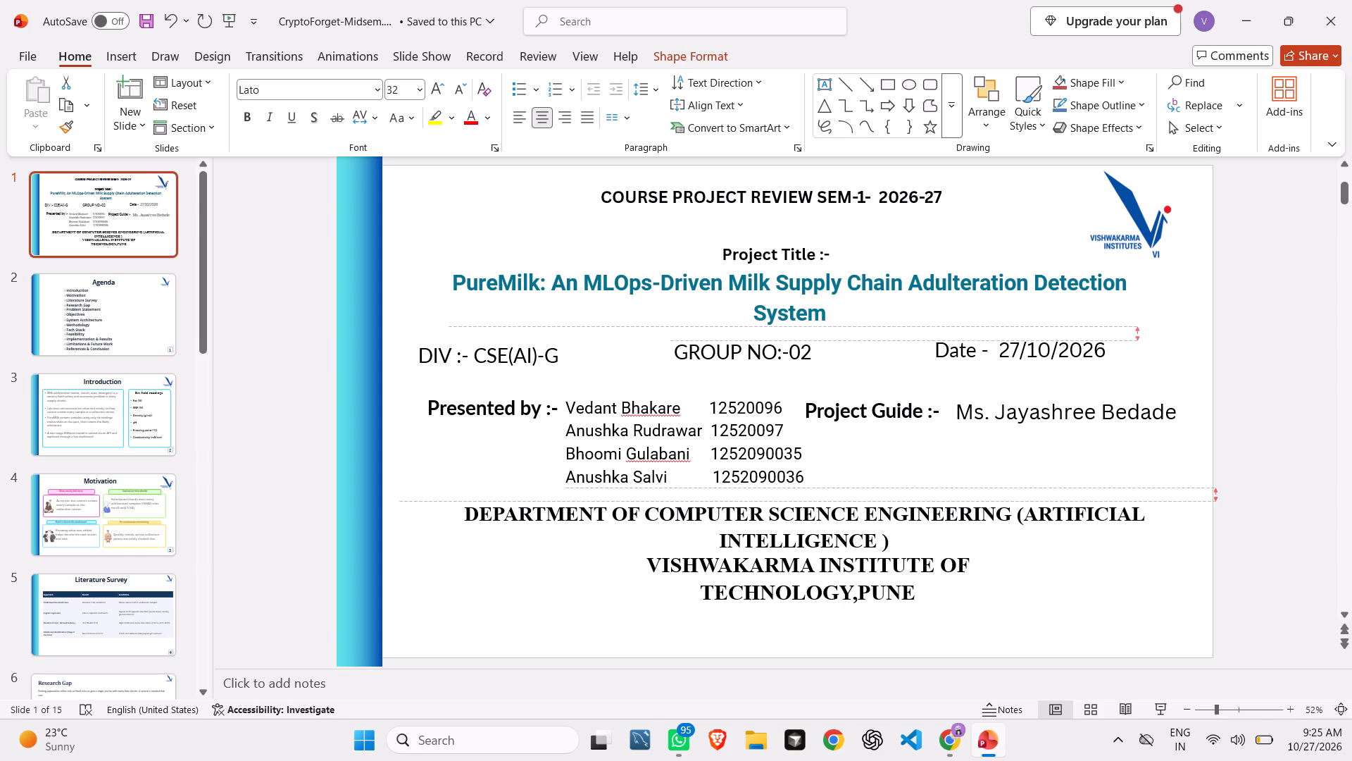
pyautogui.moveTo(749, 338); pyautogui.dragTo(747, 340)
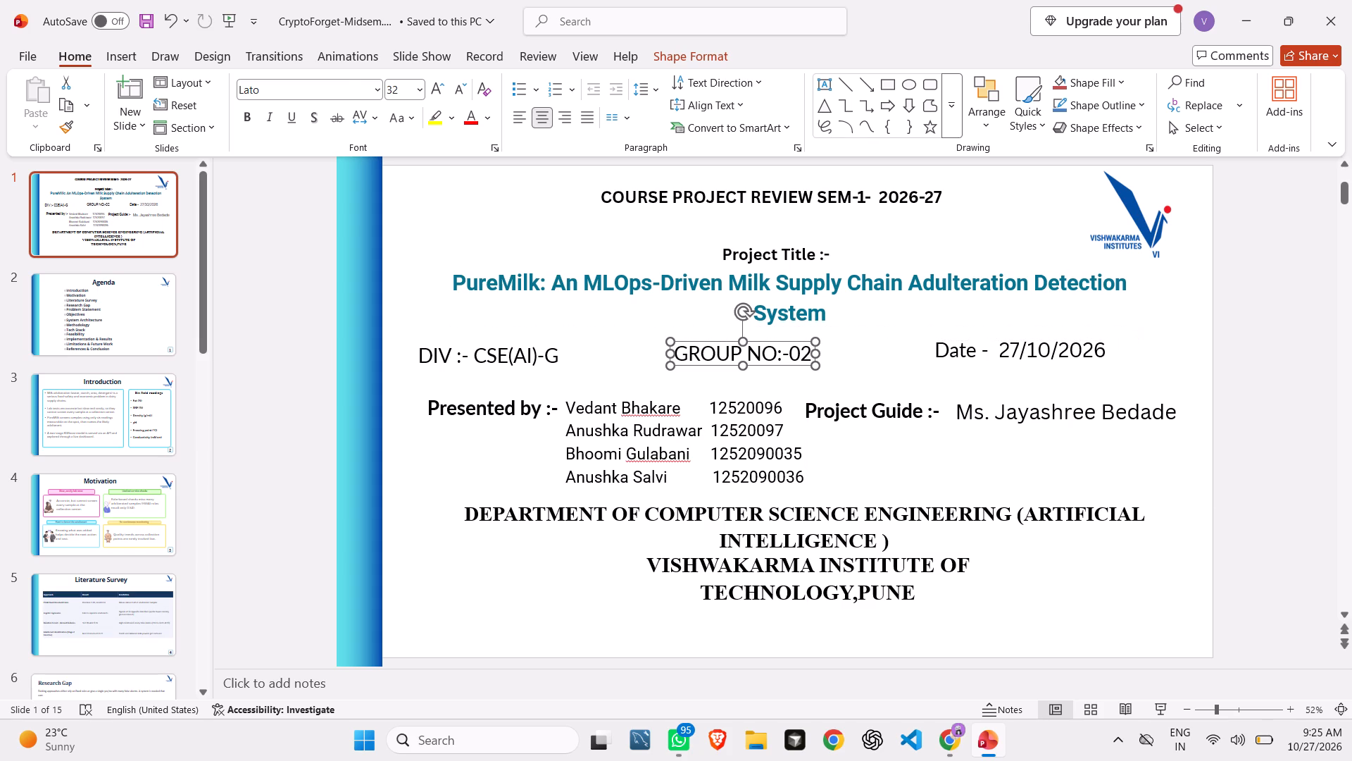
pyautogui.click(562, 614)
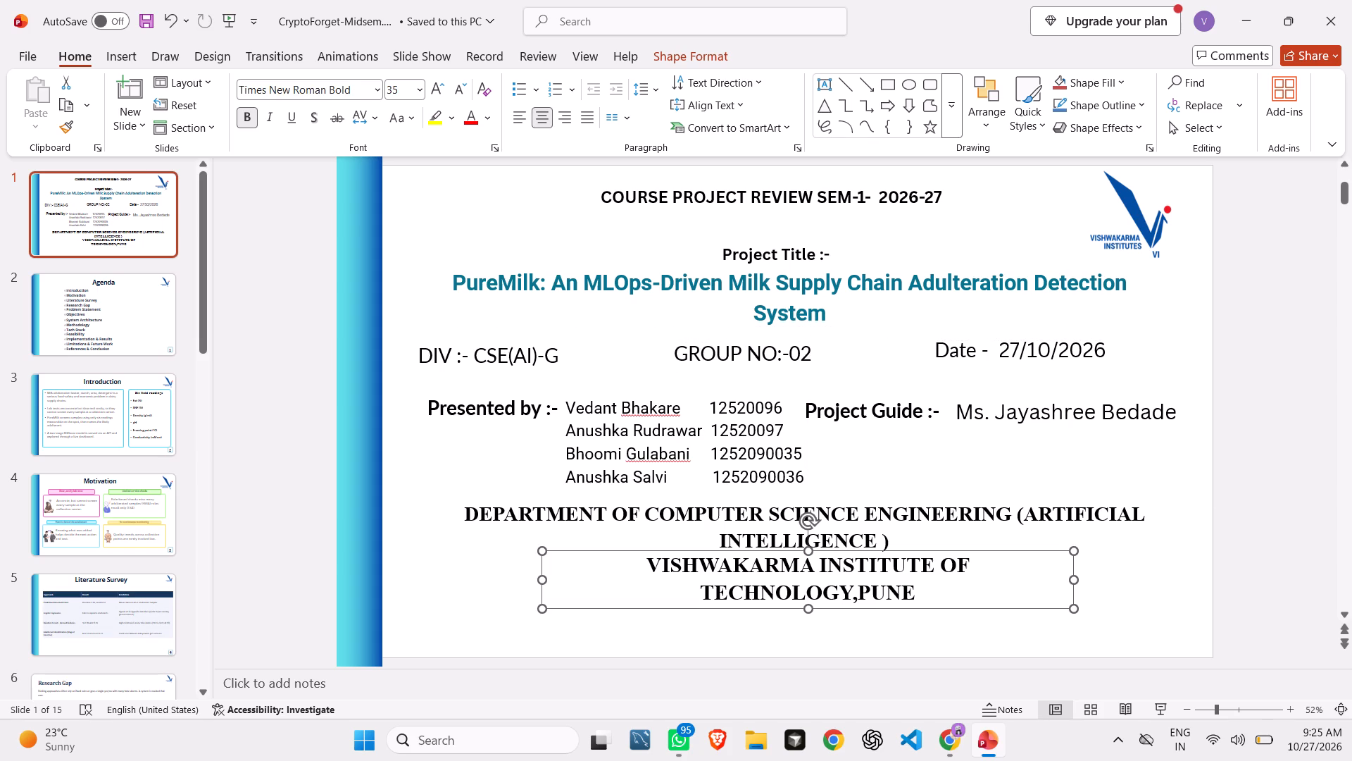
# Nudge the project guide's name text box slightly closer to and level with the "Project Guide :-" label.
pyautogui.click(1035, 402)
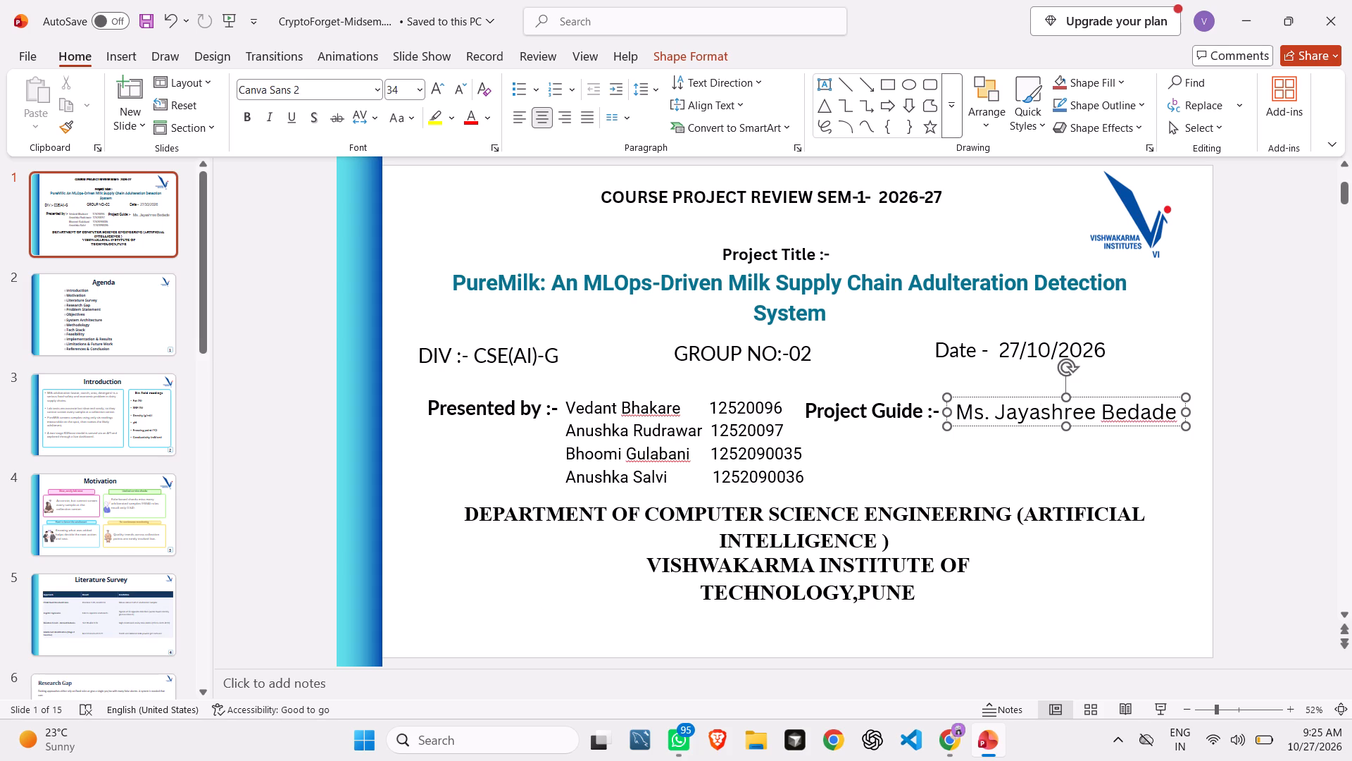
pyautogui.click(1045, 396)
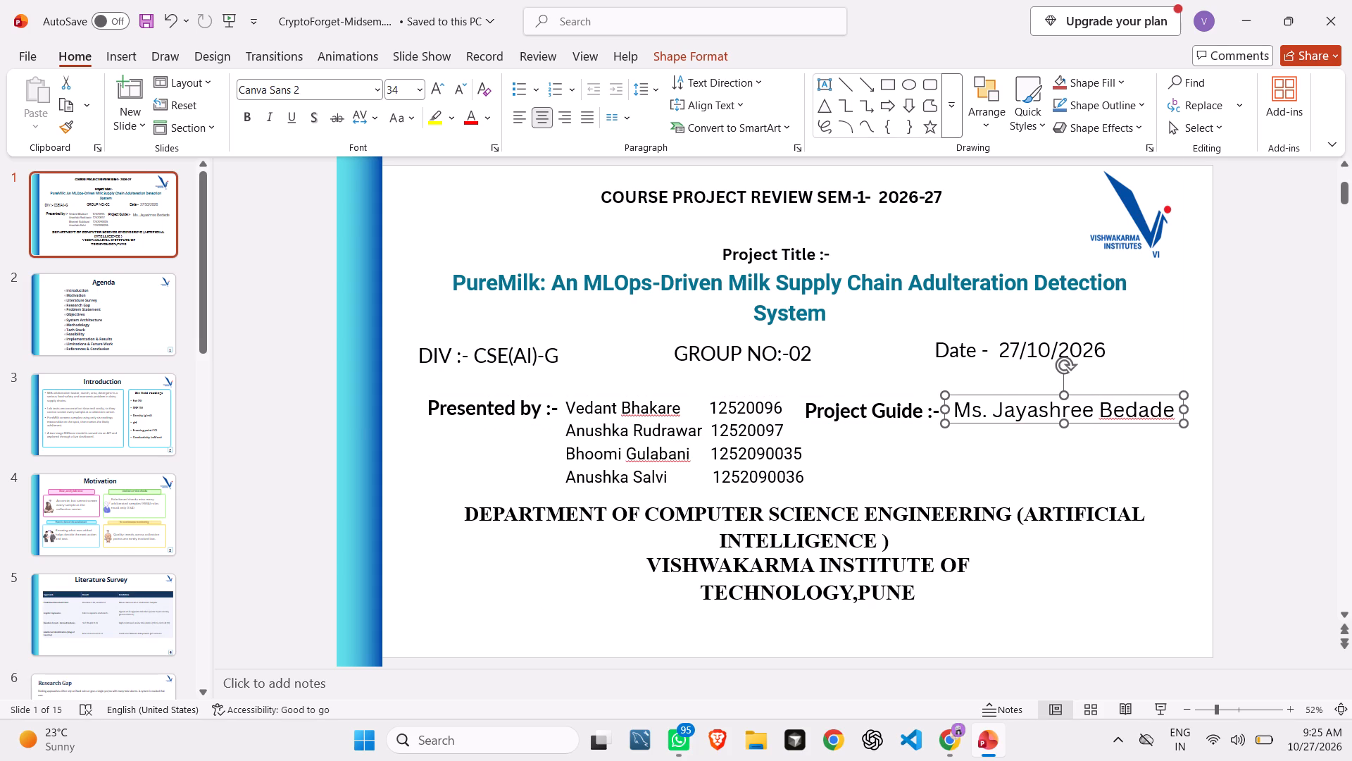
pyautogui.click(515, 620)
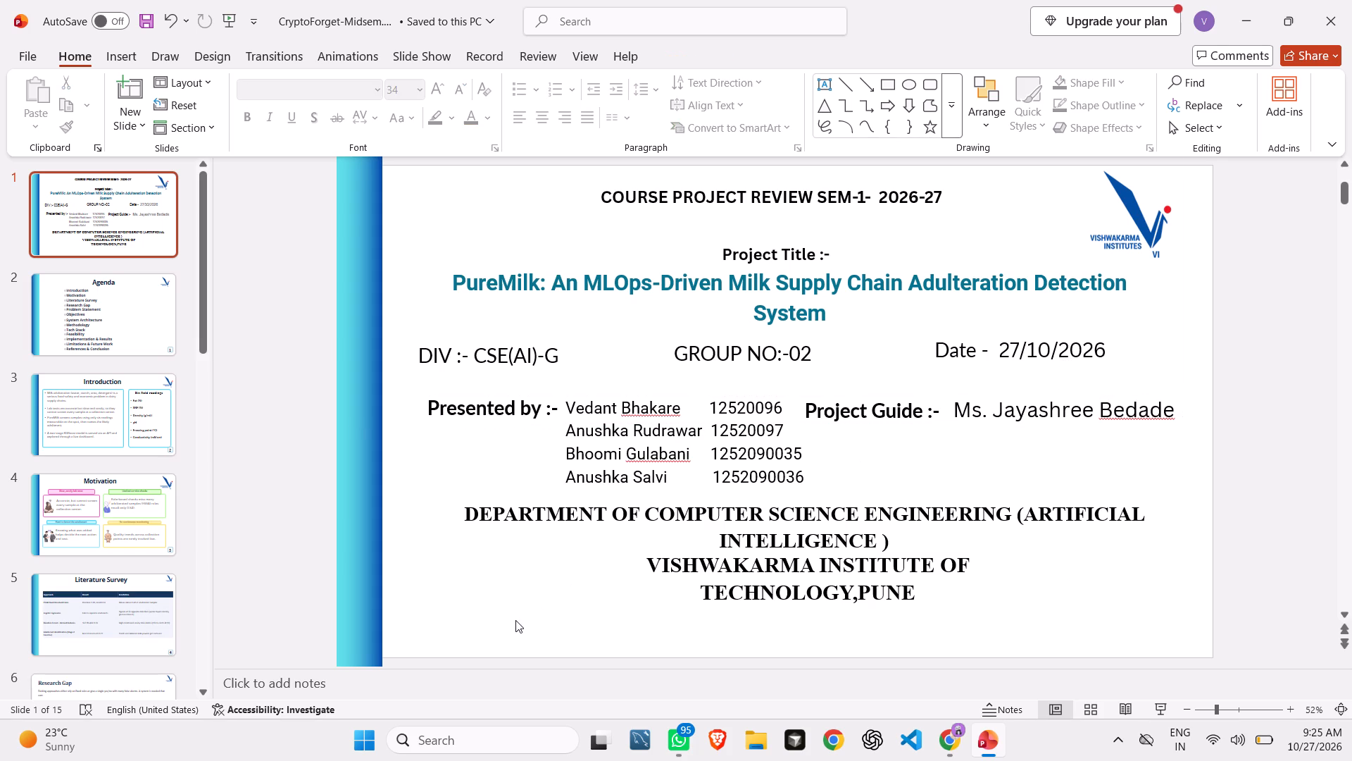
# Review the Agenda, Methodology, Introduction and Literature Survey slides of the presentation.
pyautogui.scroll(-1, 661, 536)
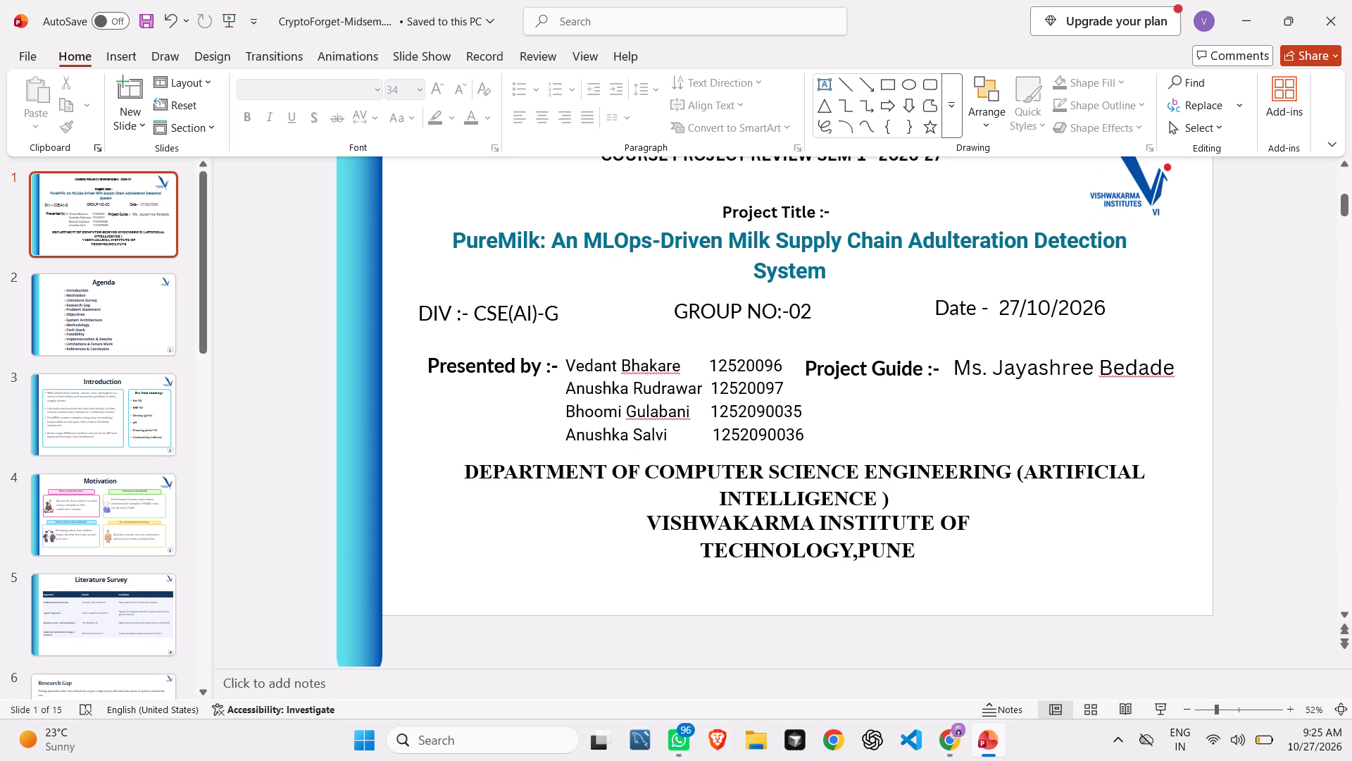
pyautogui.click(82, 329)
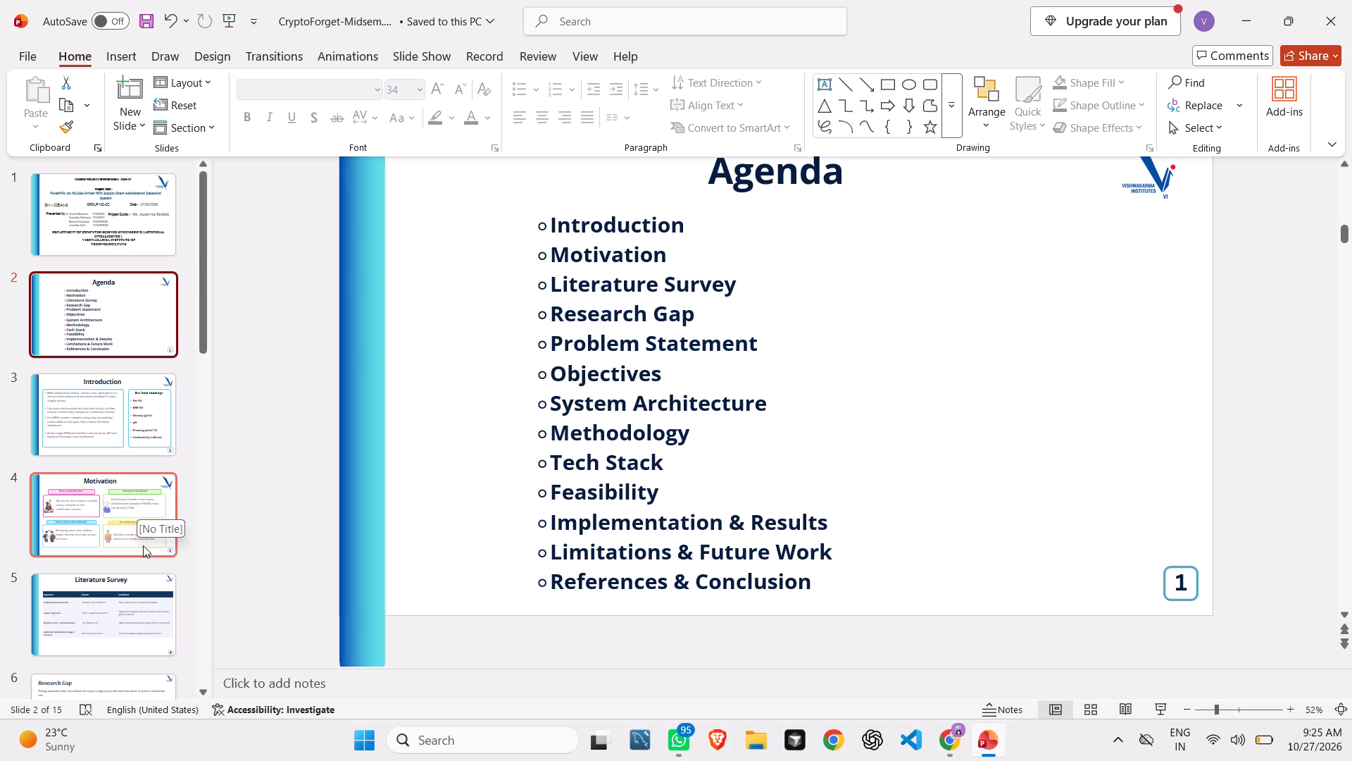
pyautogui.scroll(-5, 143, 545)
pyautogui.scroll(1, 128, 383)
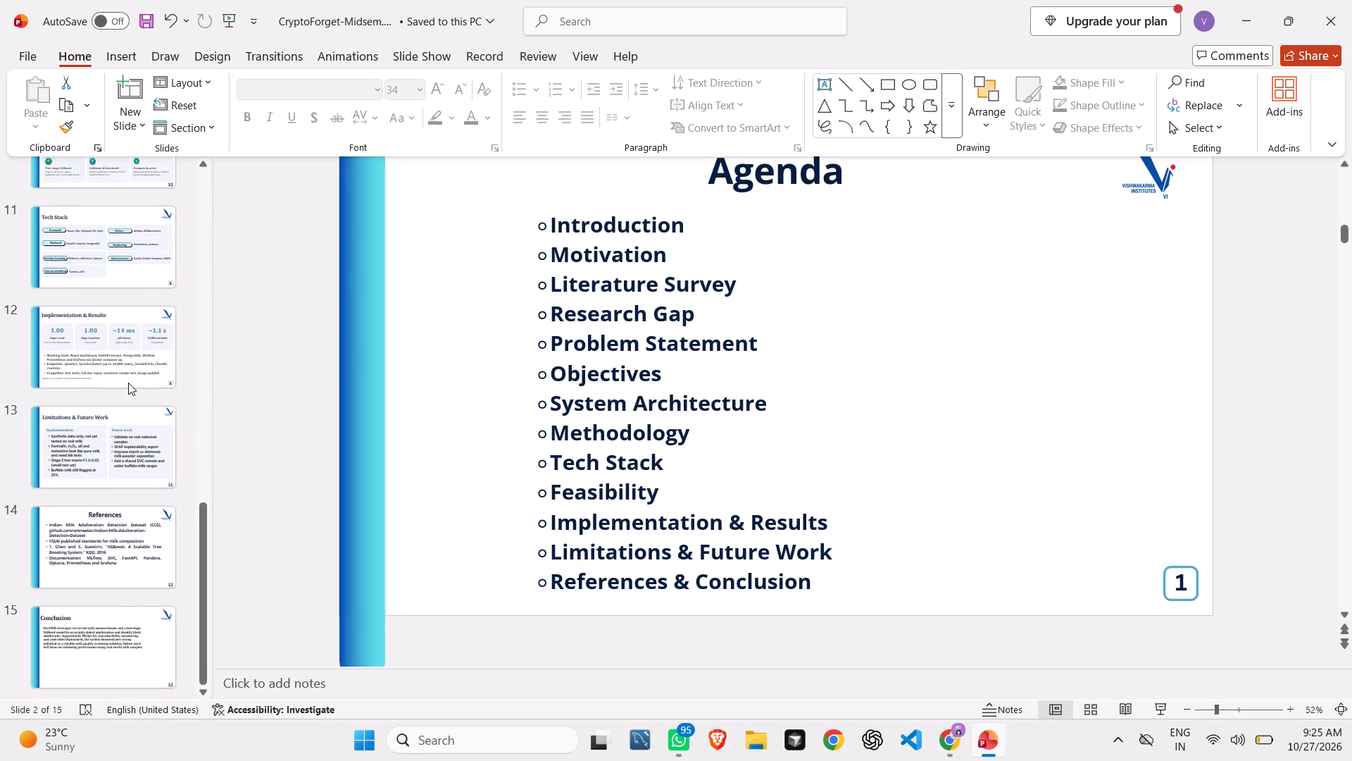
pyautogui.scroll(1, 128, 383)
pyautogui.click(99, 555)
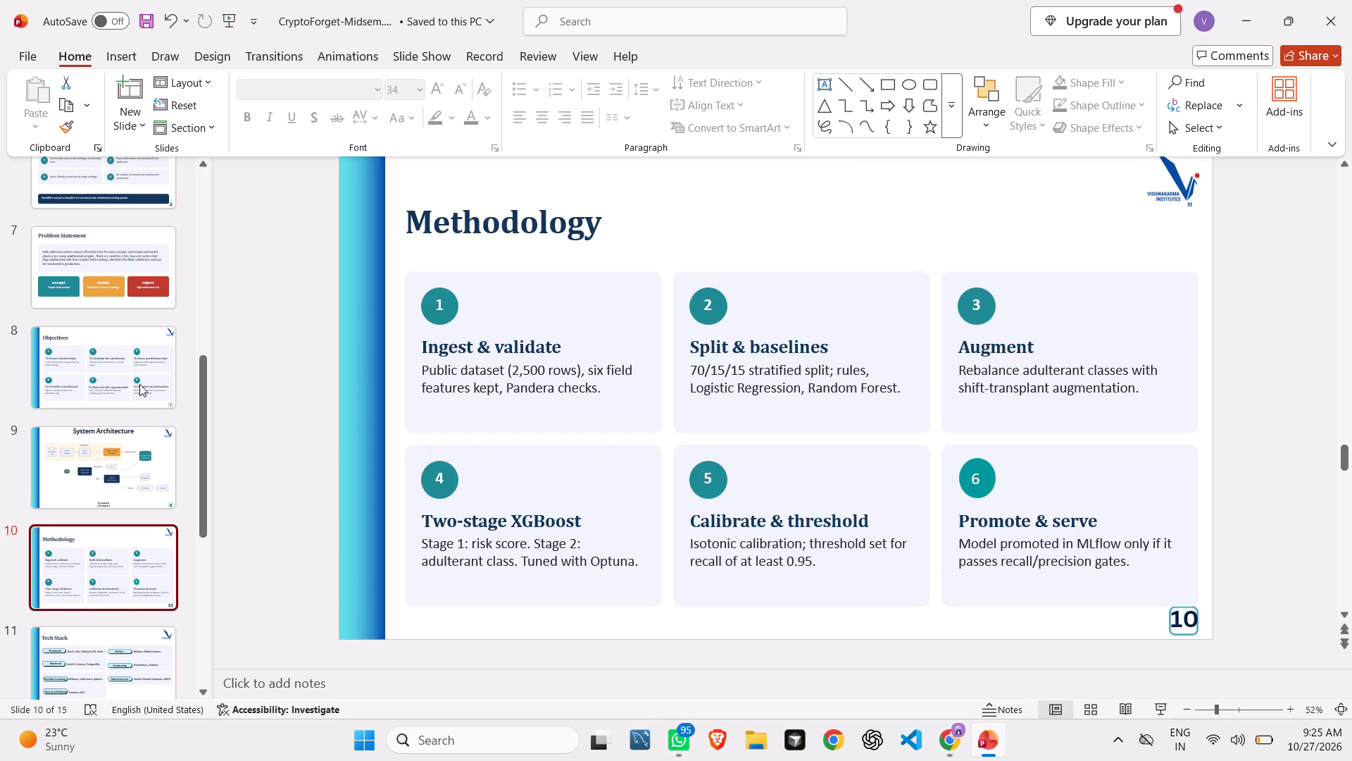
pyautogui.scroll(11, 113, 392)
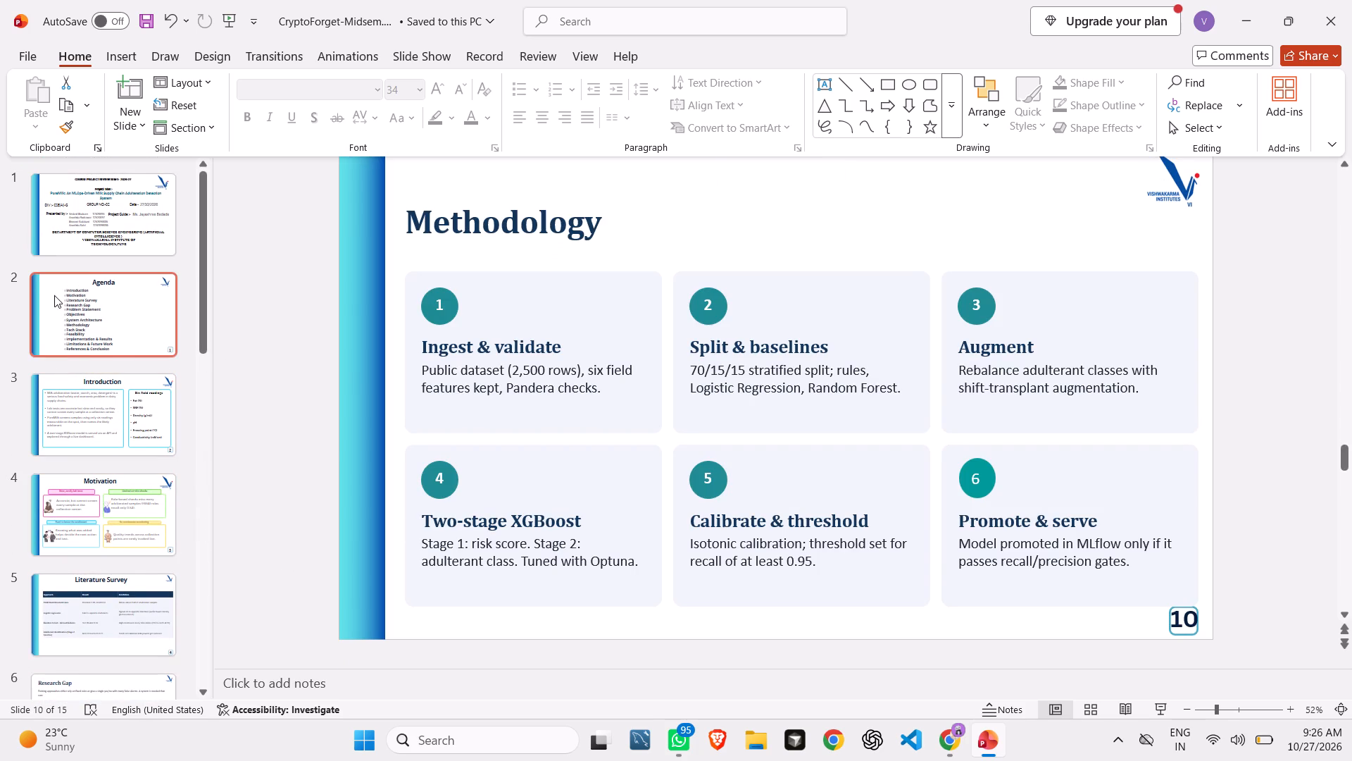
pyautogui.click(123, 416)
pyautogui.scroll(-1, 120, 508)
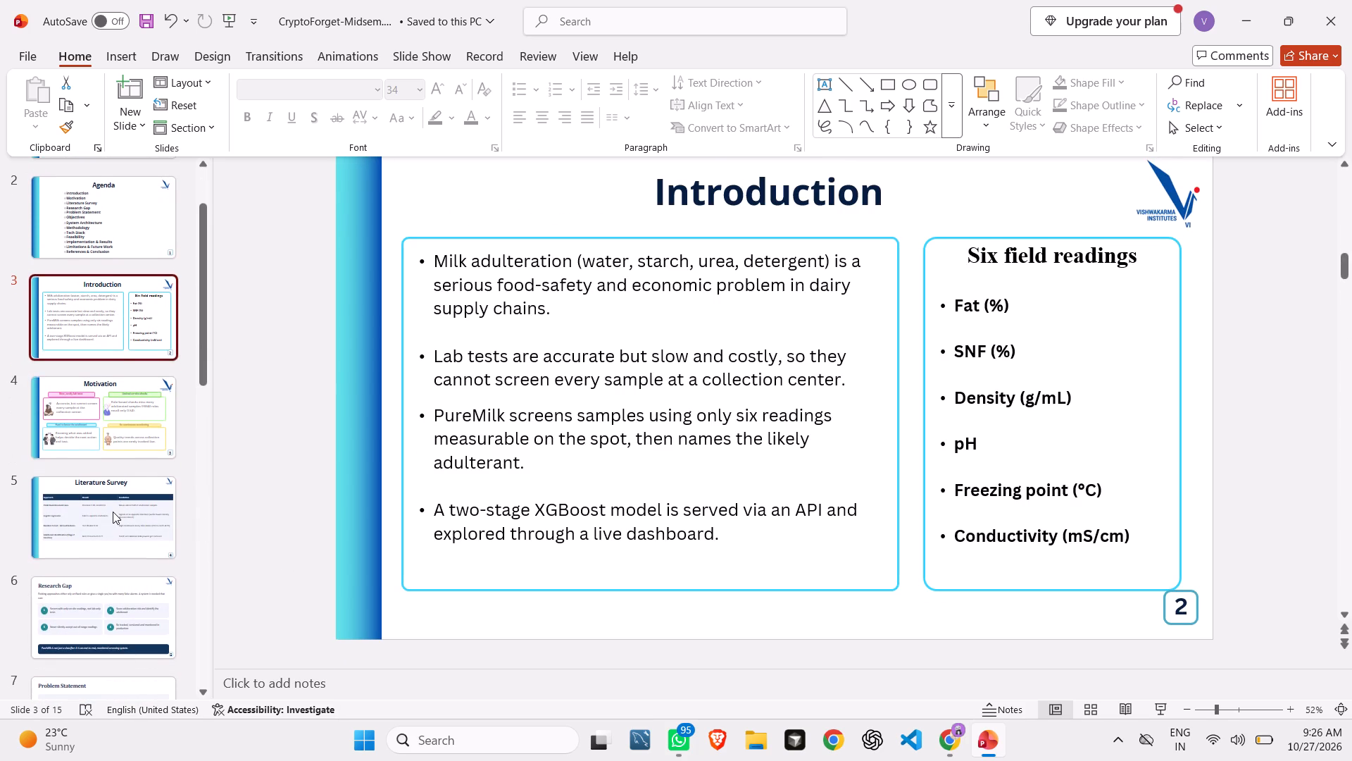
pyautogui.click(113, 512)
pyautogui.click(663, 600)
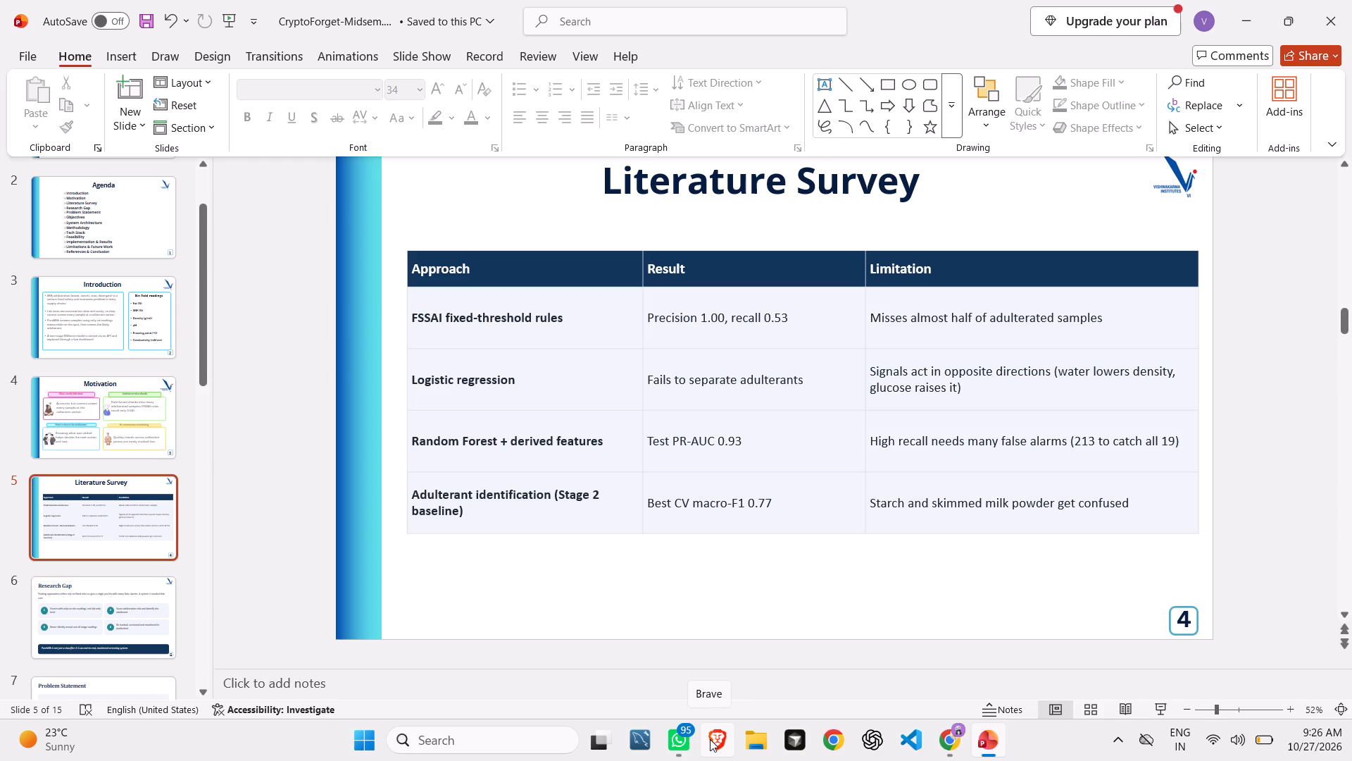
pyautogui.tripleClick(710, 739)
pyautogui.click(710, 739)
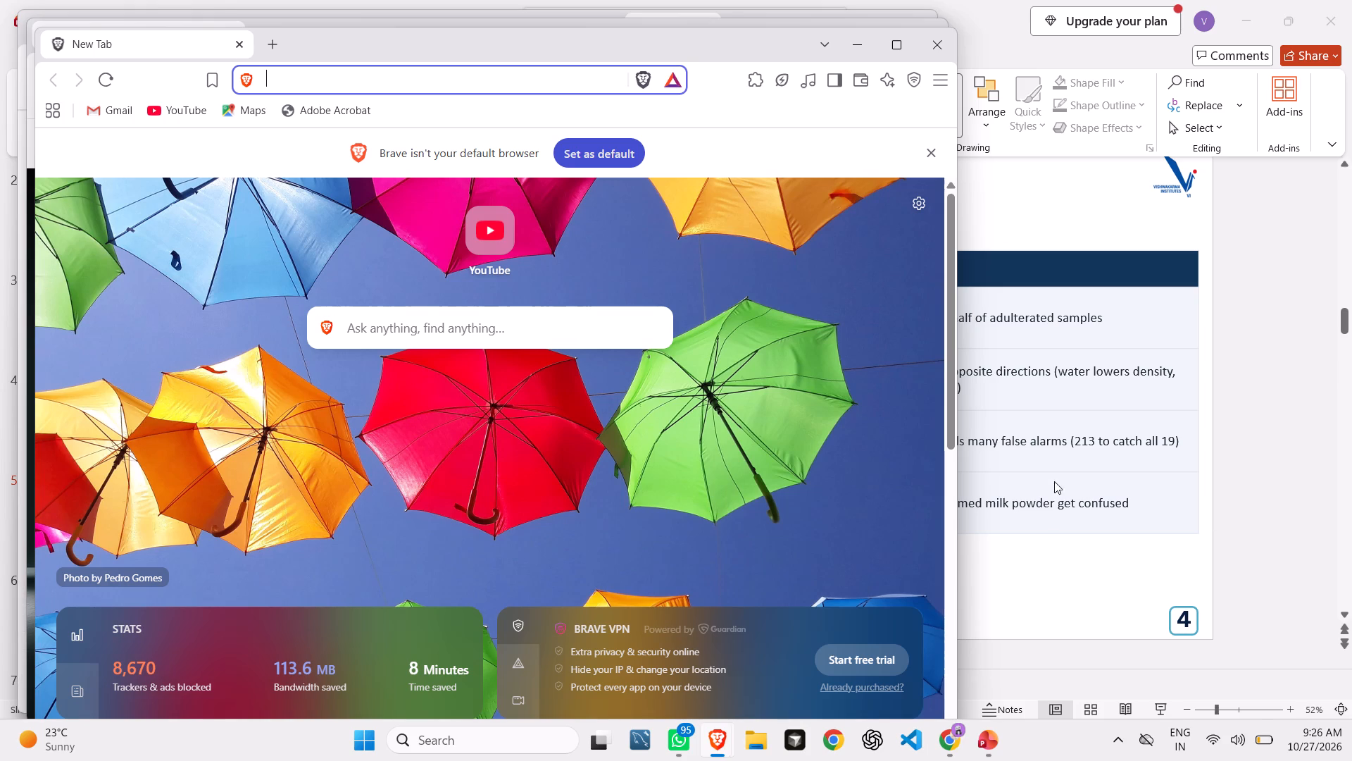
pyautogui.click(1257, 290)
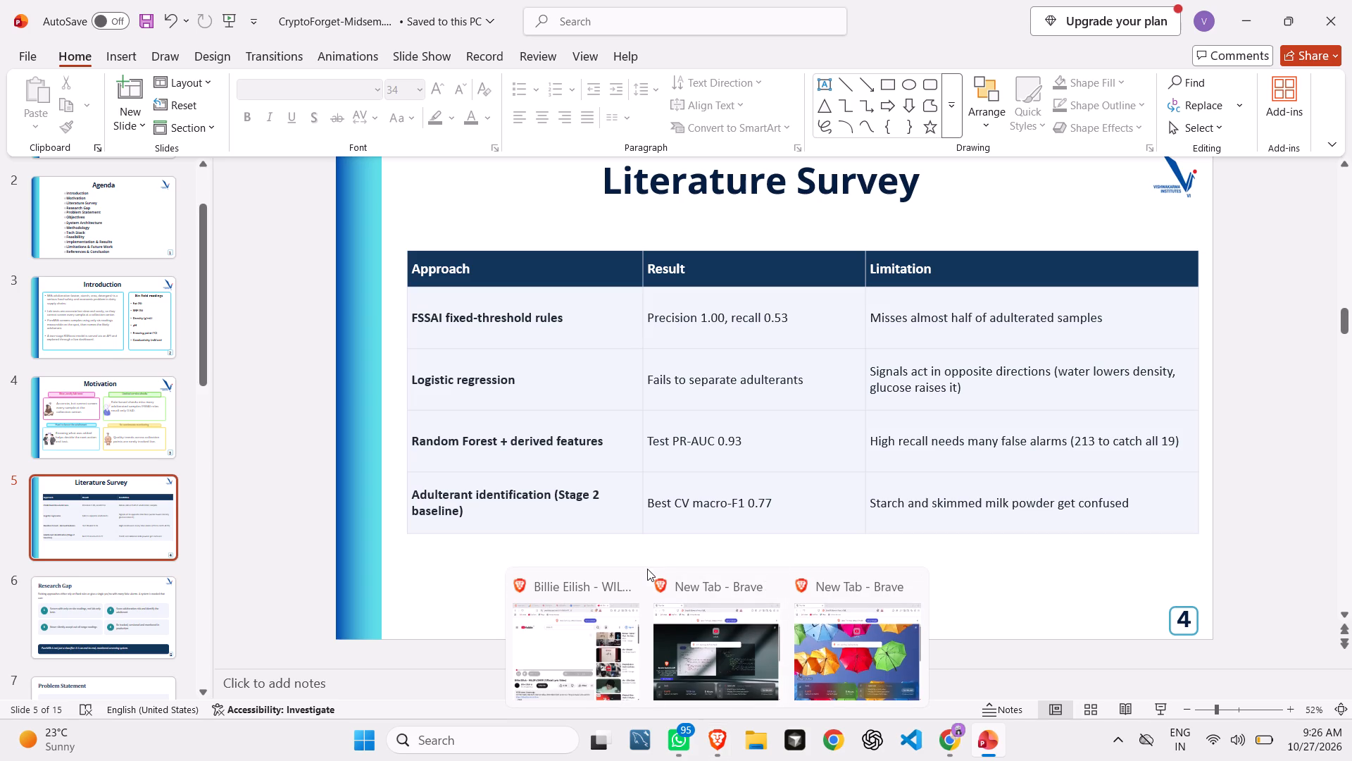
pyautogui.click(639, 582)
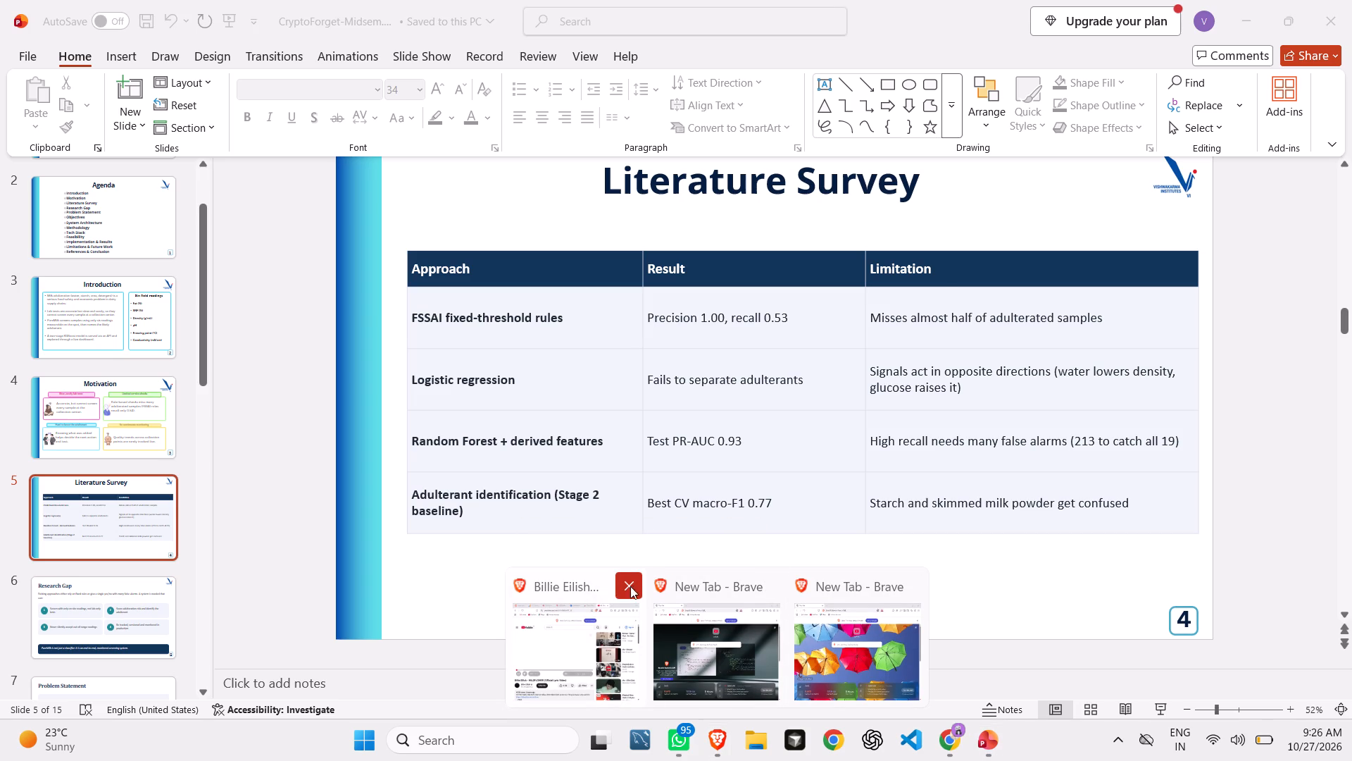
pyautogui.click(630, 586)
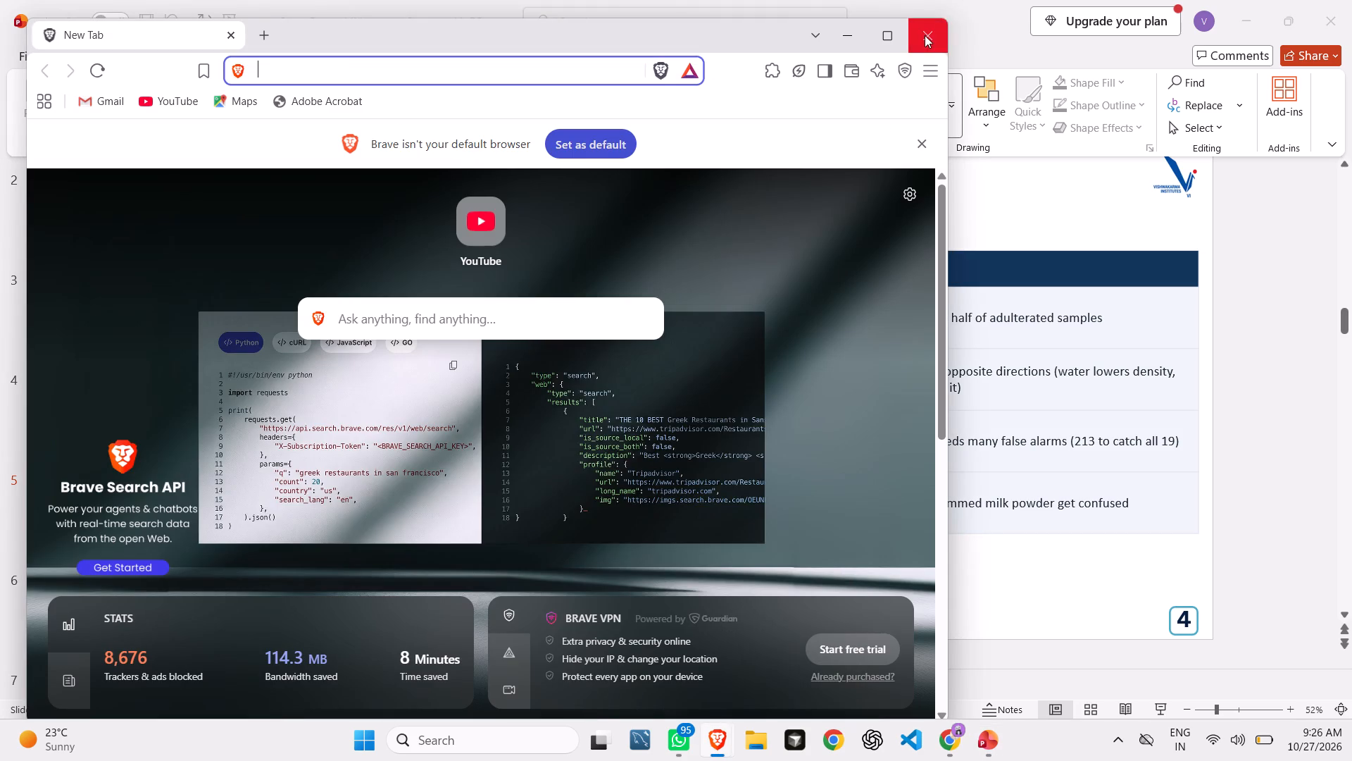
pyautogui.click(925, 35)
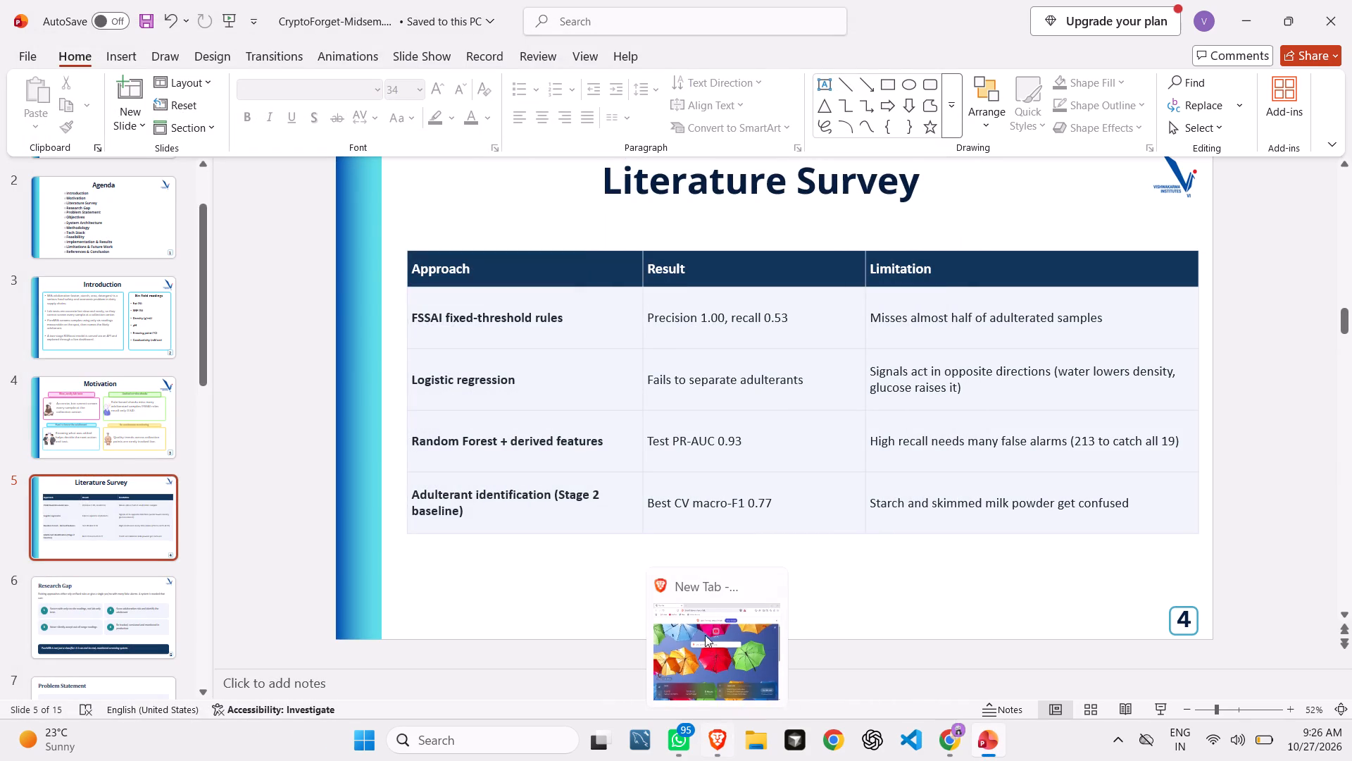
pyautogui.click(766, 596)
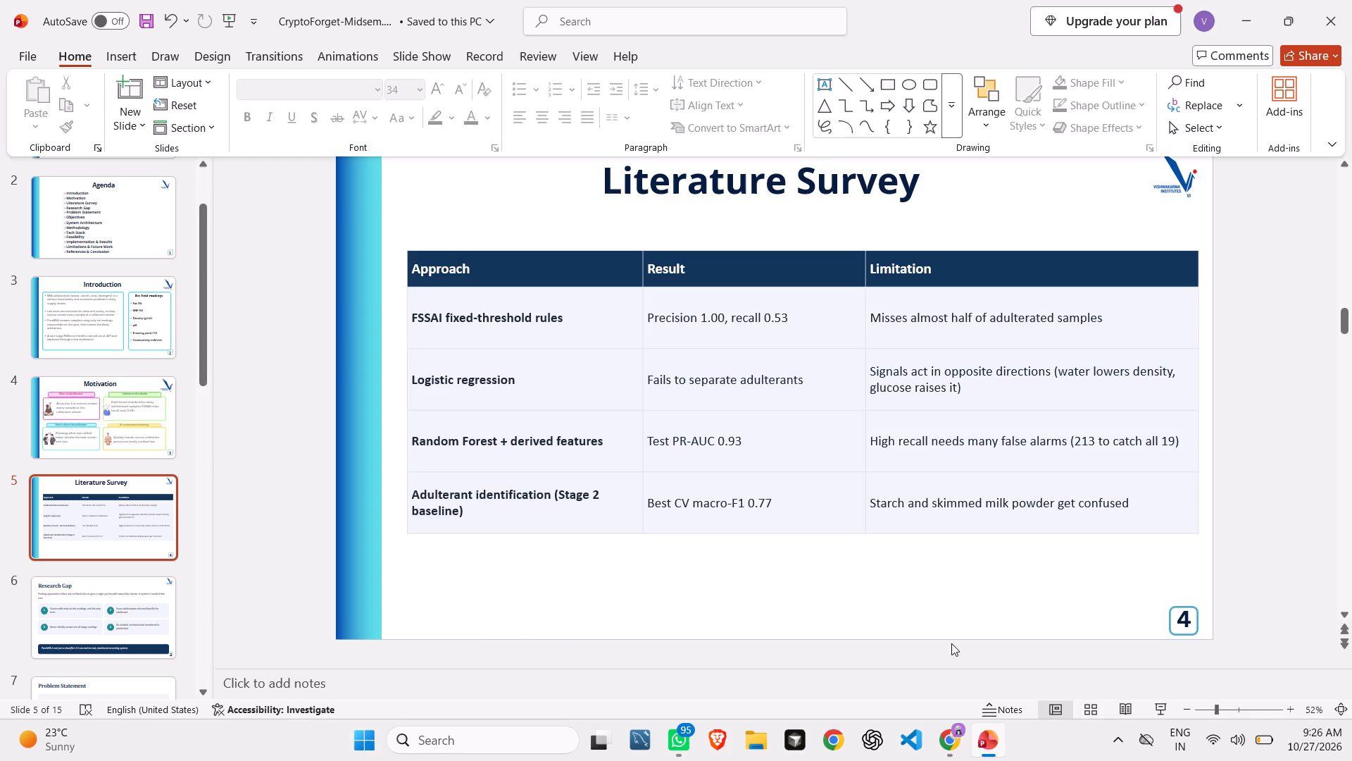
# Recheck the Introduction and title slides, and examine the System Architecture diagram and the Tech Stack slide.
pyautogui.scroll(-2, 163, 388)
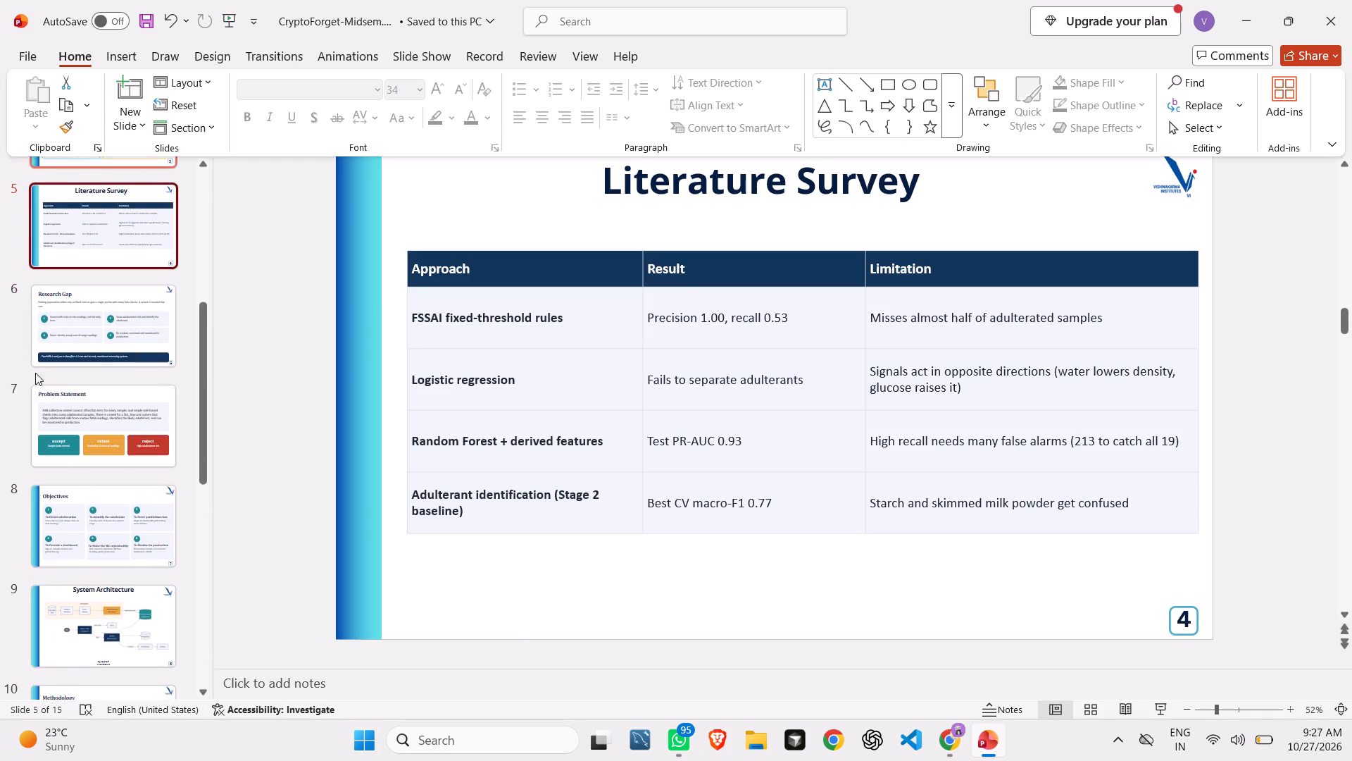
pyautogui.scroll(8, 89, 321)
pyautogui.scroll(9, 117, 386)
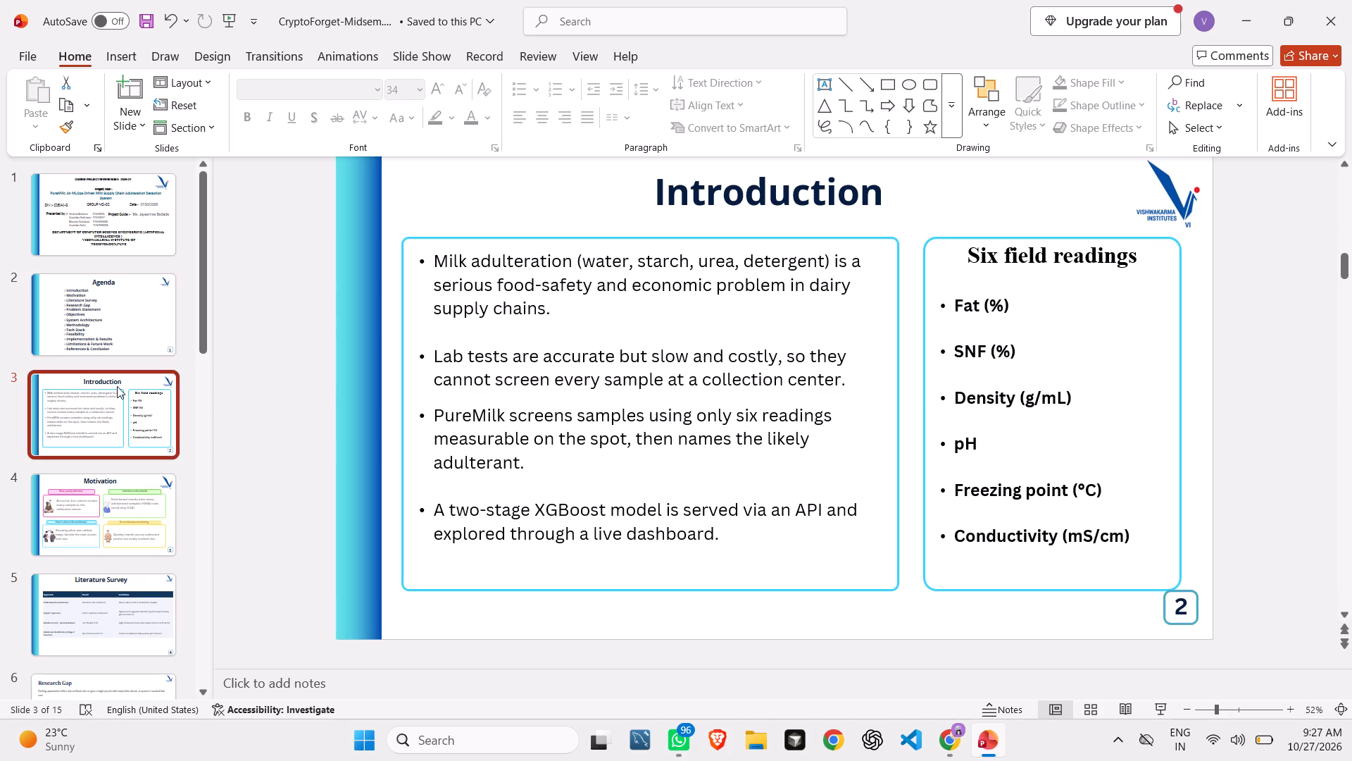
pyautogui.scroll(1, 8, 348)
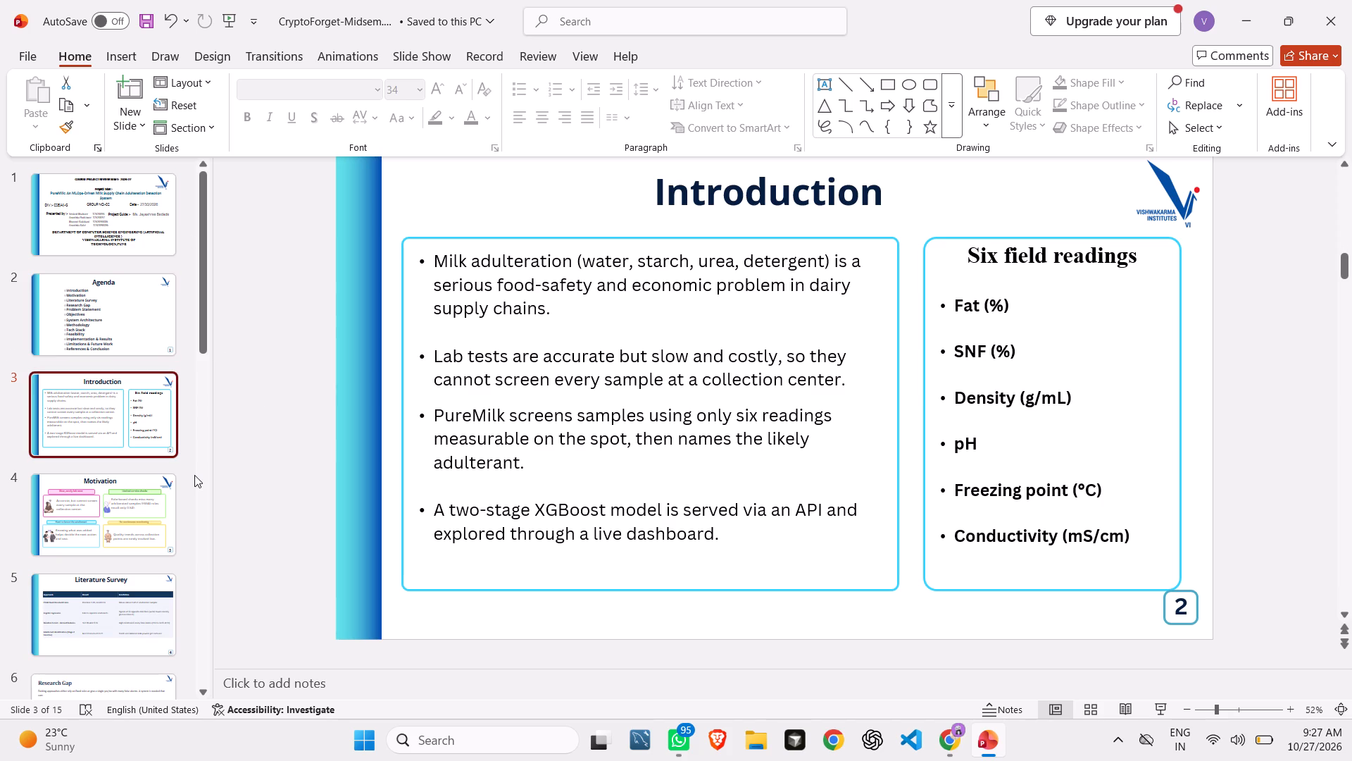
pyautogui.click(104, 240)
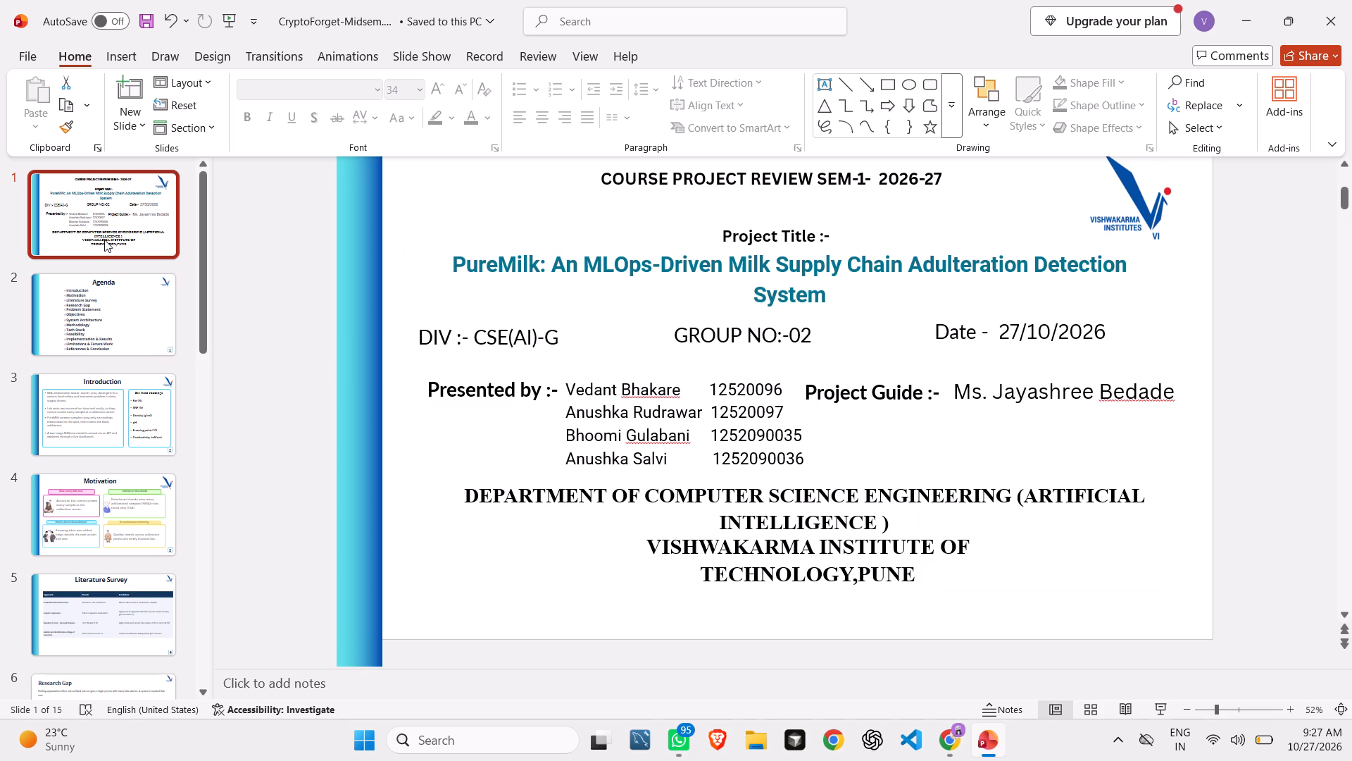
pyautogui.scroll(-4, 9, 383)
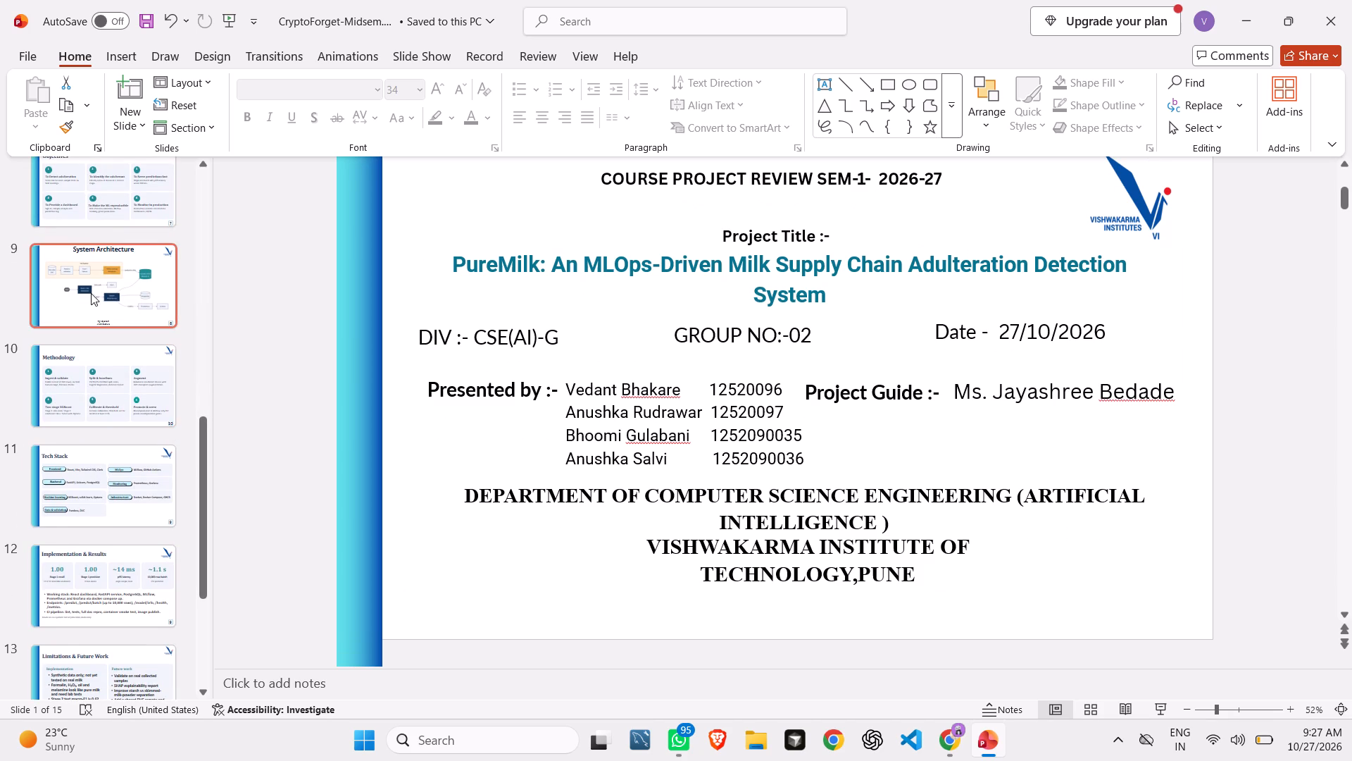
pyautogui.click(90, 294)
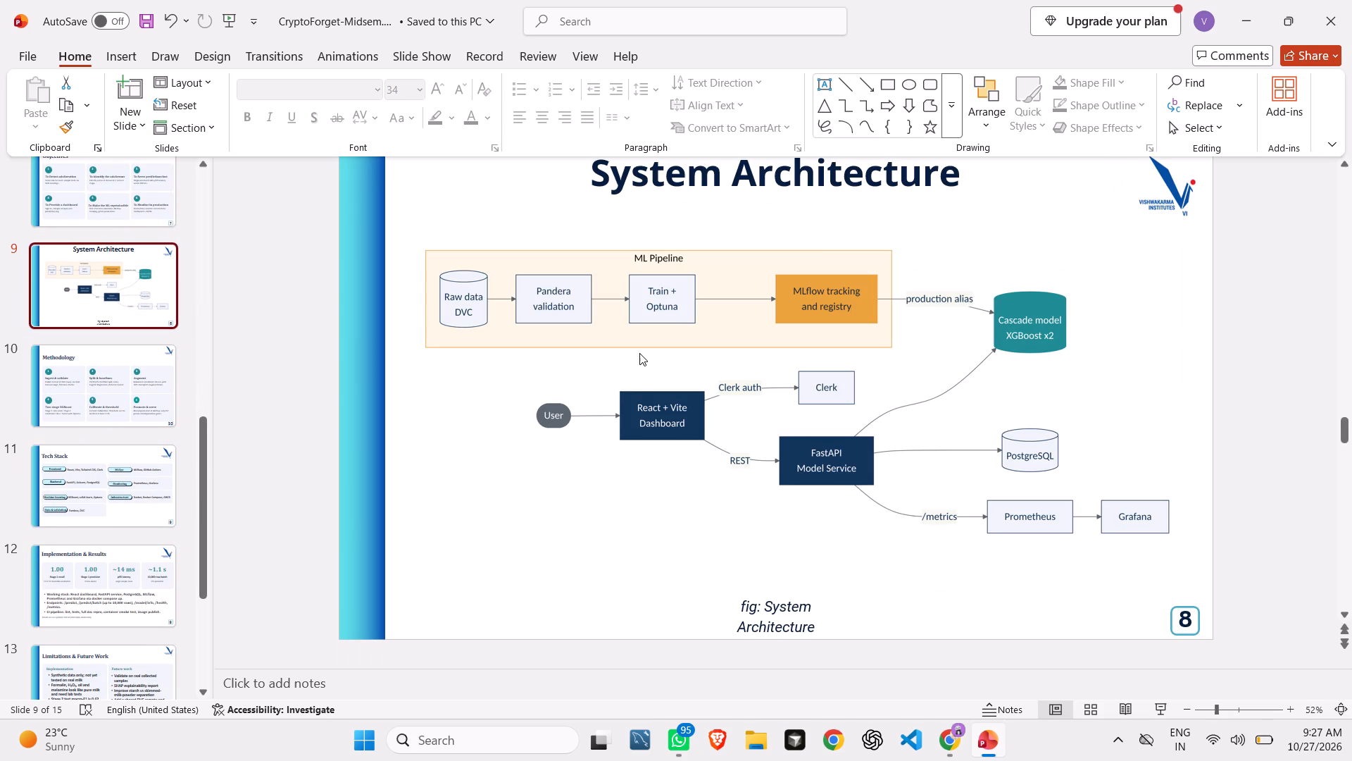
pyautogui.doubleClick(555, 289)
pyautogui.click(555, 289)
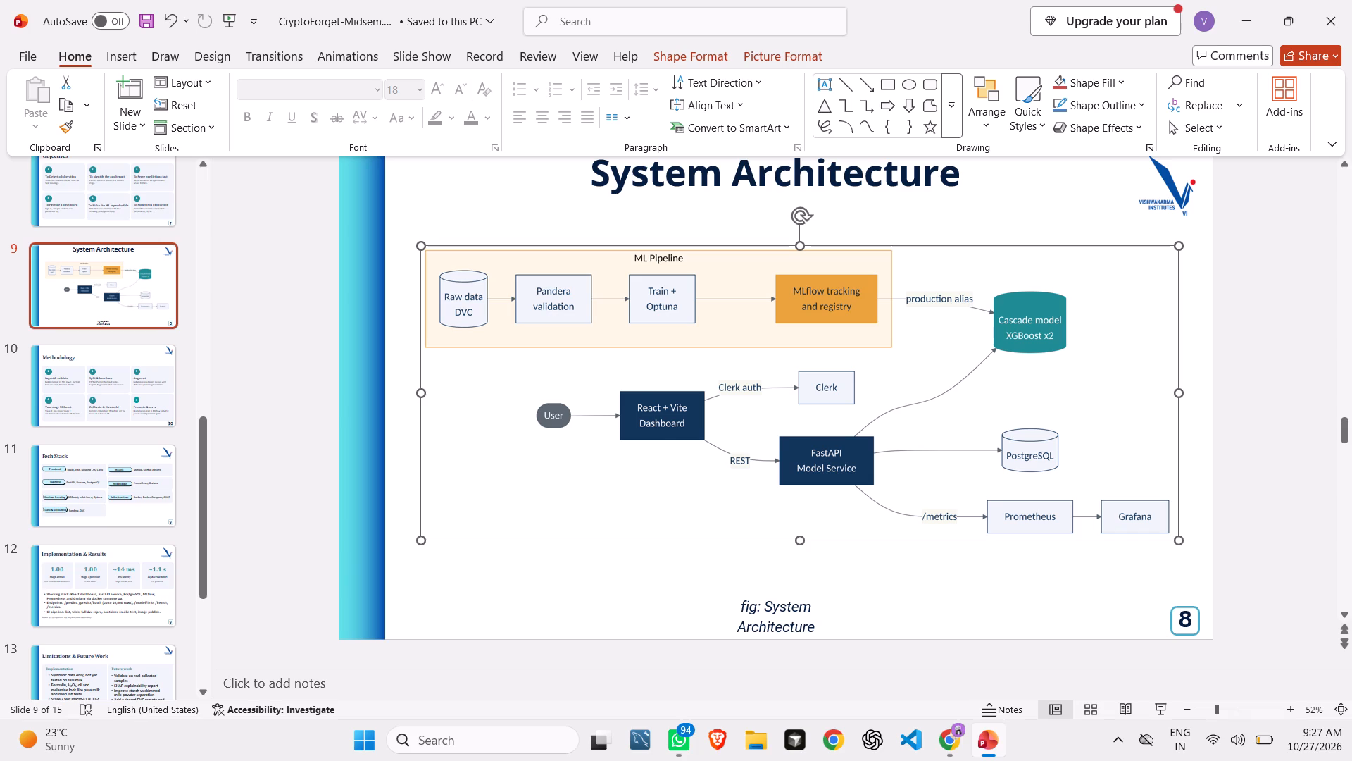
pyautogui.doubleClick(668, 442)
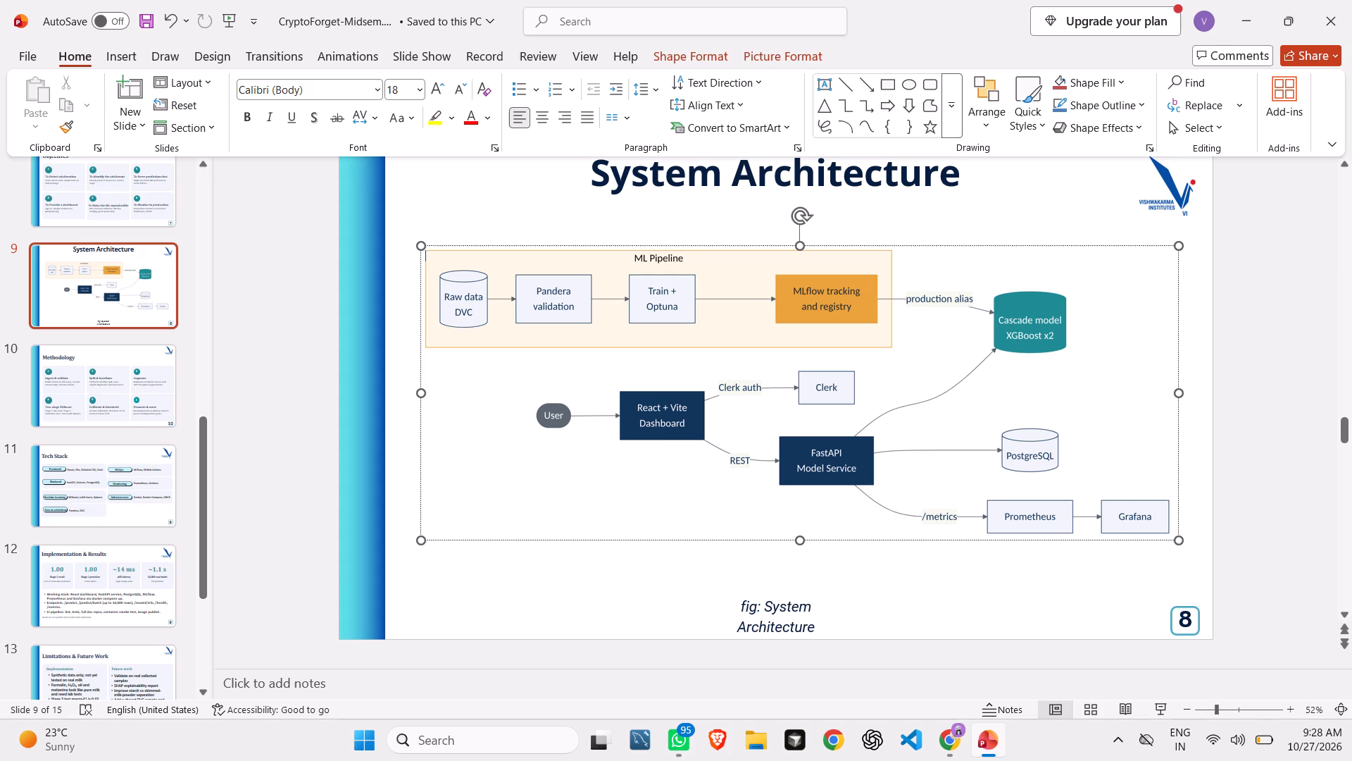
pyautogui.click(97, 494)
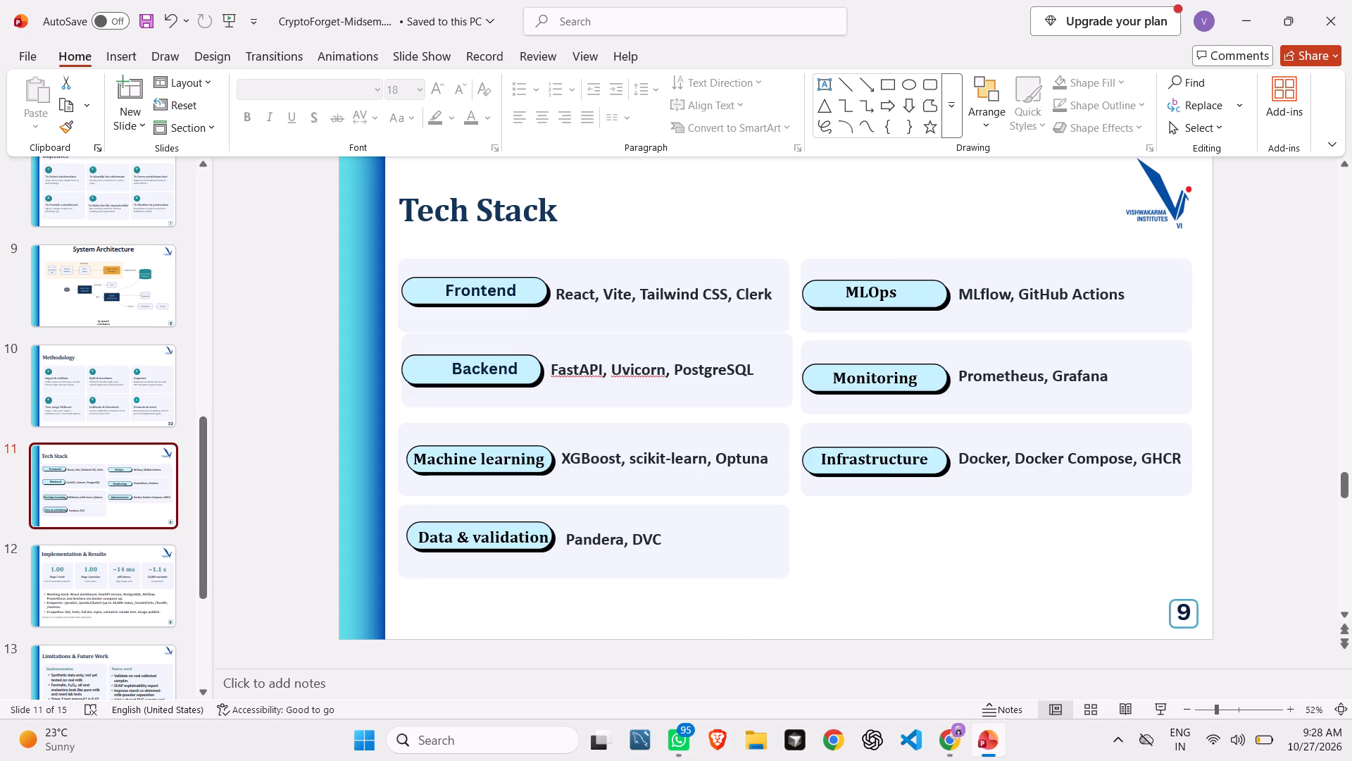
# Delete the "Pandera, DVC" text and the pale background box behind it on the Tech Stack slide.
pyautogui.click(591, 544)
pyautogui.click(629, 545)
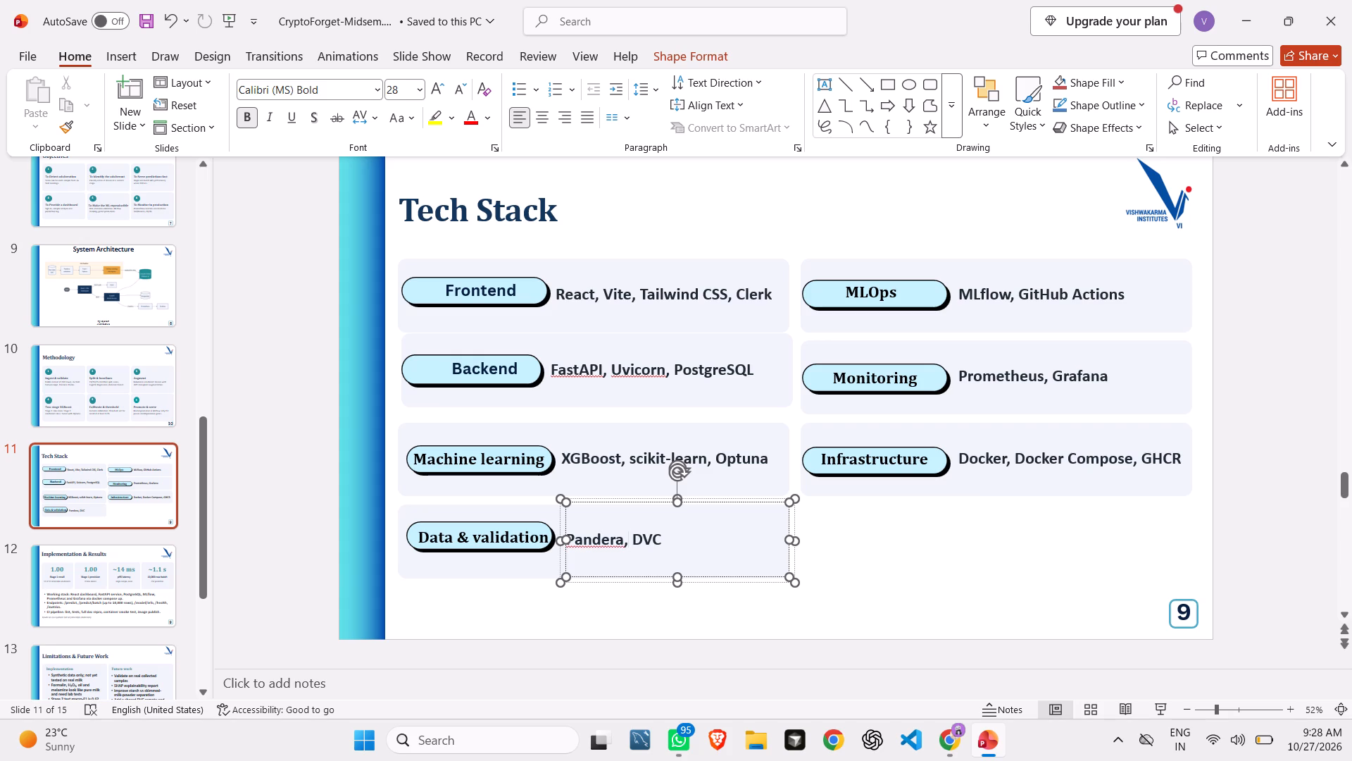
pyautogui.press('Right')
pyautogui.click(913, 562)
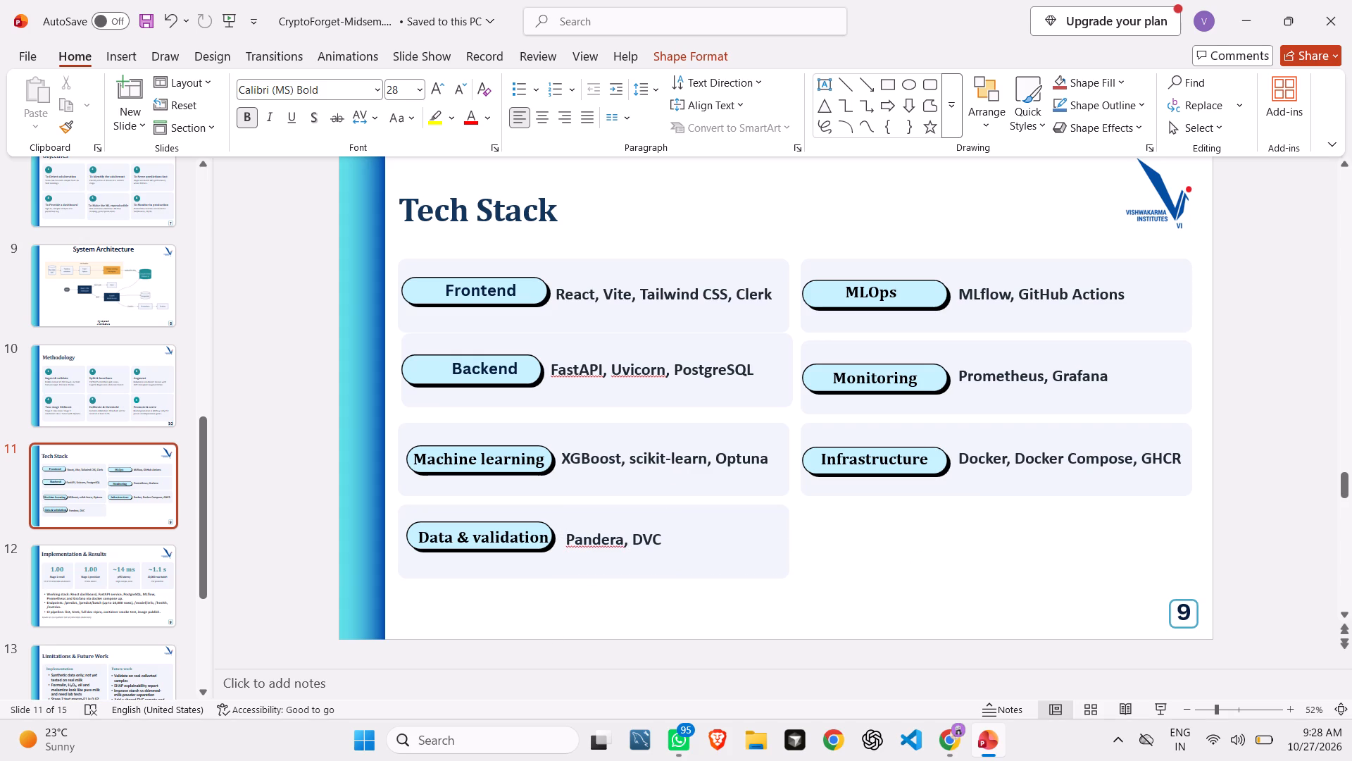
pyautogui.moveTo(774, 573); pyautogui.dragTo(745, 574)
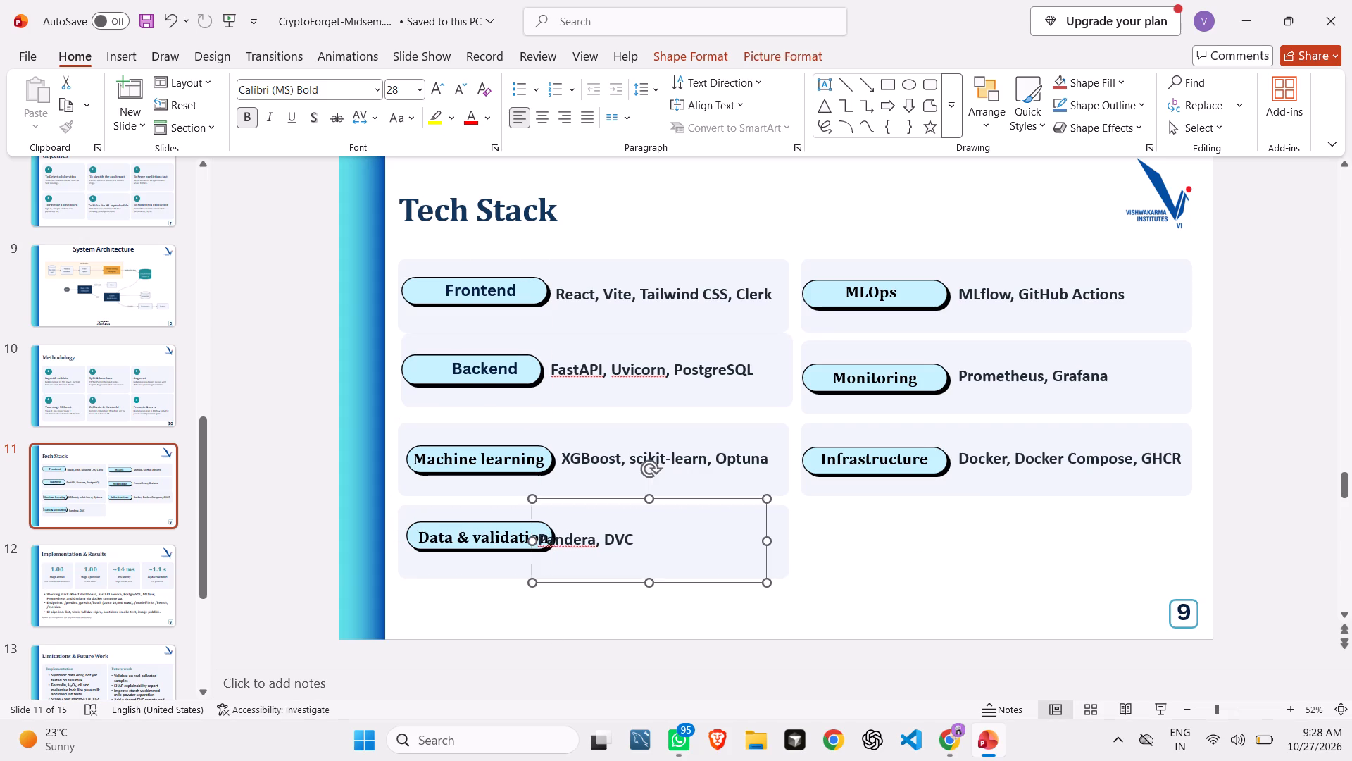
pyautogui.press('BackSpace')
pyautogui.click(709, 547)
pyautogui.press('BackSpace')
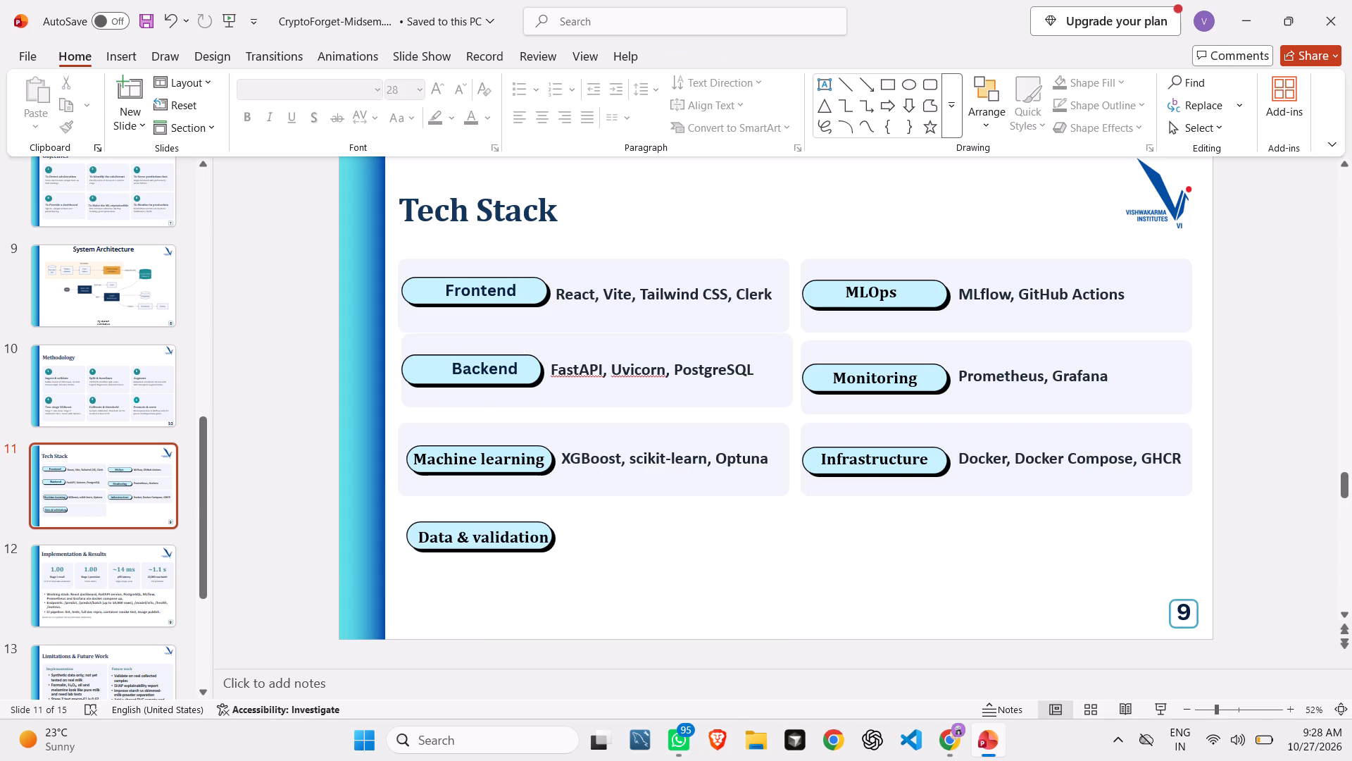
# Delete the "Data & validation" label and its rounded pill shape from the Tech Stack slide.
pyautogui.click(462, 545)
pyautogui.press('BackSpace')
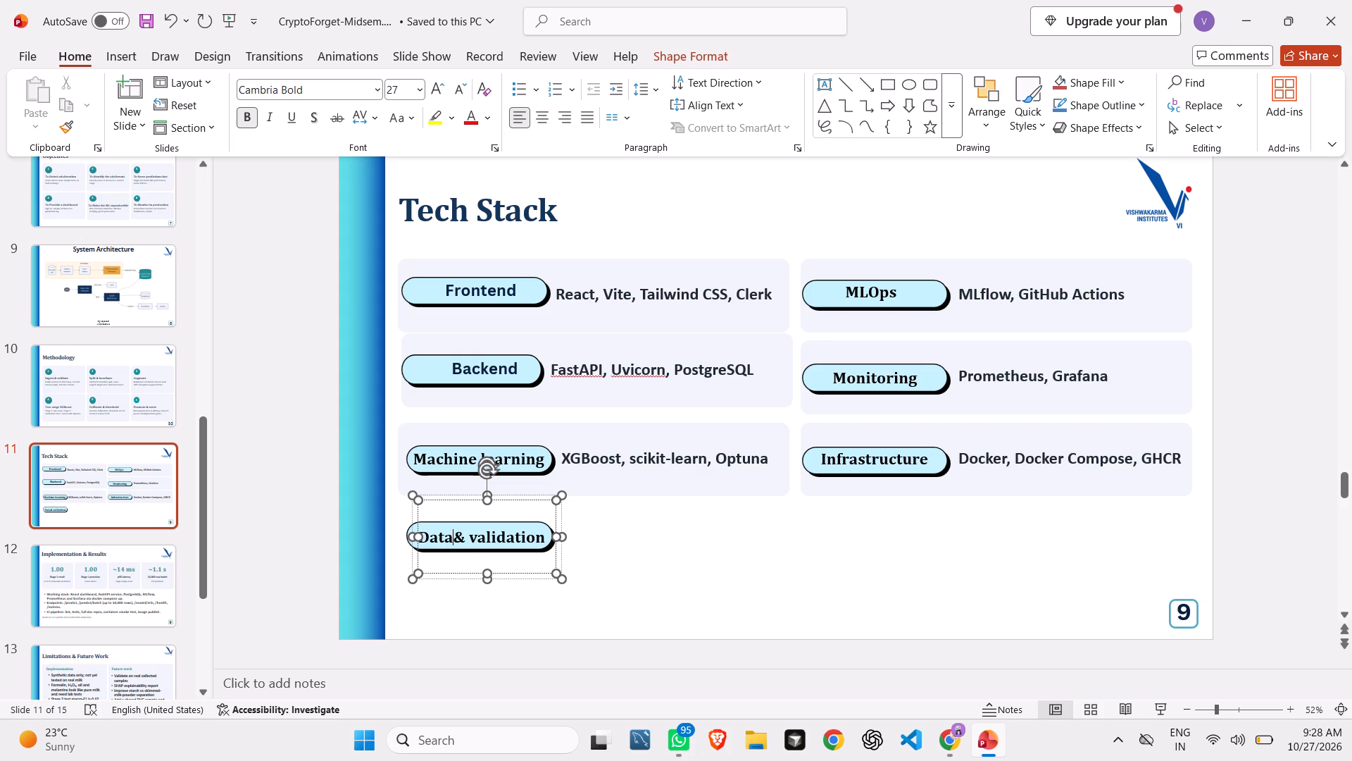
pyautogui.click(505, 502)
pyautogui.press('Delete')
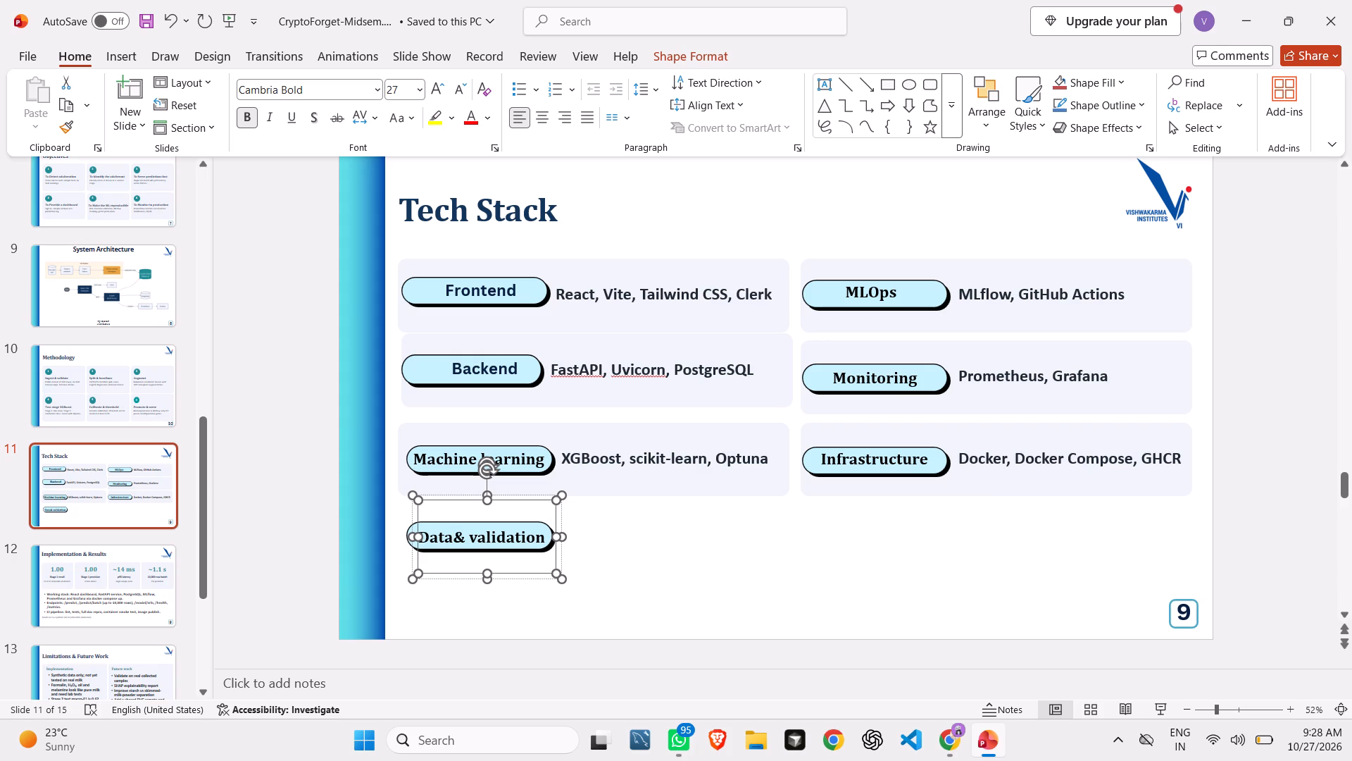
pyautogui.click(489, 501)
pyautogui.press('BackSpace')
pyautogui.click(515, 530)
pyautogui.press('BackSpace')
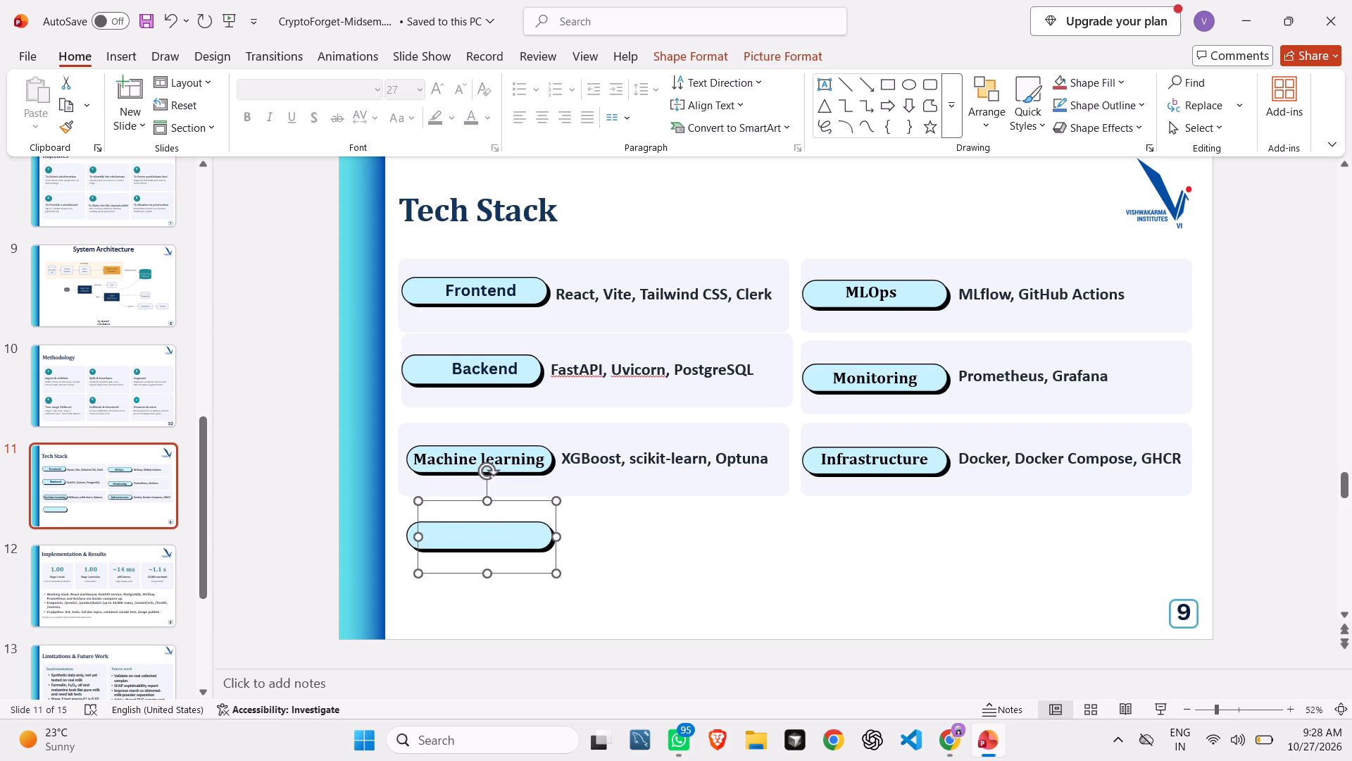
pyautogui.click(486, 544)
pyautogui.press('BackSpace')
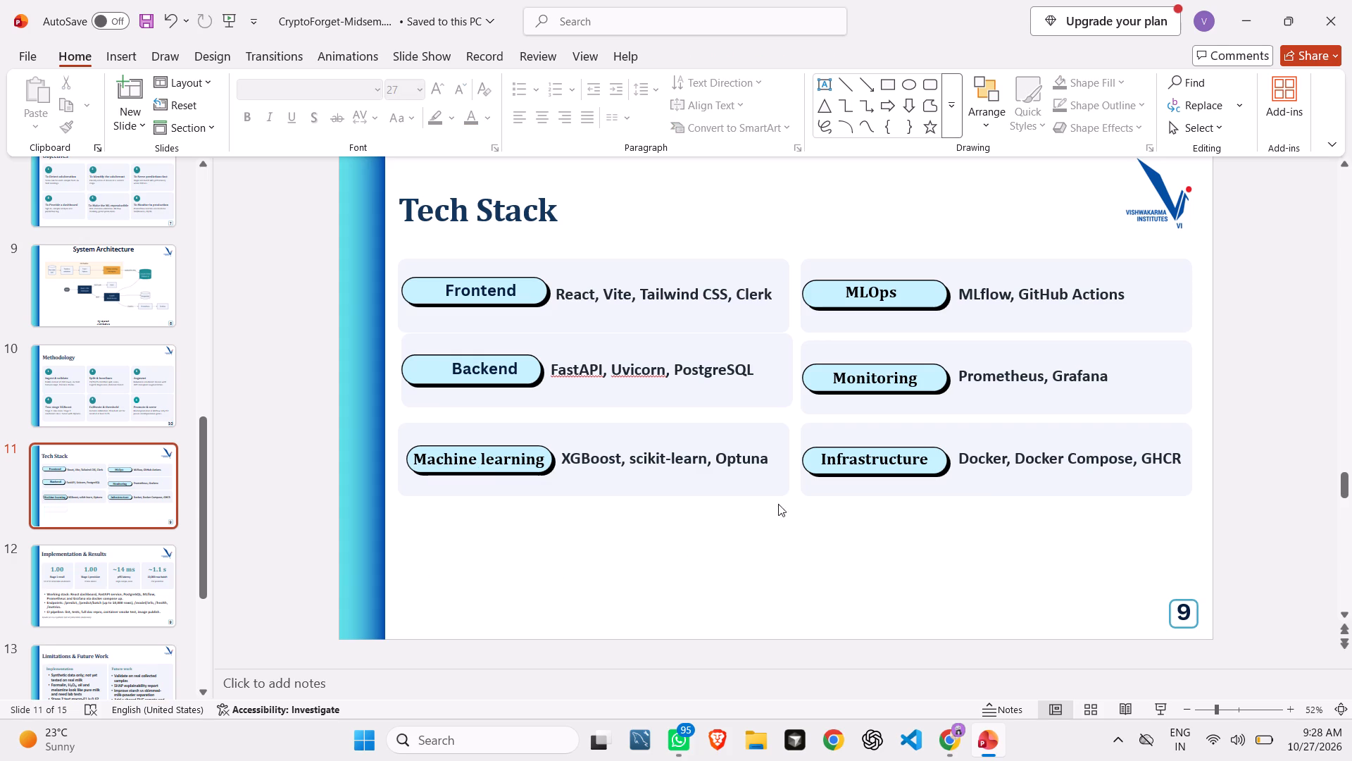
# Move the "Machine learning" label together with its pill down into the space freed by the Data & validation row.
pyautogui.moveTo(780, 566); pyautogui.dragTo(347, 426)
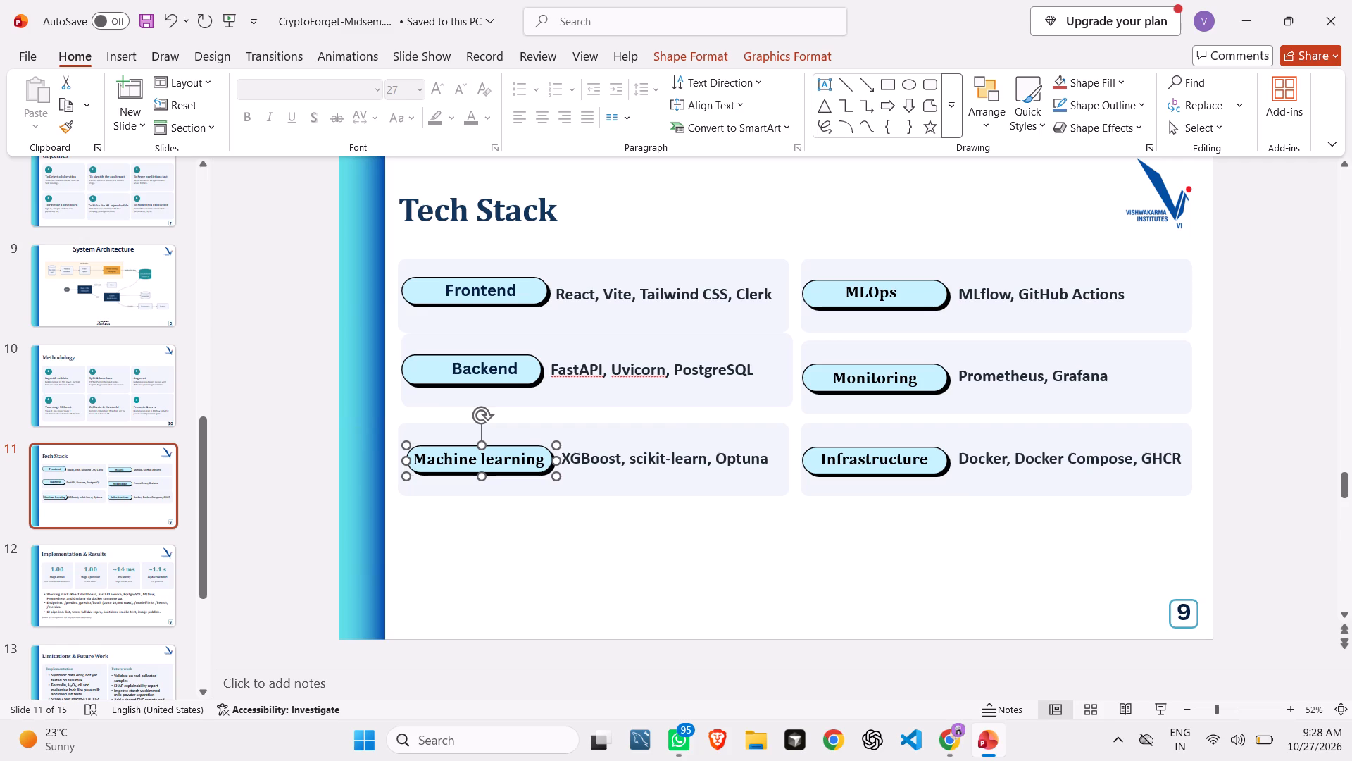
pyautogui.click(708, 486)
pyautogui.click(579, 531)
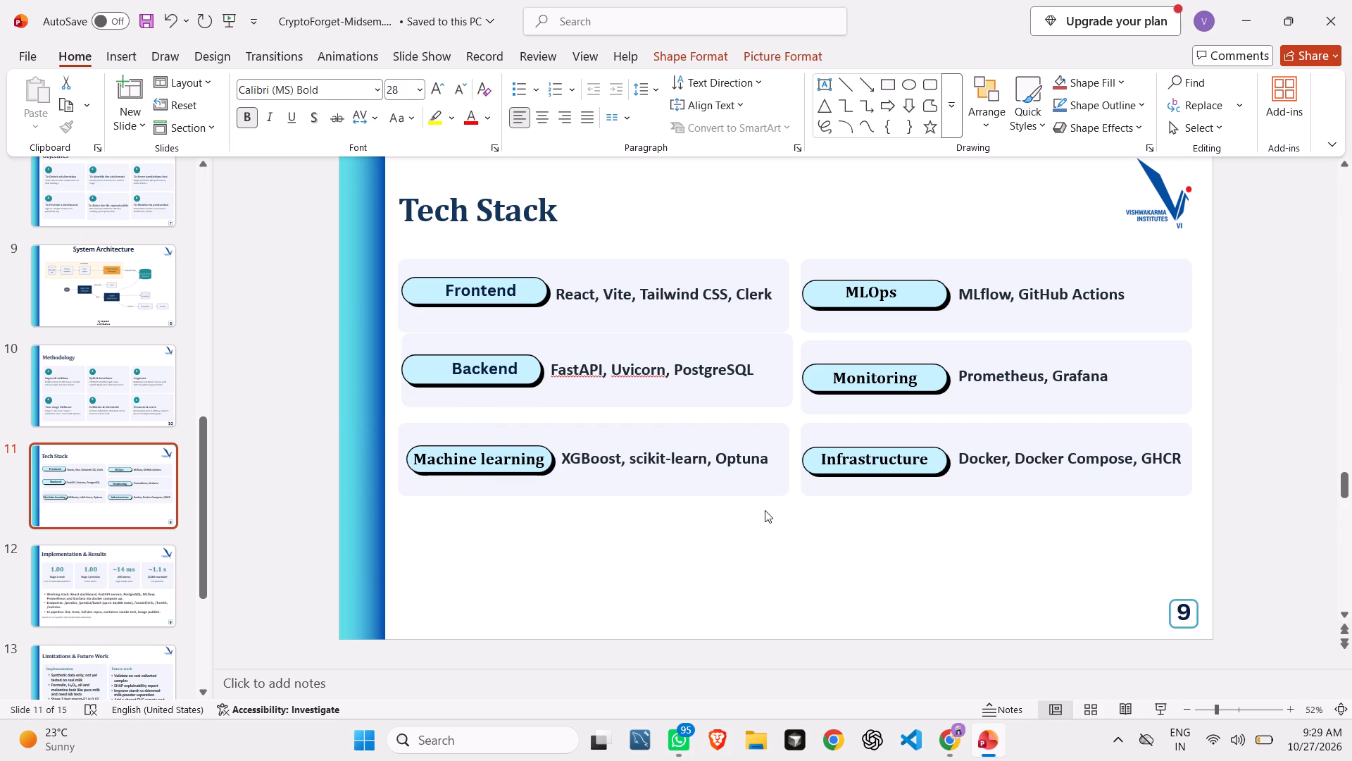
pyautogui.moveTo(765, 510); pyautogui.dragTo(394, 421)
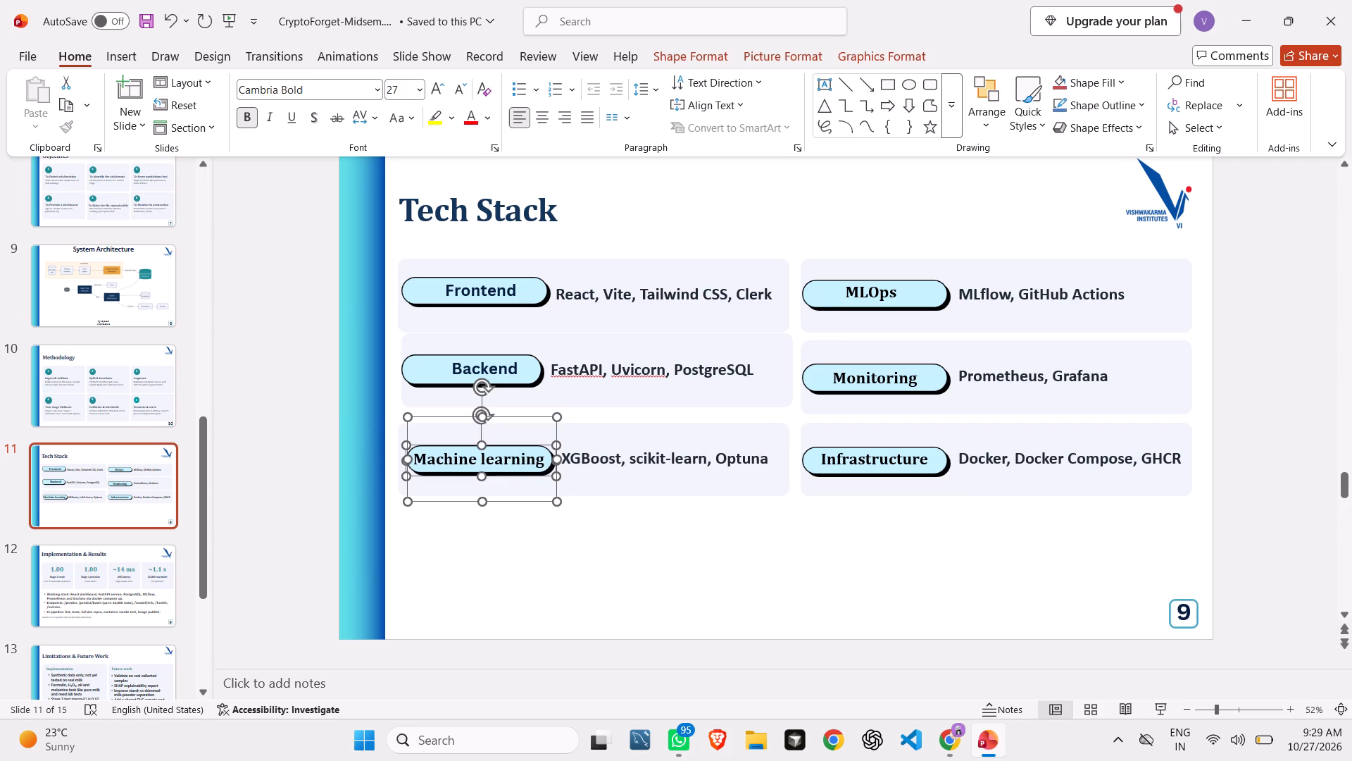
pyautogui.moveTo(499, 490); pyautogui.dragTo(496, 593)
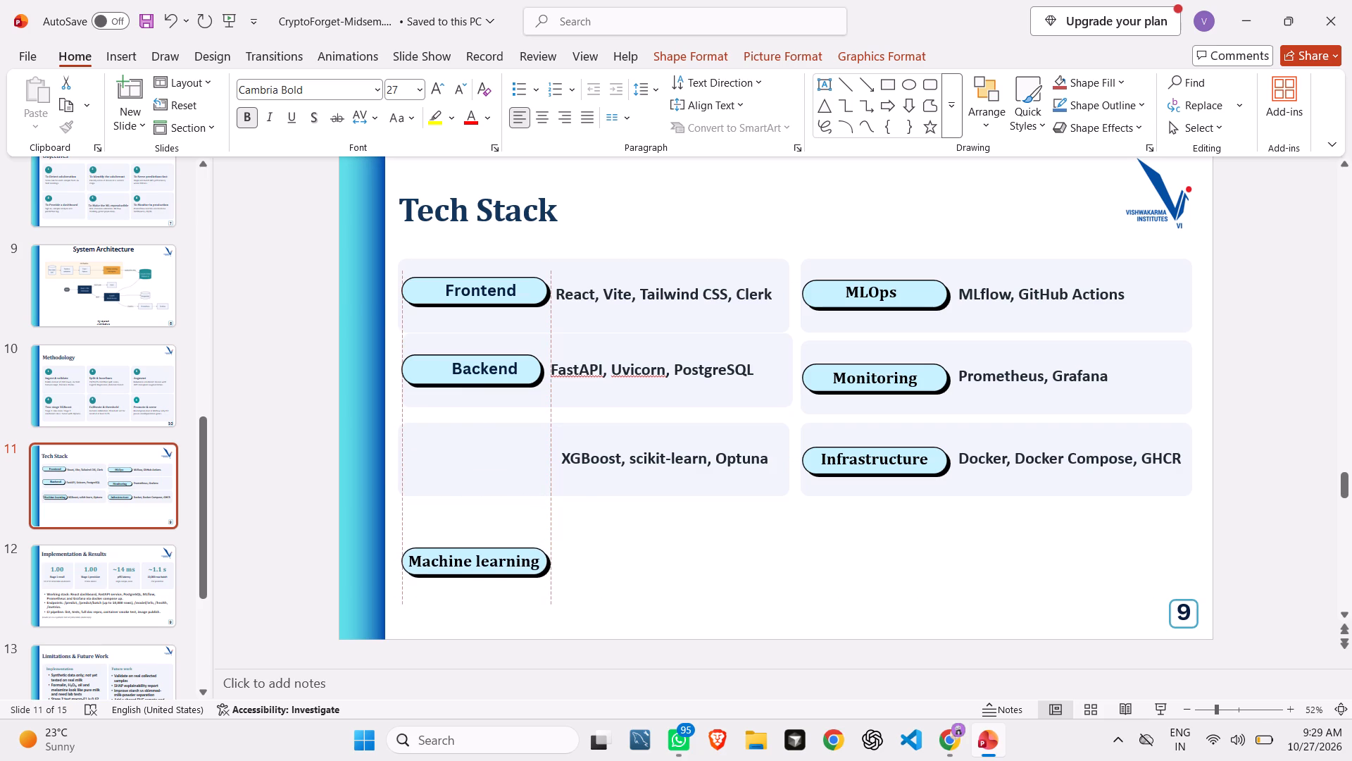
pyautogui.moveTo(496, 593); pyautogui.dragTo(496, 594)
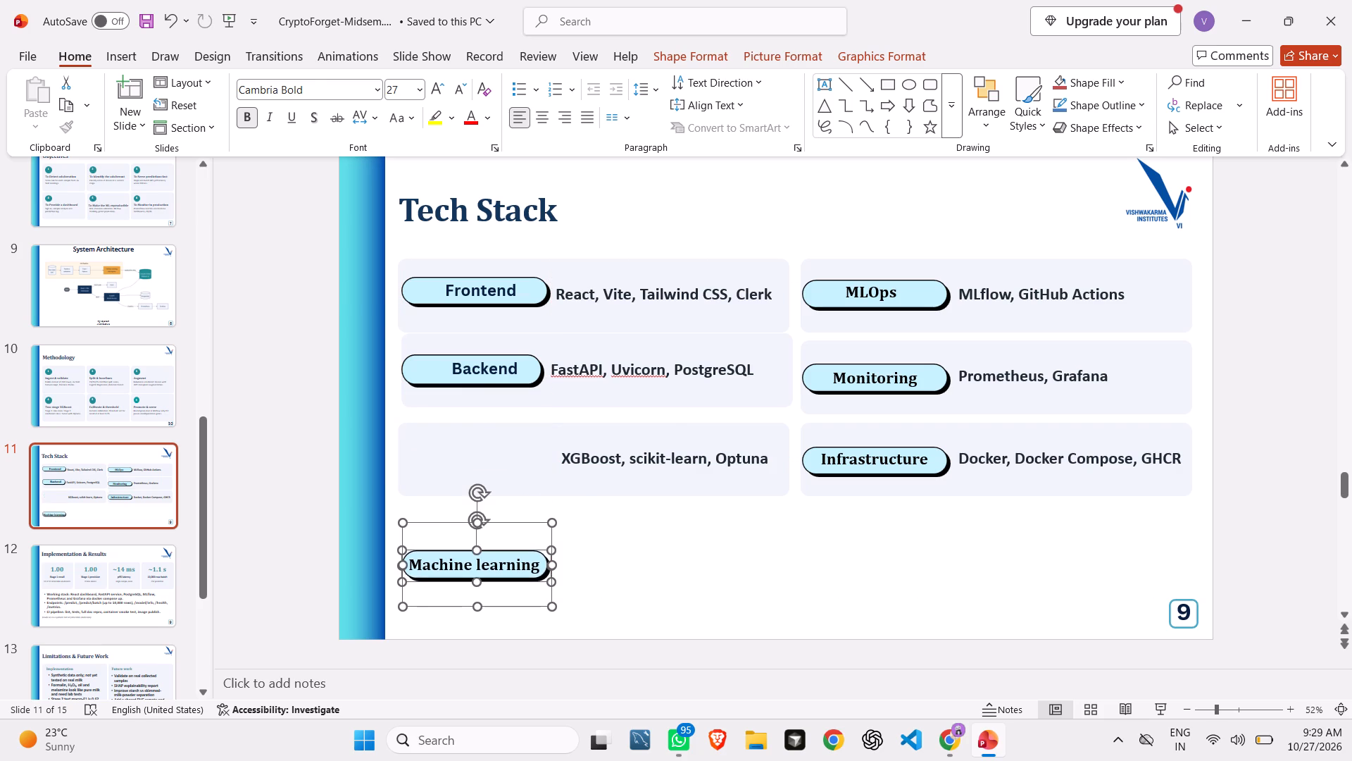
# Move the pale background box of the Machine learning row down so it sits behind the relocated pill.
pyautogui.click(741, 502)
pyautogui.moveTo(765, 524); pyautogui.dragTo(389, 432)
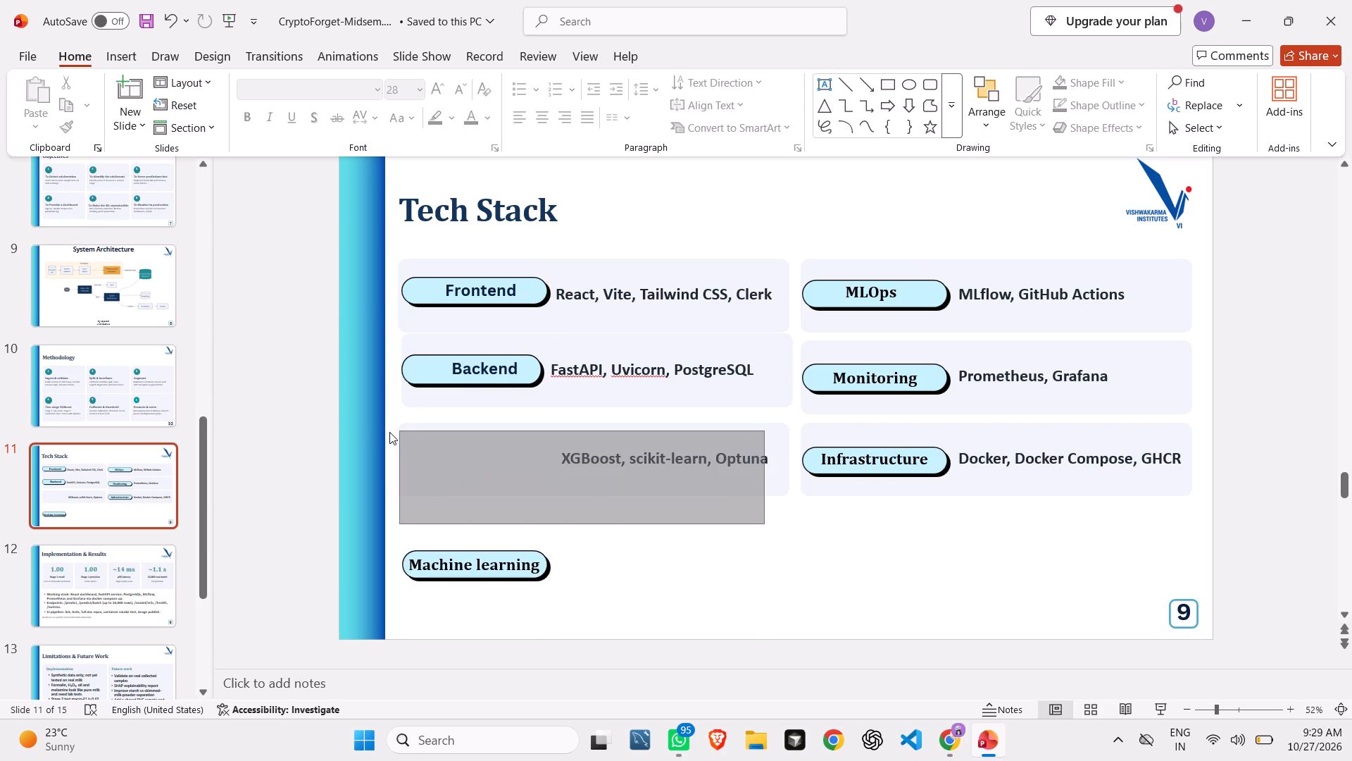
pyautogui.moveTo(389, 432); pyautogui.dragTo(391, 414)
pyautogui.moveTo(462, 443); pyautogui.dragTo(477, 522)
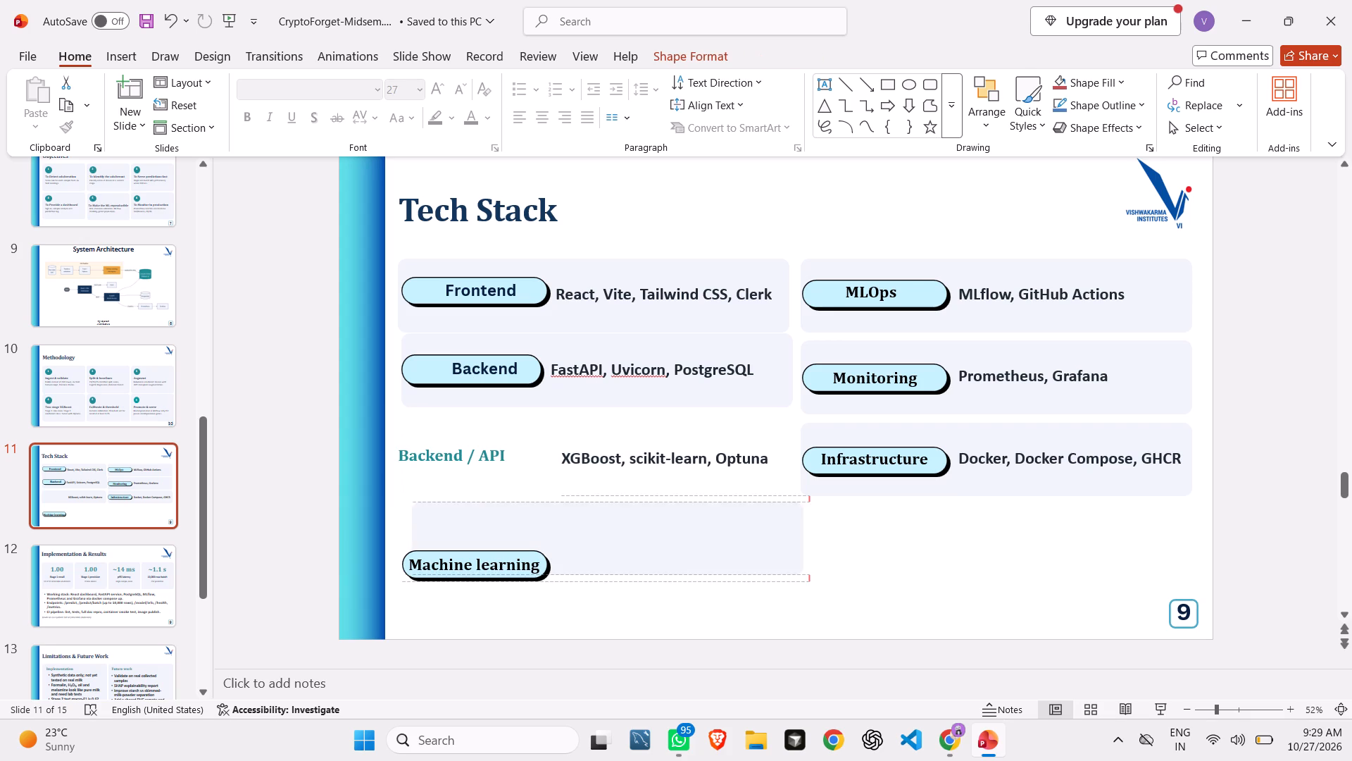
pyautogui.moveTo(477, 522); pyautogui.dragTo(461, 549)
# Delete the empty overlay shapes stacked on the "XGBoost, scikit-learn, Optuna" text.
pyautogui.click(665, 457)
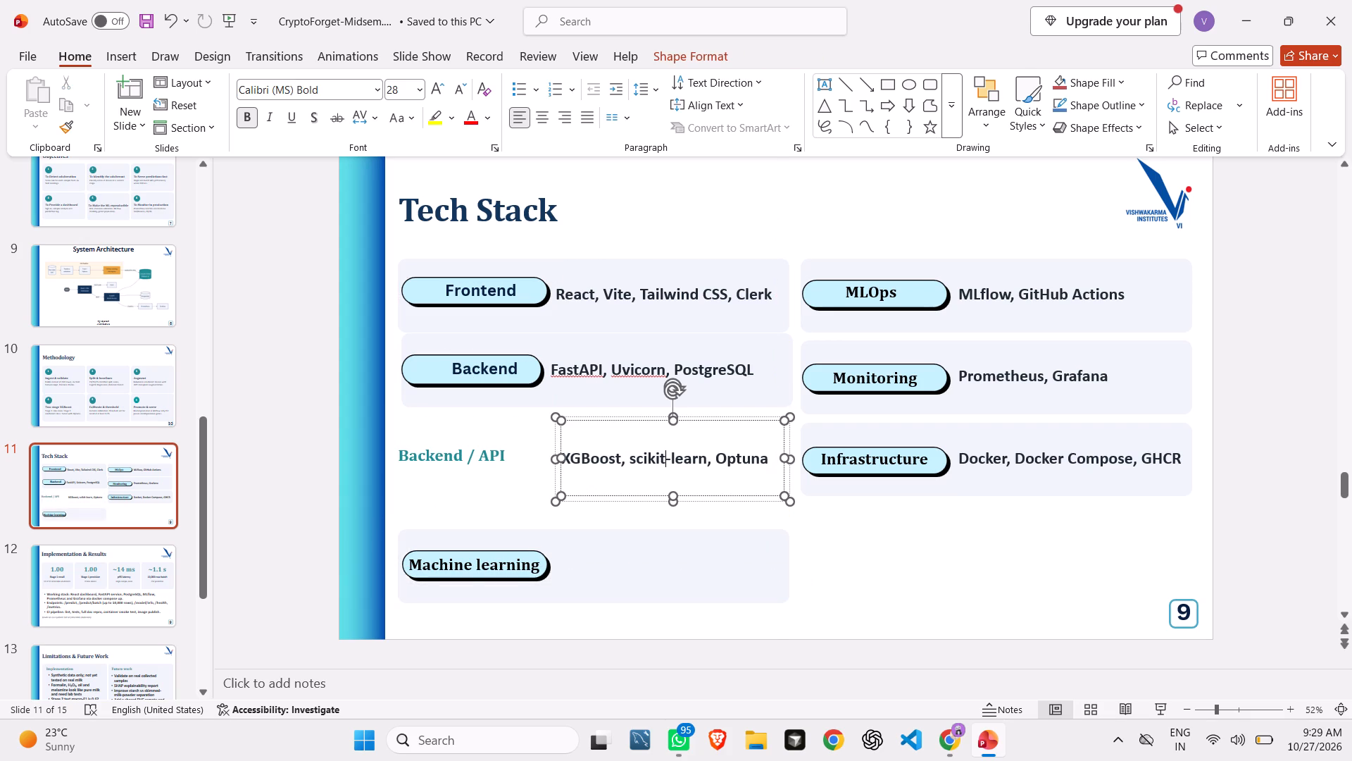
pyautogui.moveTo(630, 428); pyautogui.dragTo(623, 522)
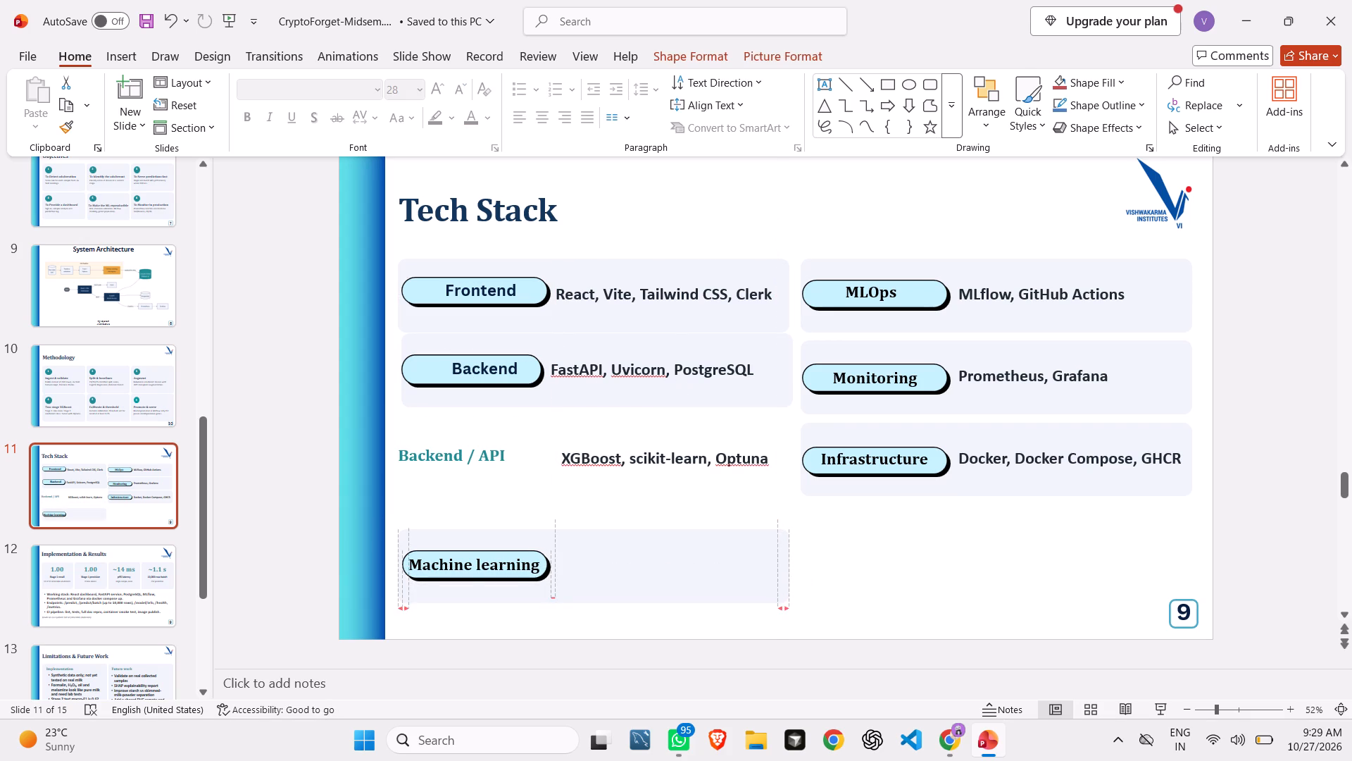
pyautogui.moveTo(623, 522); pyautogui.dragTo(631, 551)
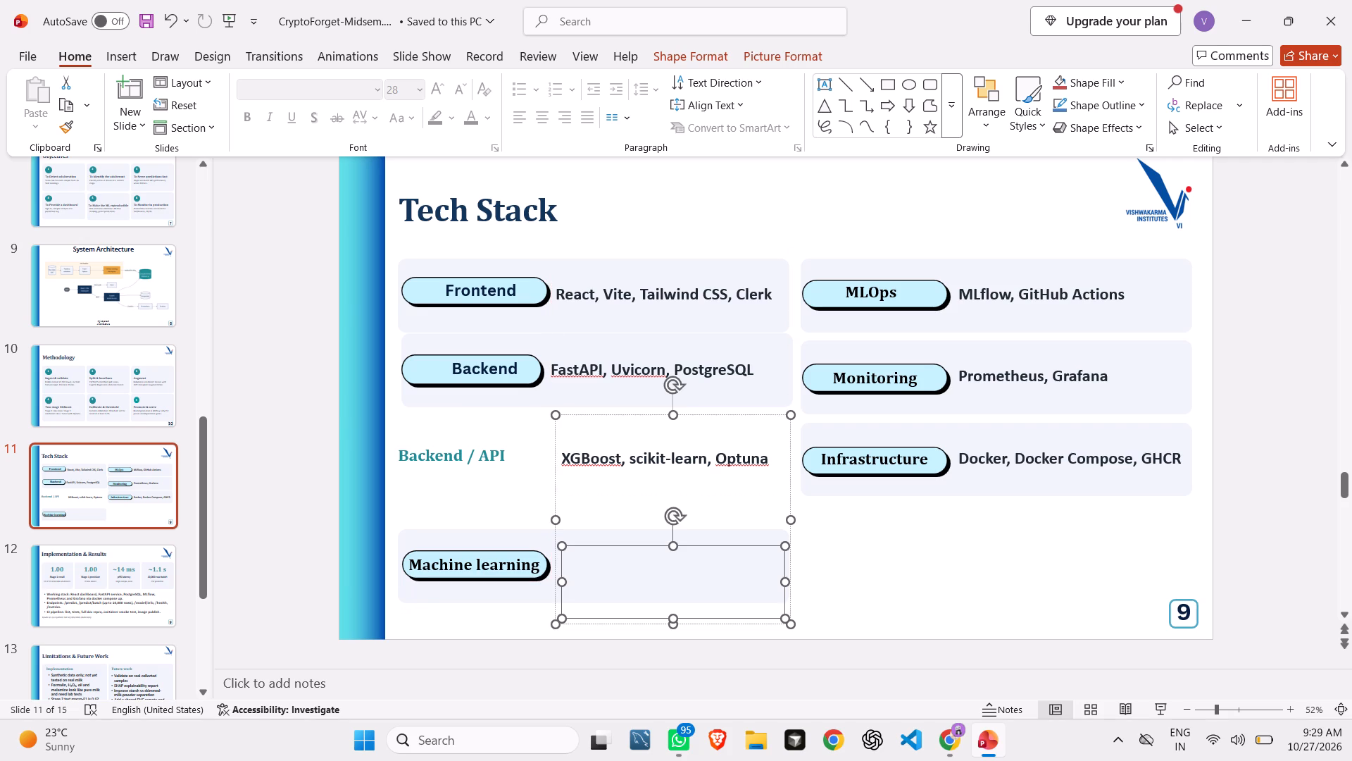
pyautogui.press('Delete')
# Move the "XGBoost, scikit-learn, Optuna" text box down beside the Machine learning pill, level with its label.
pyautogui.click(635, 447)
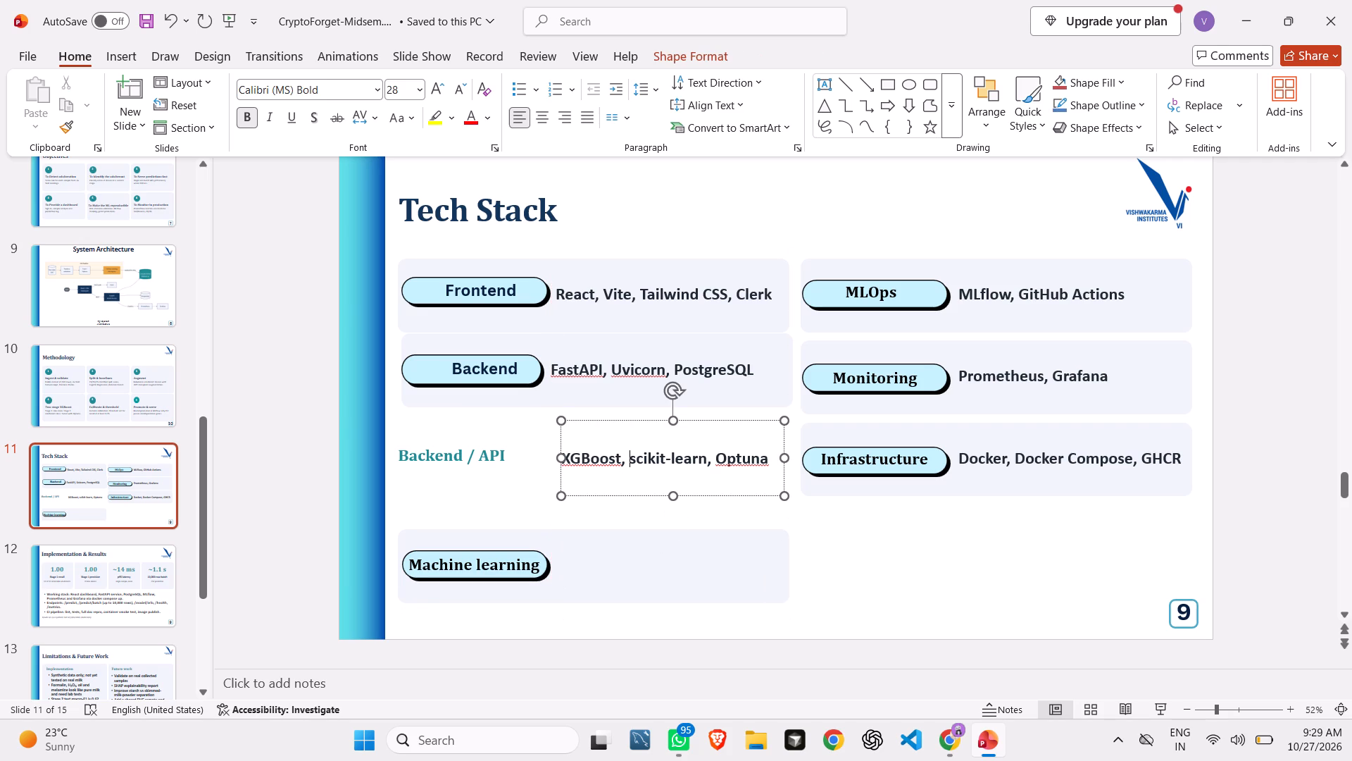
pyautogui.moveTo(656, 426); pyautogui.dragTo(644, 547)
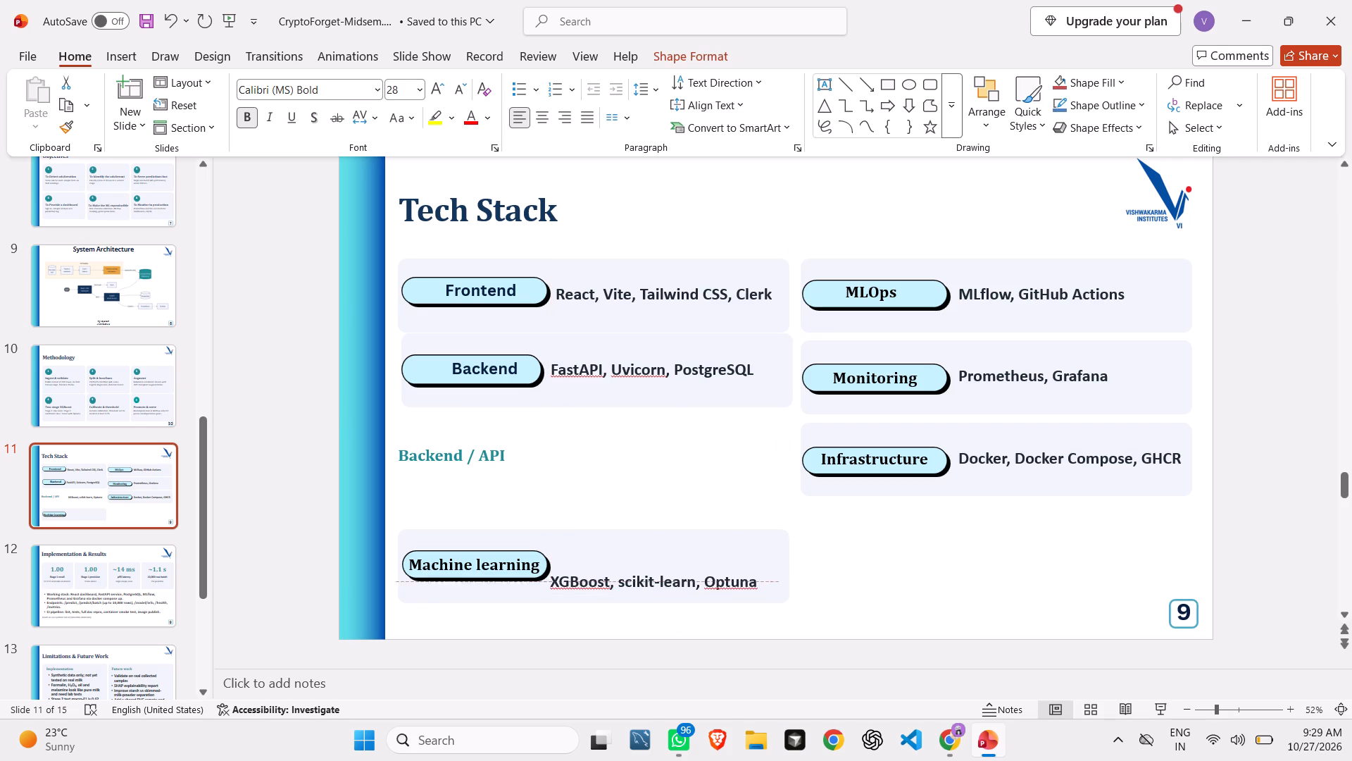
pyautogui.moveTo(644, 547); pyautogui.dragTo(660, 533)
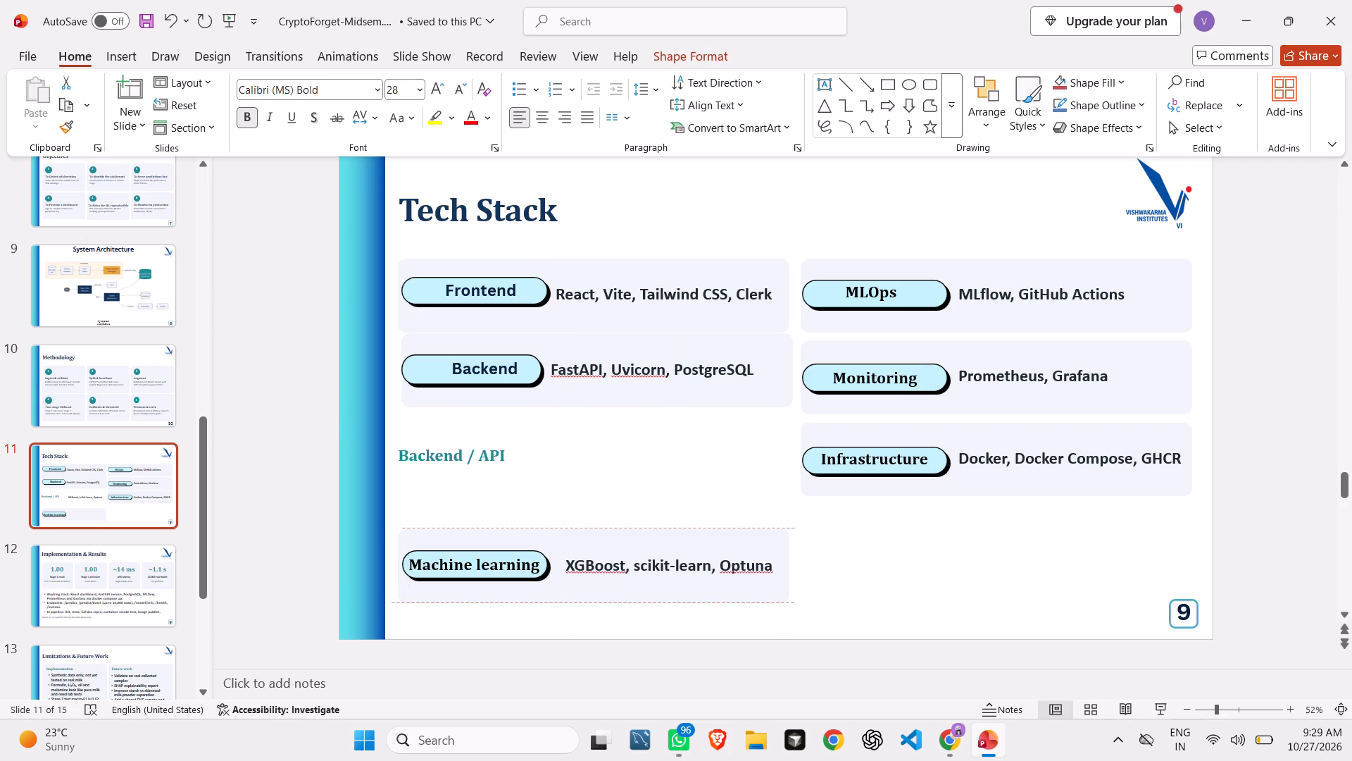
pyautogui.moveTo(660, 533); pyautogui.dragTo(656, 534)
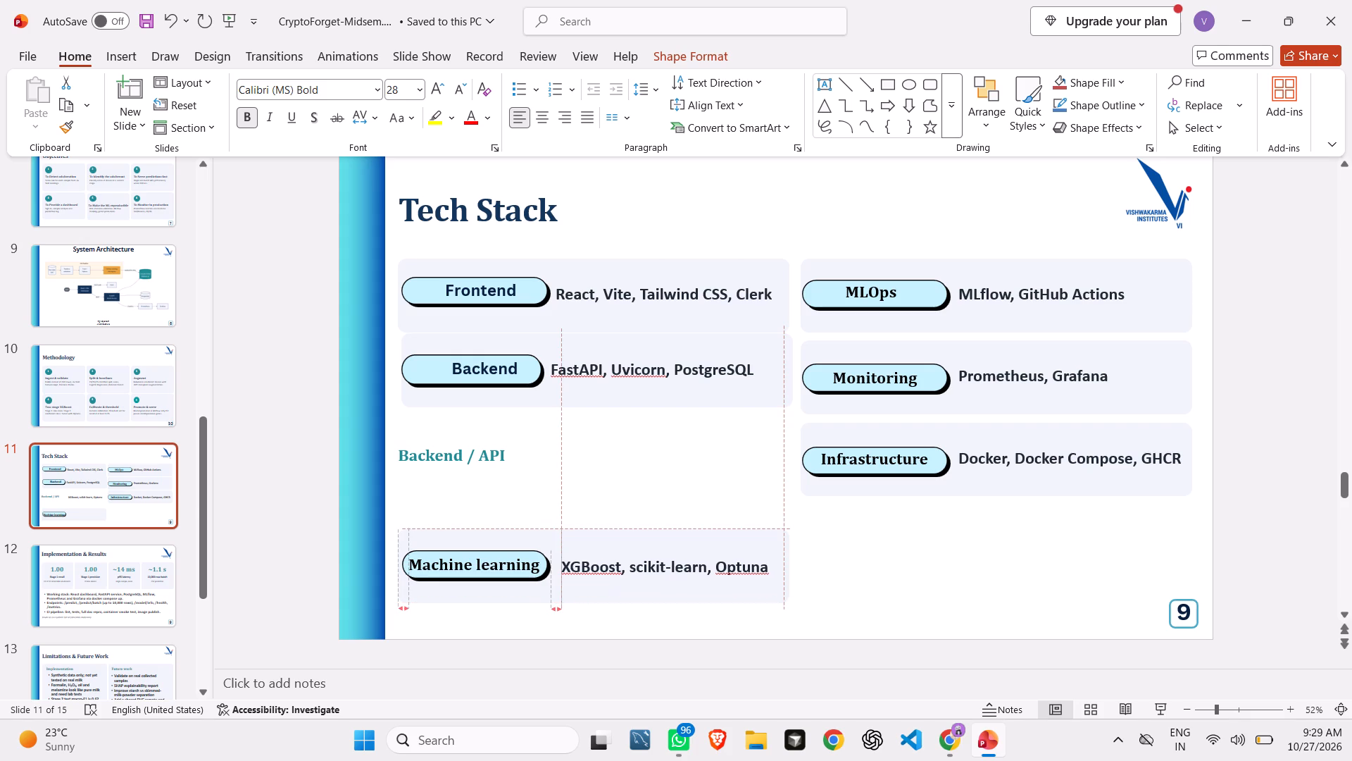
pyautogui.moveTo(656, 534); pyautogui.dragTo(657, 533)
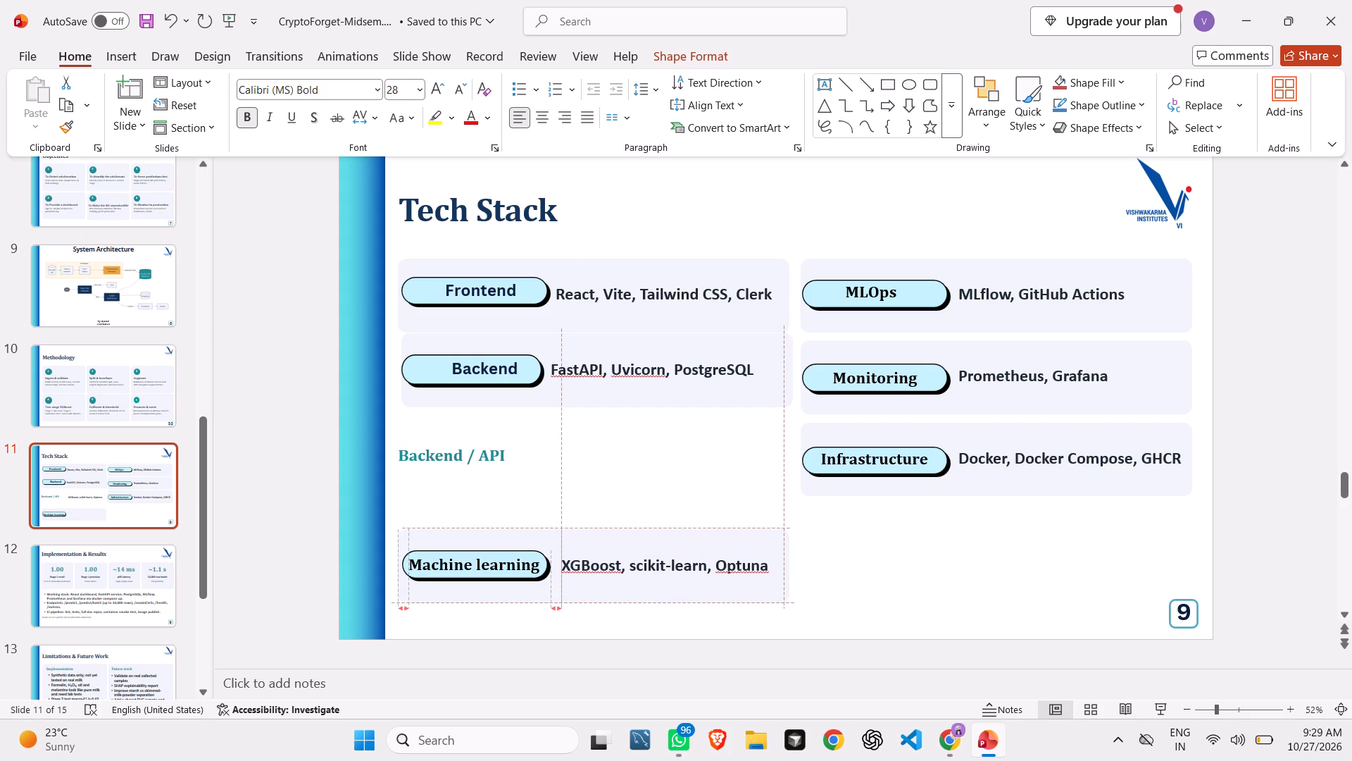
pyautogui.moveTo(657, 533); pyautogui.dragTo(657, 531)
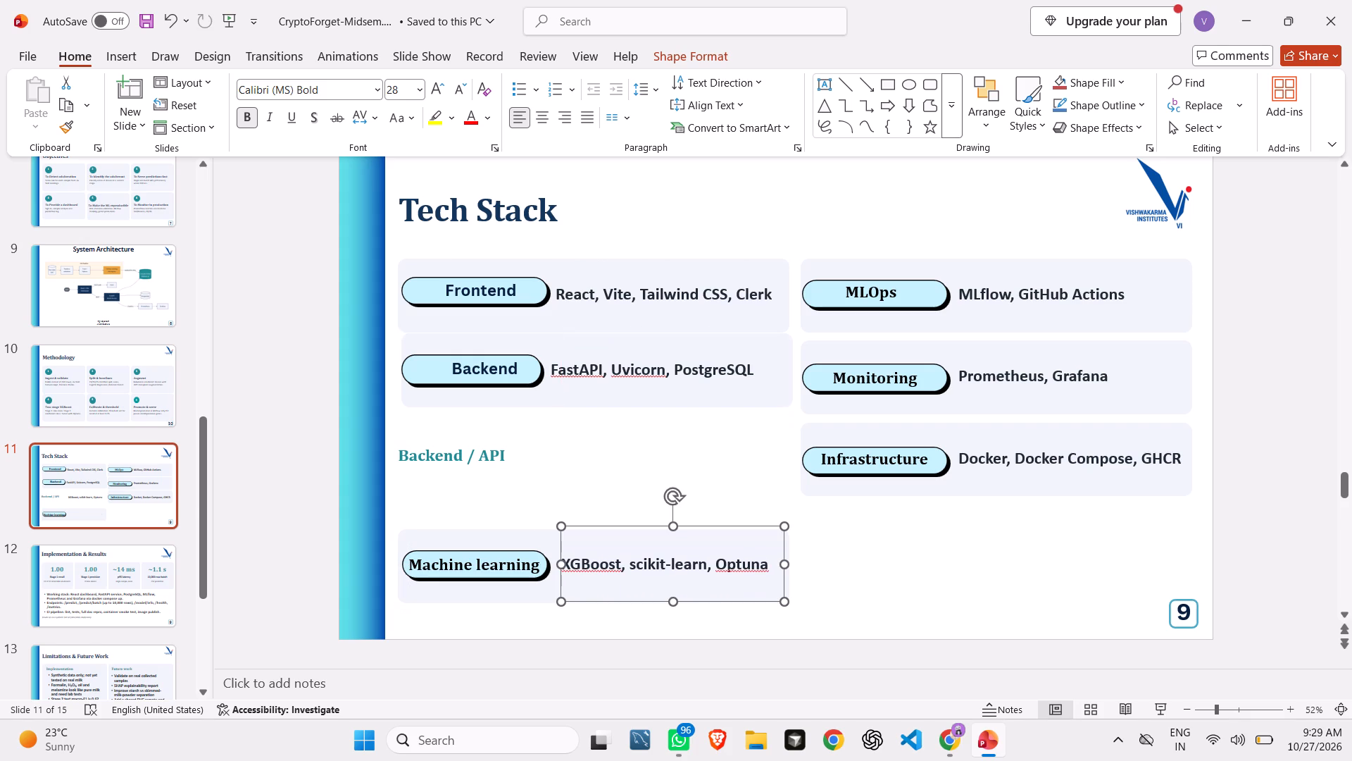
# Delete the leftover green "Backend / API" text box between the Backend and Machine learning rows.
pyautogui.click(467, 455)
pyautogui.press('Delete')
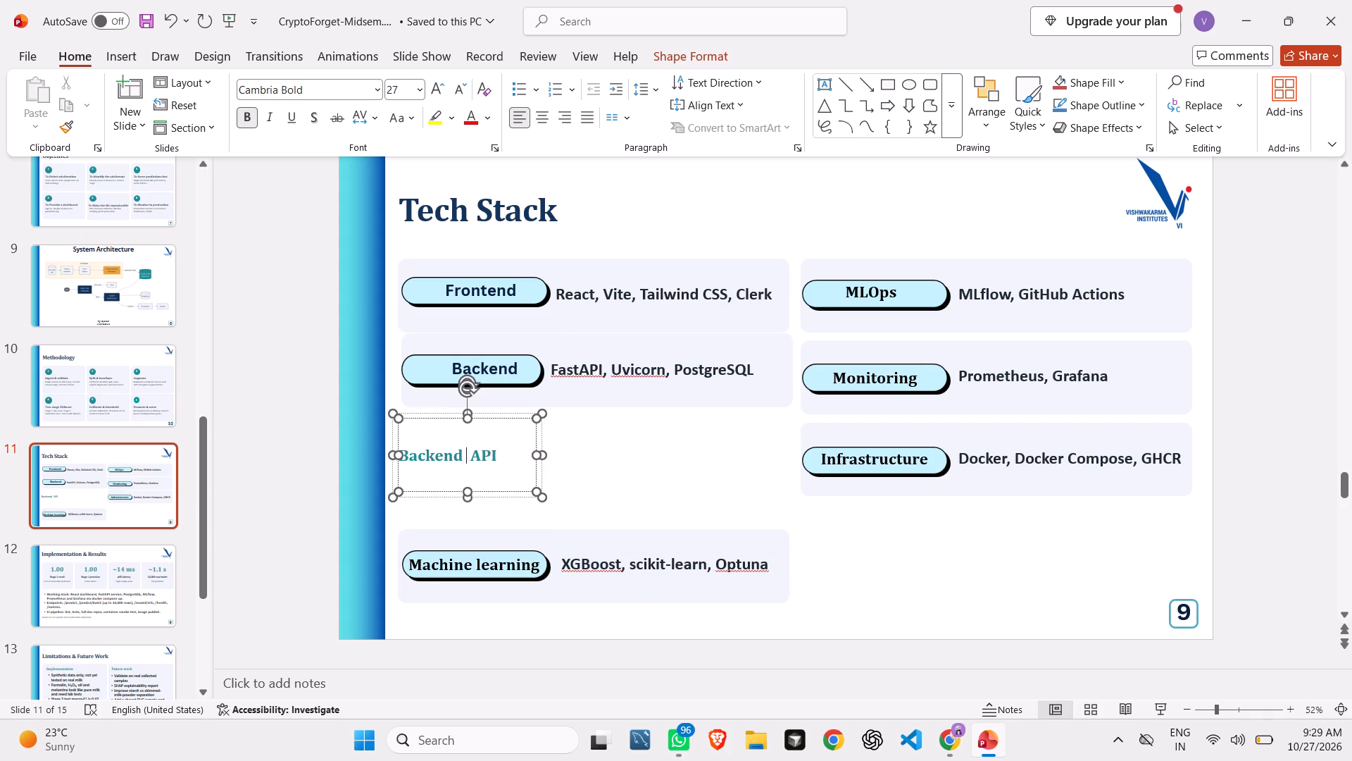
pyautogui.click(529, 419)
pyautogui.press('Delete')
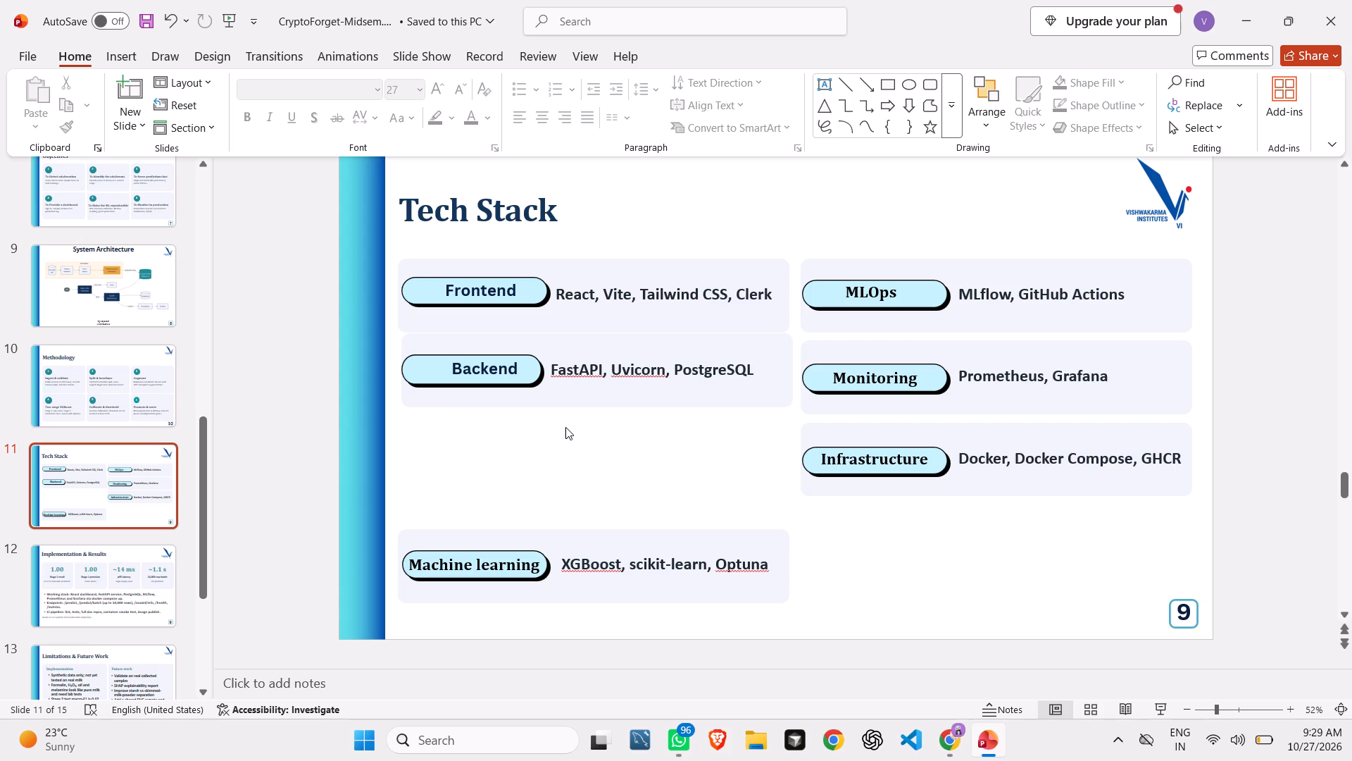
# Move the "FastAPI, Uvicorn, PostgreSQL" text box down to about midway between the Frontend and Machine learning rows.
pyautogui.click(565, 427)
pyautogui.click(603, 397)
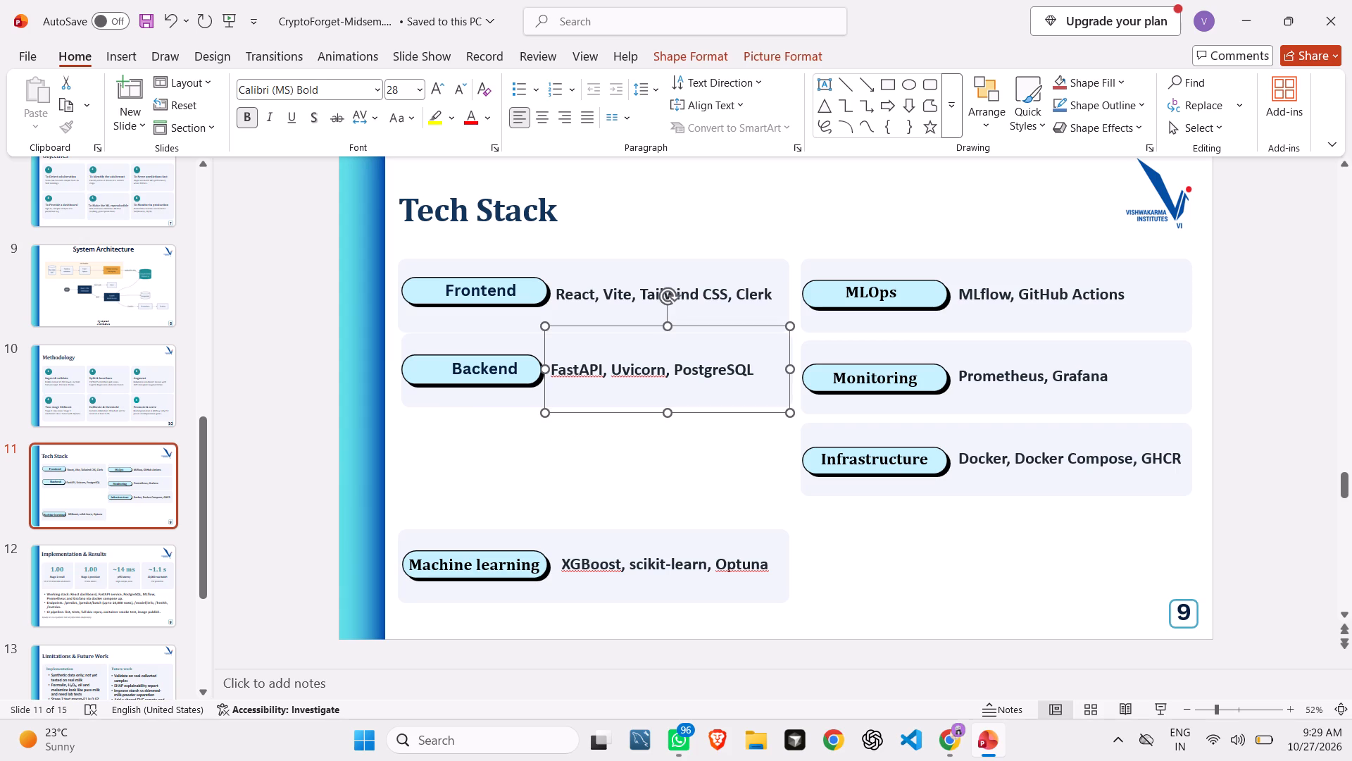
pyautogui.moveTo(595, 399); pyautogui.dragTo(610, 447)
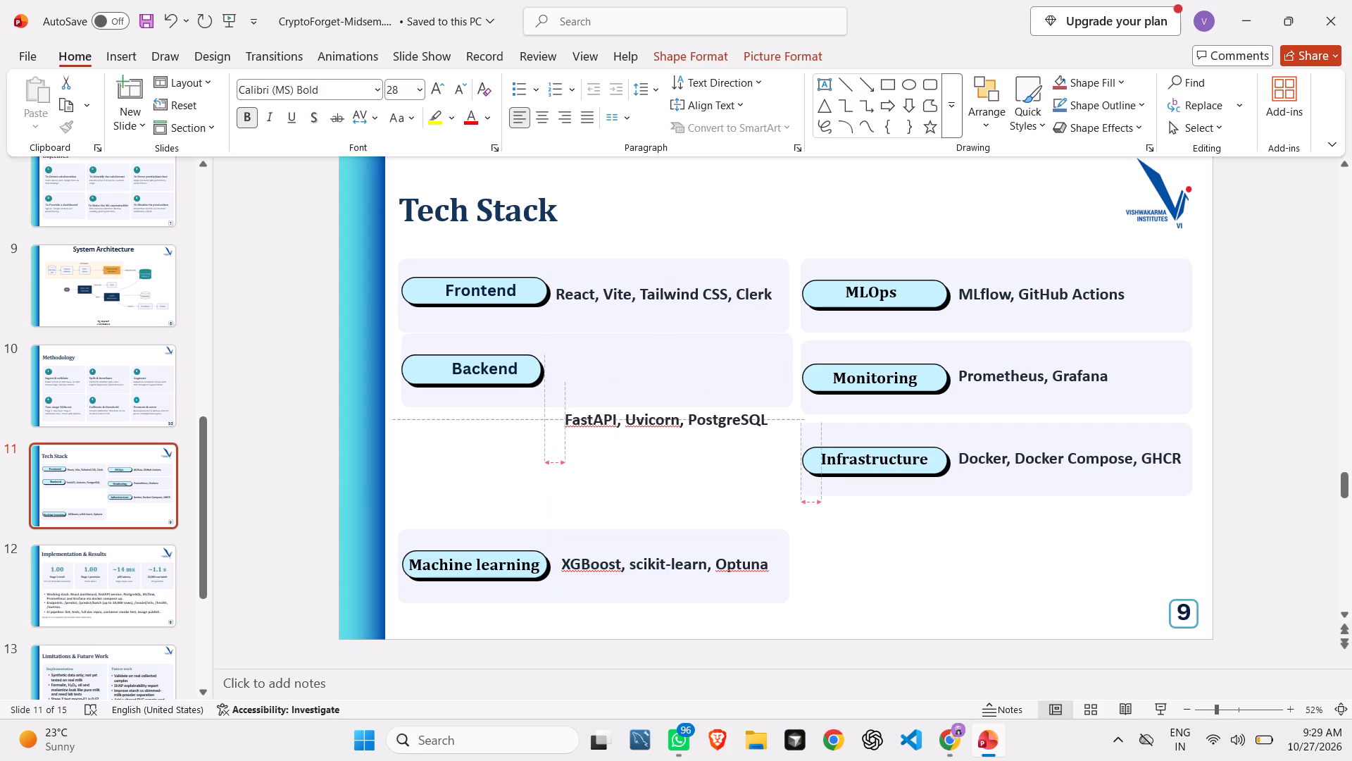
pyautogui.moveTo(610, 447); pyautogui.dragTo(609, 454)
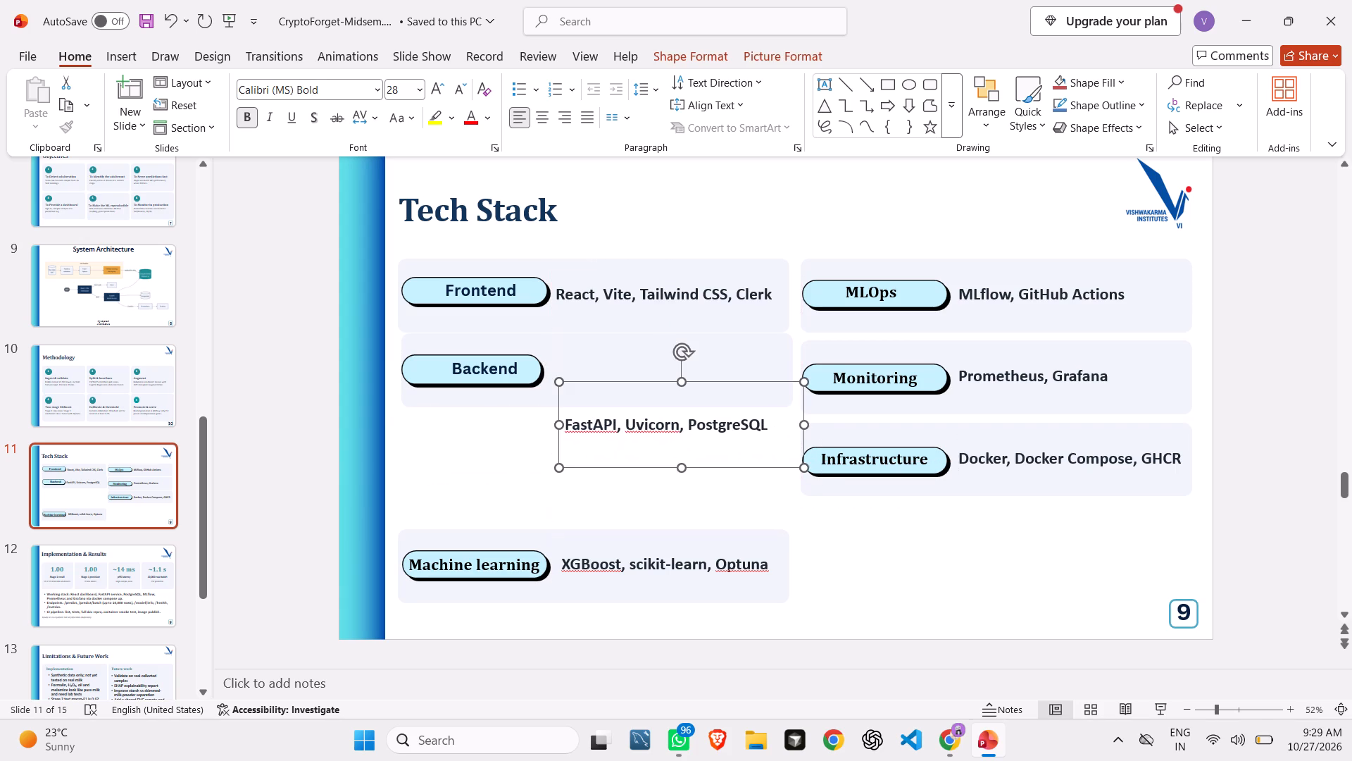
# Move the Backend row's pale background box down behind the FastAPI text, aligned with the boxes above and below.
pyautogui.click(625, 347)
pyautogui.moveTo(625, 347); pyautogui.dragTo(625, 410)
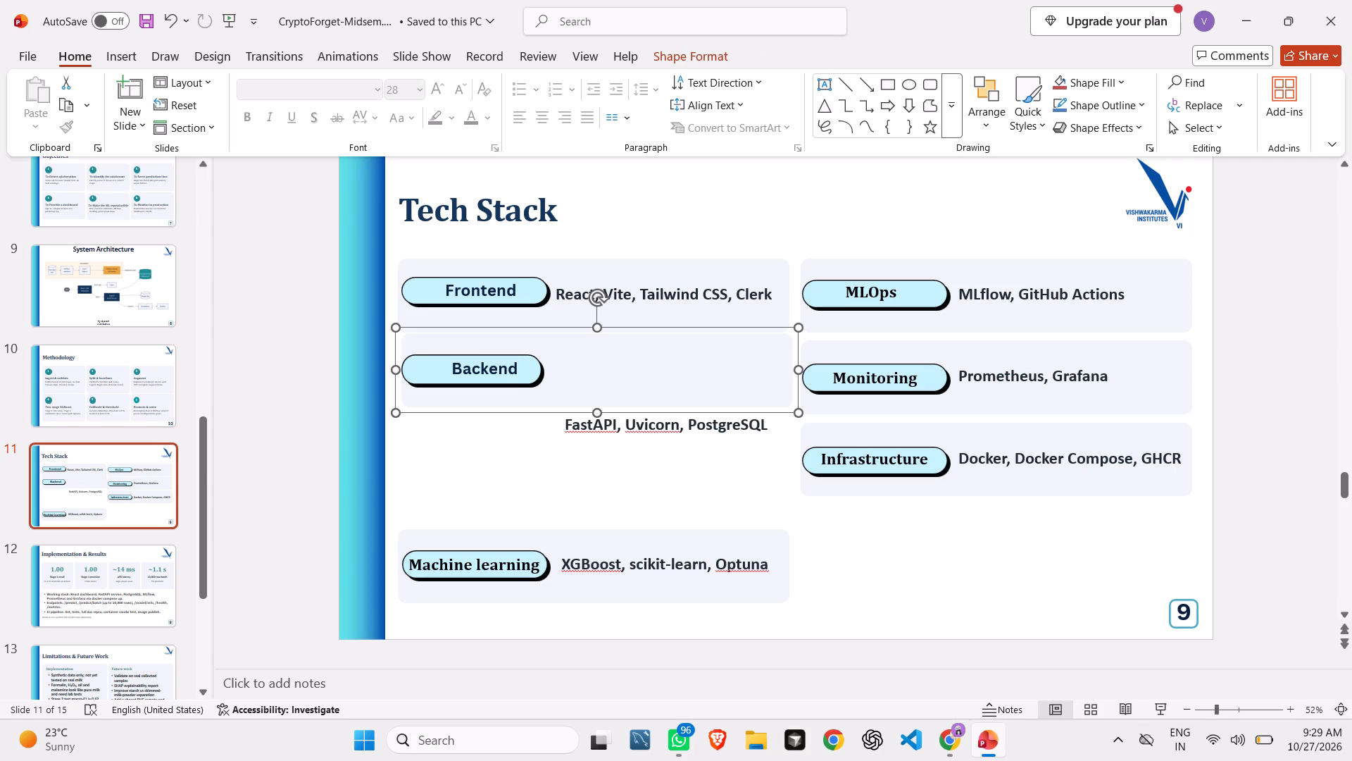
pyautogui.moveTo(625, 410); pyautogui.dragTo(627, 428)
pyautogui.moveTo(606, 338); pyautogui.dragTo(606, 407)
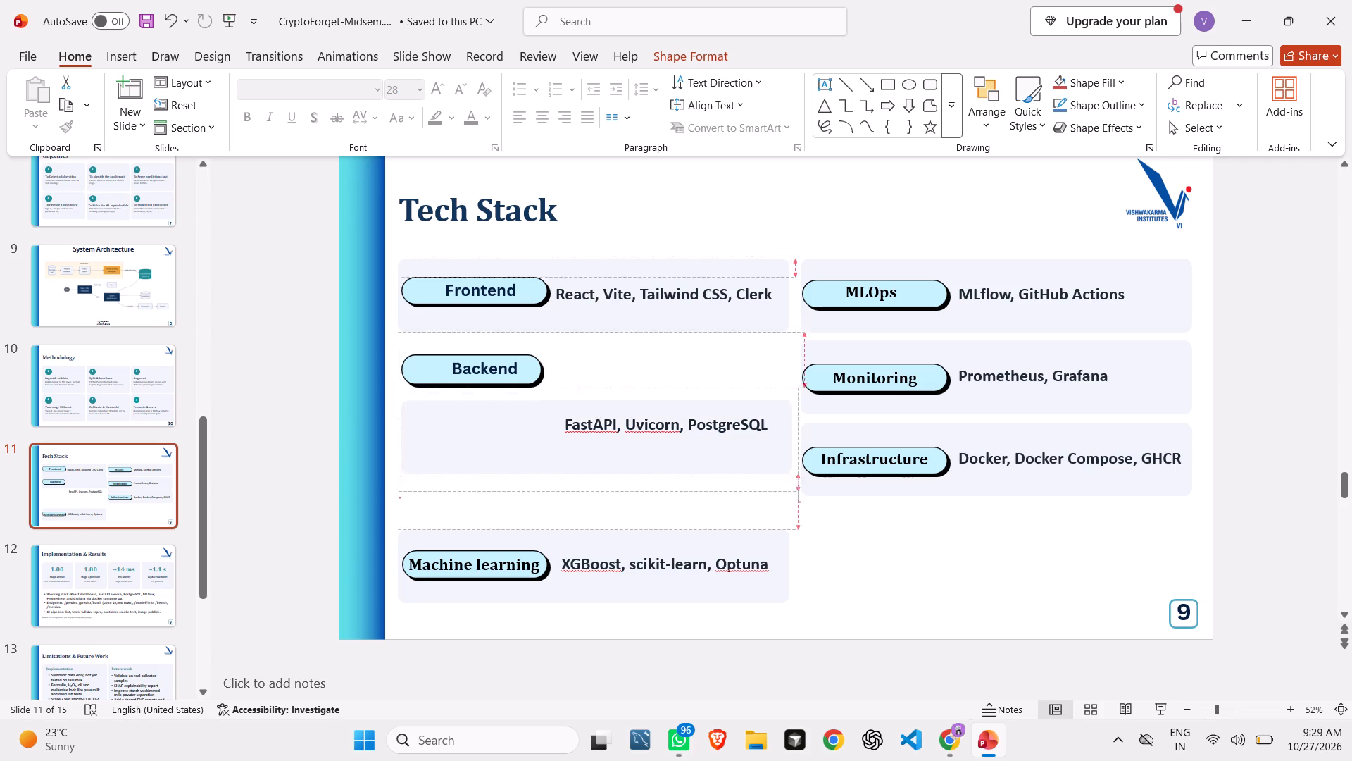
pyautogui.moveTo(606, 407); pyautogui.dragTo(604, 392)
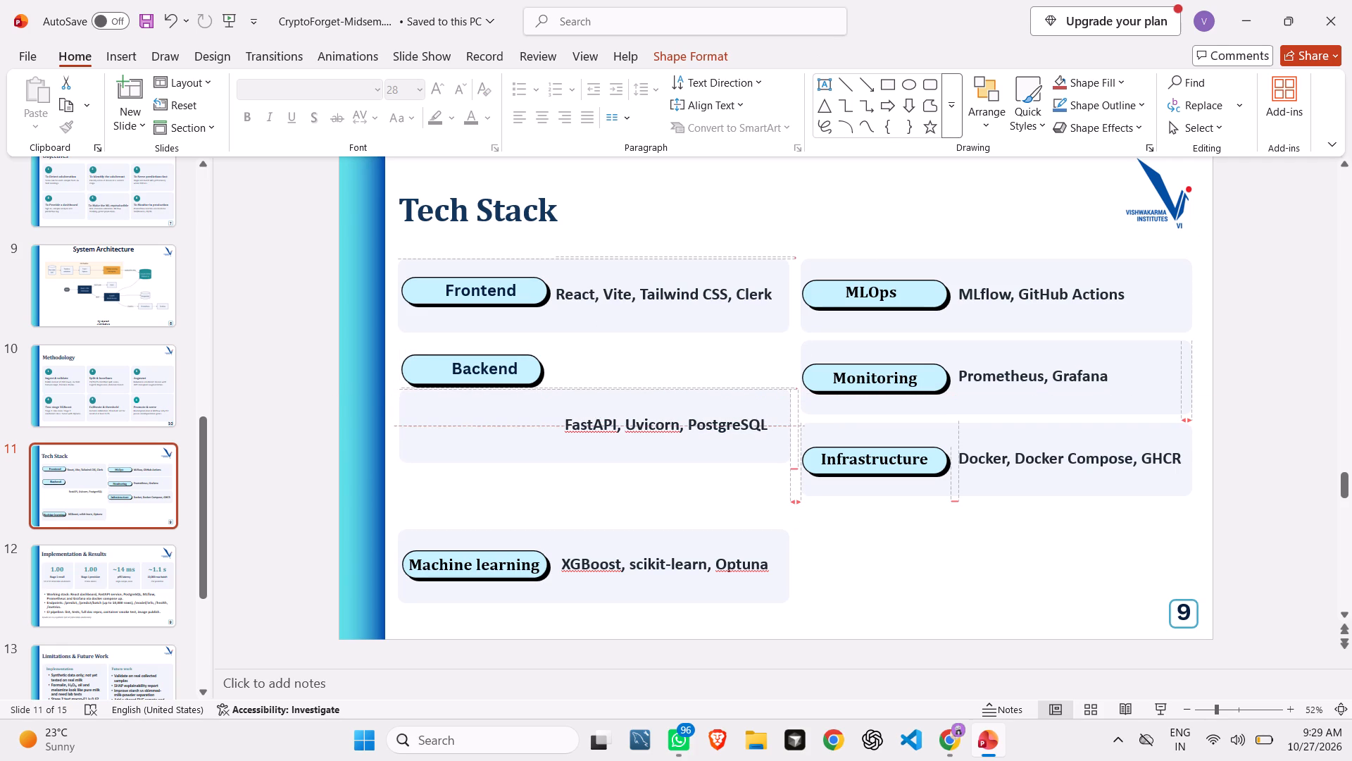
pyautogui.moveTo(604, 392); pyautogui.dragTo(604, 397)
# Move the Backend row's blue pill down onto its pale background box, level with the "FastAPI, Uvicorn, PostgreSQL" text.
pyautogui.click(528, 366)
pyautogui.moveTo(528, 366); pyautogui.dragTo(538, 421)
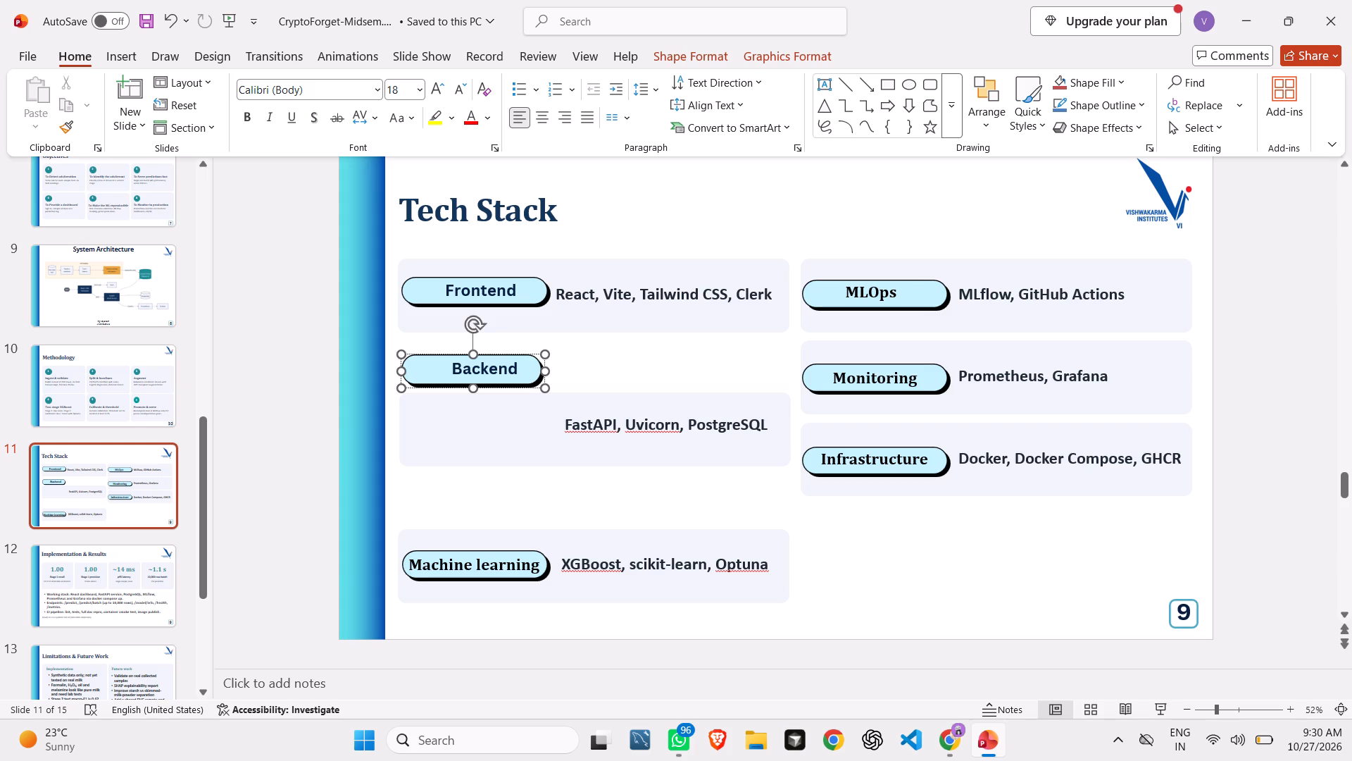
pyautogui.moveTo(531, 373); pyautogui.dragTo(535, 426)
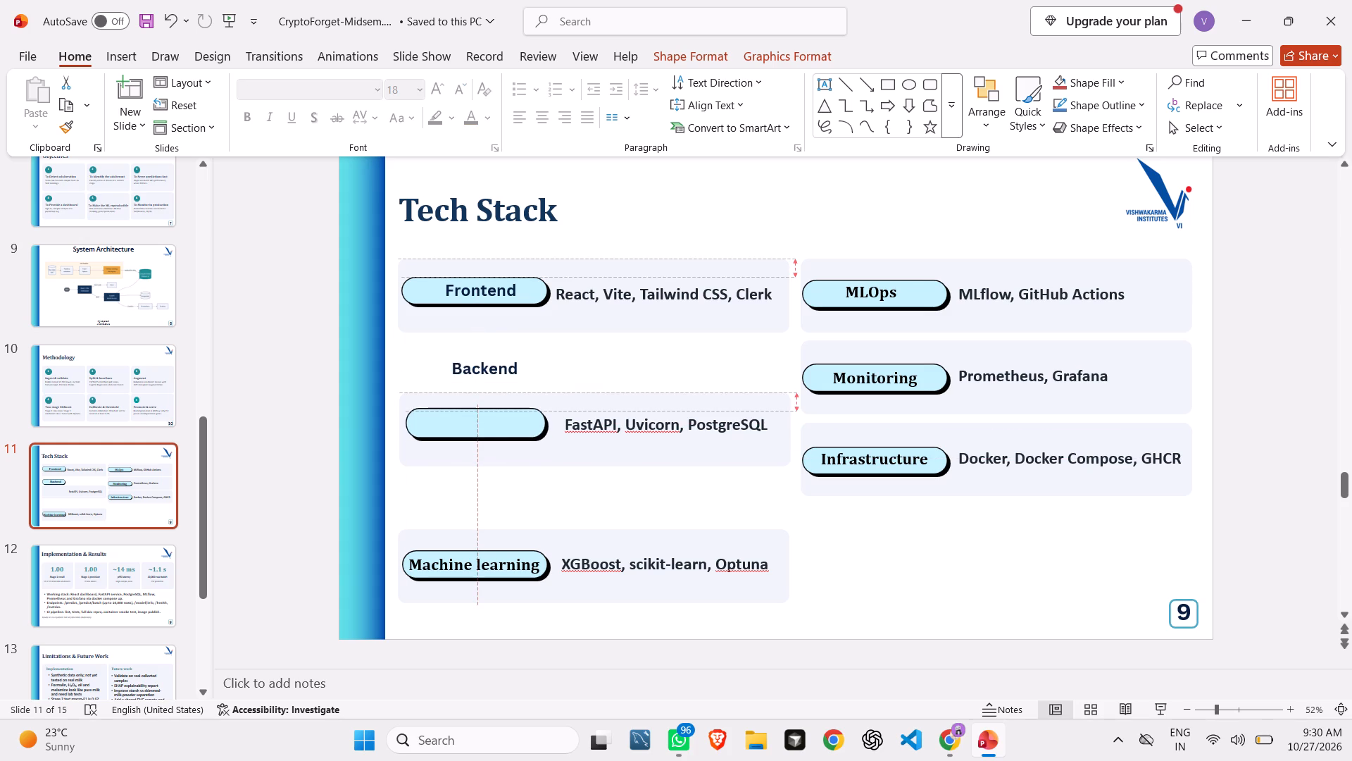
pyautogui.moveTo(535, 426); pyautogui.dragTo(536, 428)
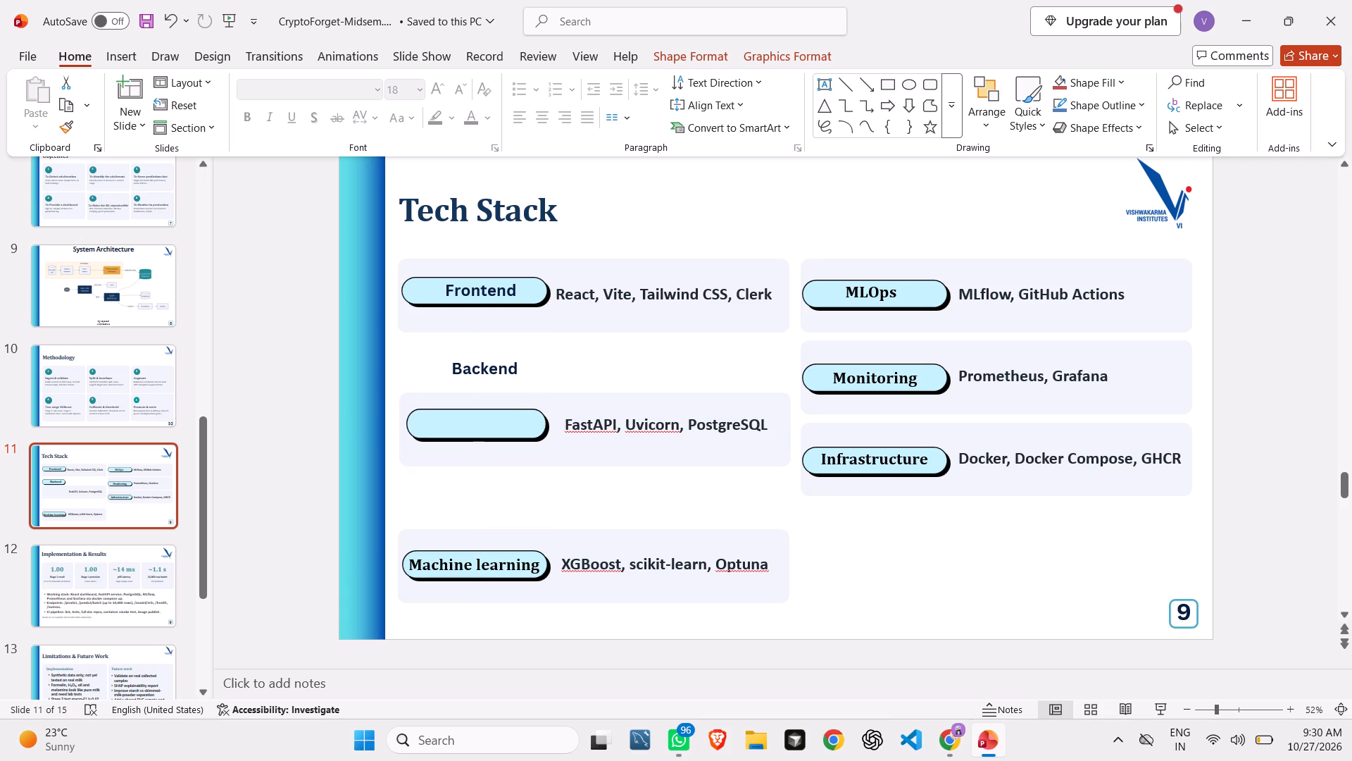
pyautogui.moveTo(536, 428); pyautogui.dragTo(533, 428)
pyautogui.moveTo(533, 428); pyautogui.dragTo(532, 428)
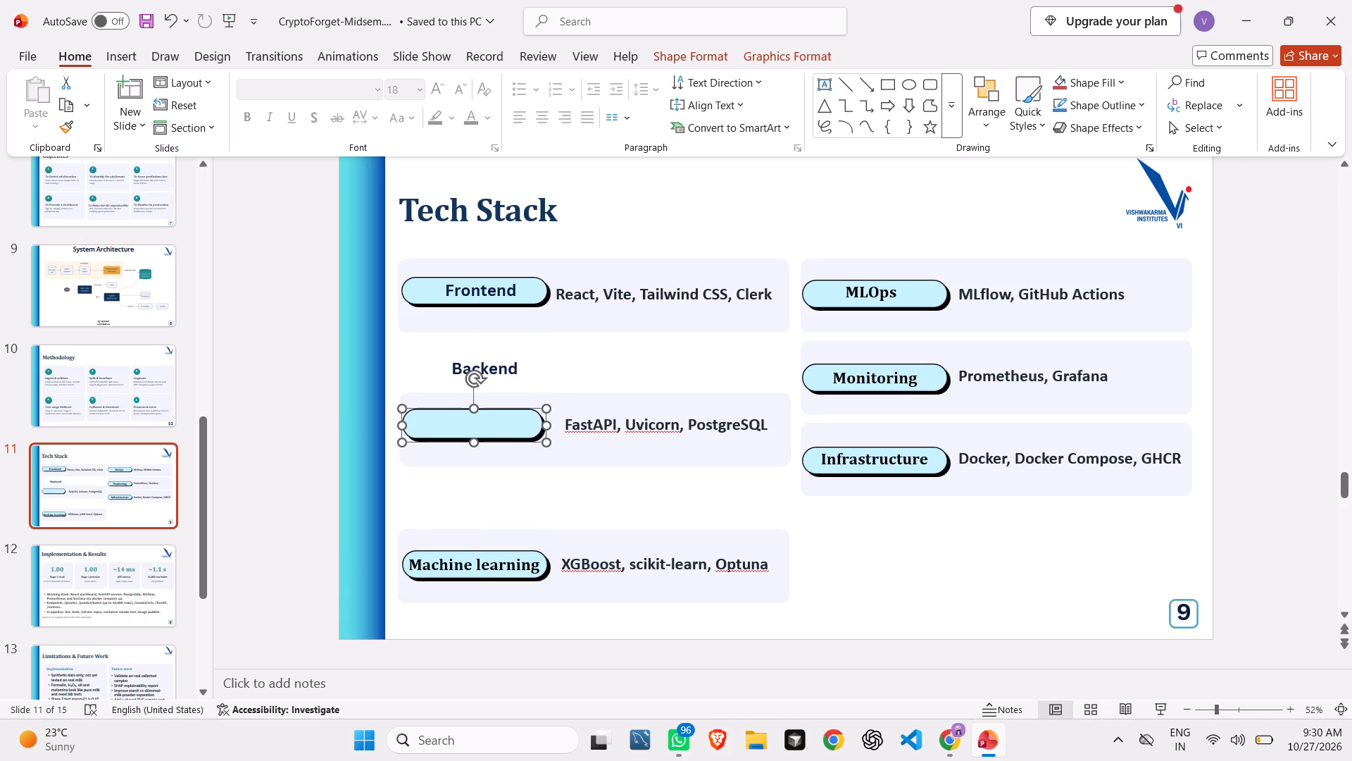
# Move the "Backend" label down so it sits centred on its blue pill.
pyautogui.click(513, 372)
pyautogui.moveTo(516, 359); pyautogui.dragTo(503, 411)
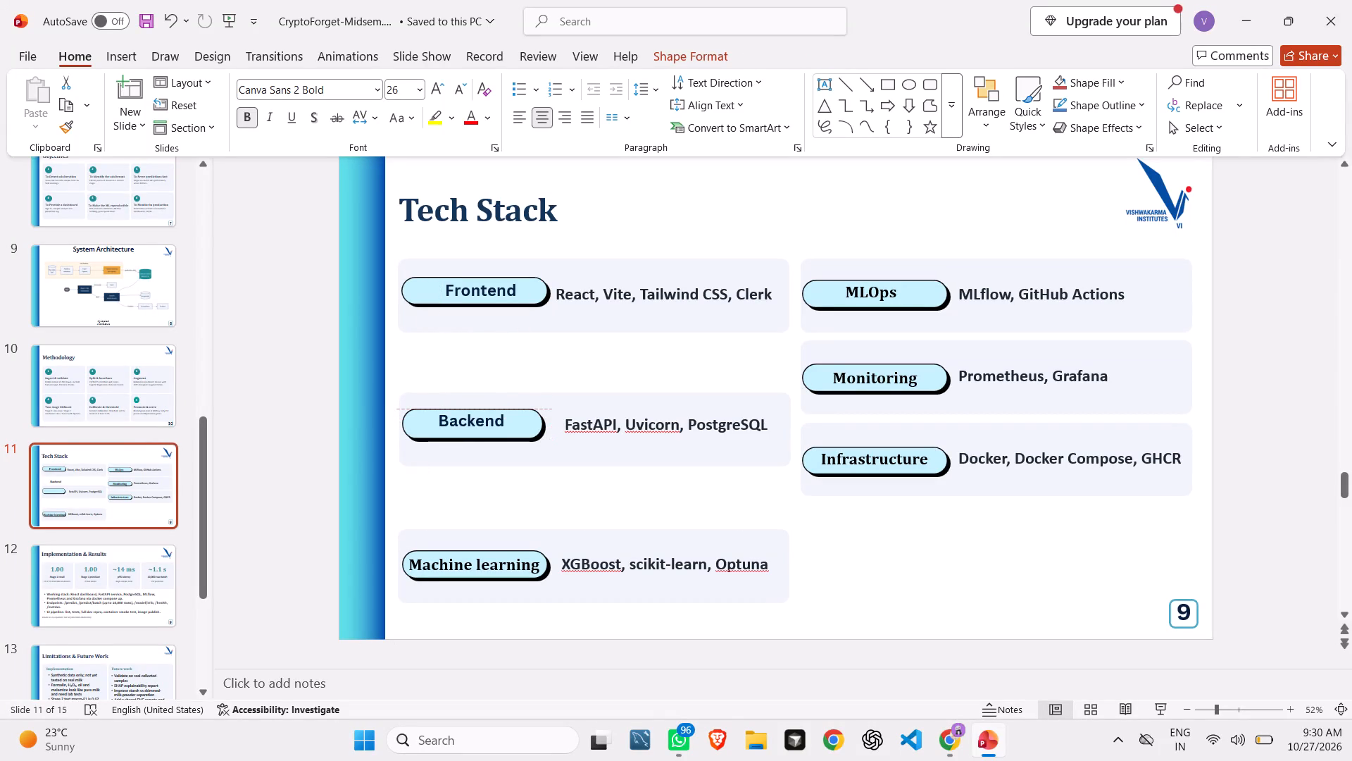
pyautogui.moveTo(503, 411); pyautogui.dragTo(503, 412)
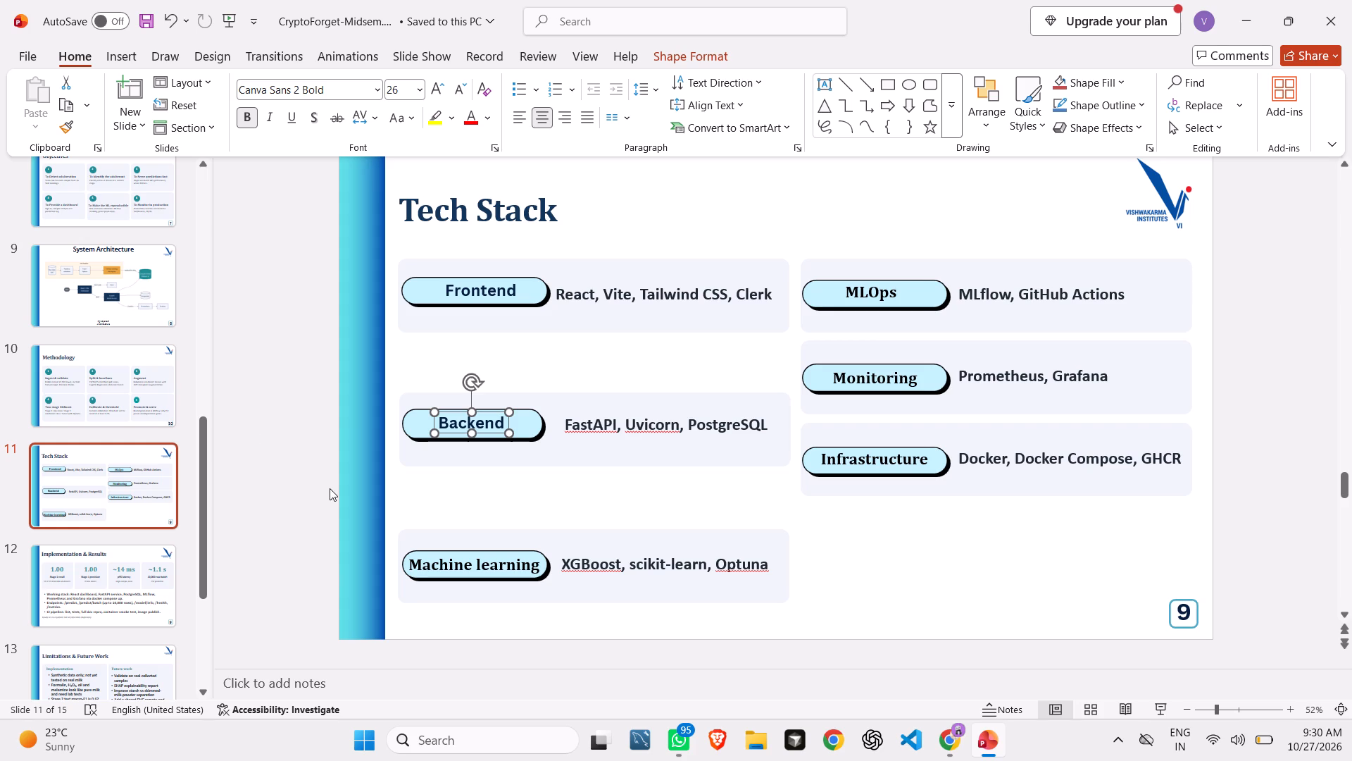
pyautogui.click(856, 605)
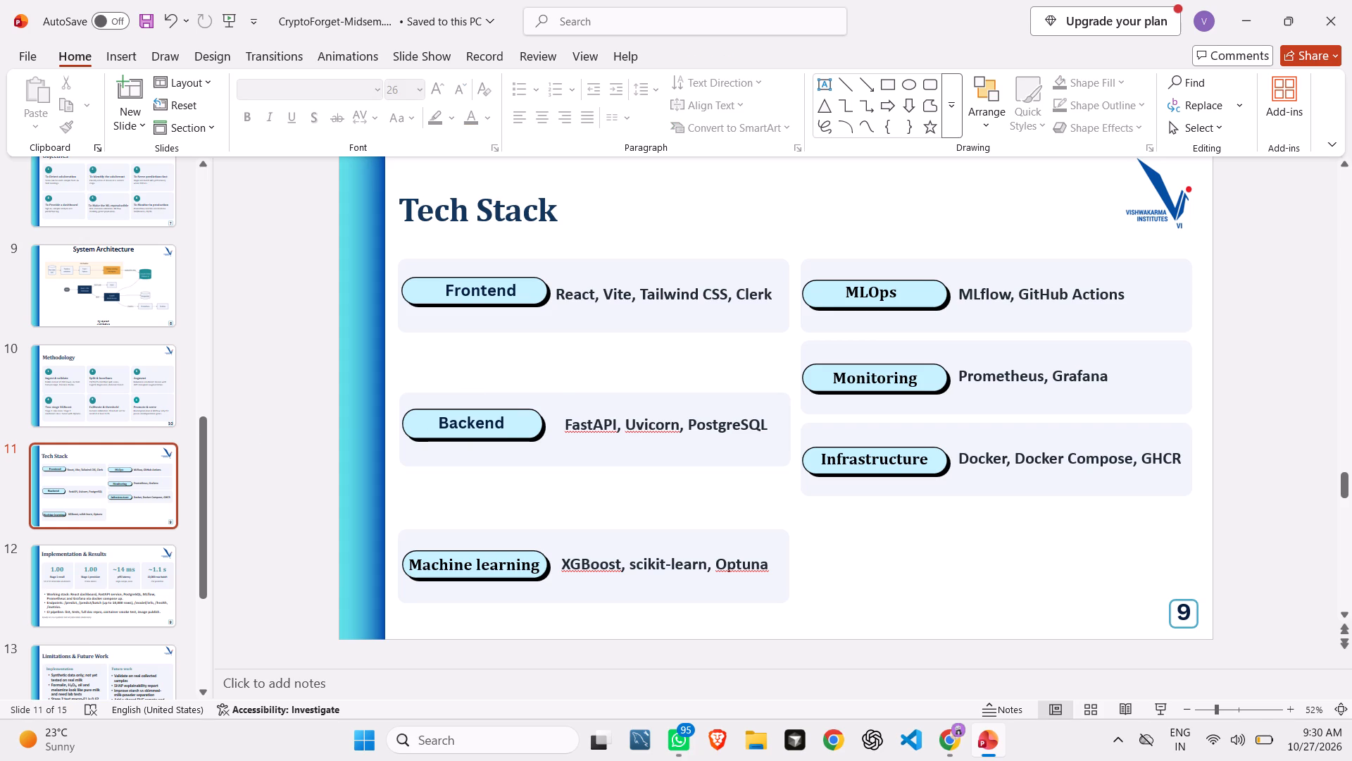
# Move the "Docker, Docker Compose, GHCR" text box down to about the height of the Machine learning row.
pyautogui.click(1072, 479)
pyautogui.moveTo(1072, 479); pyautogui.dragTo(1070, 490)
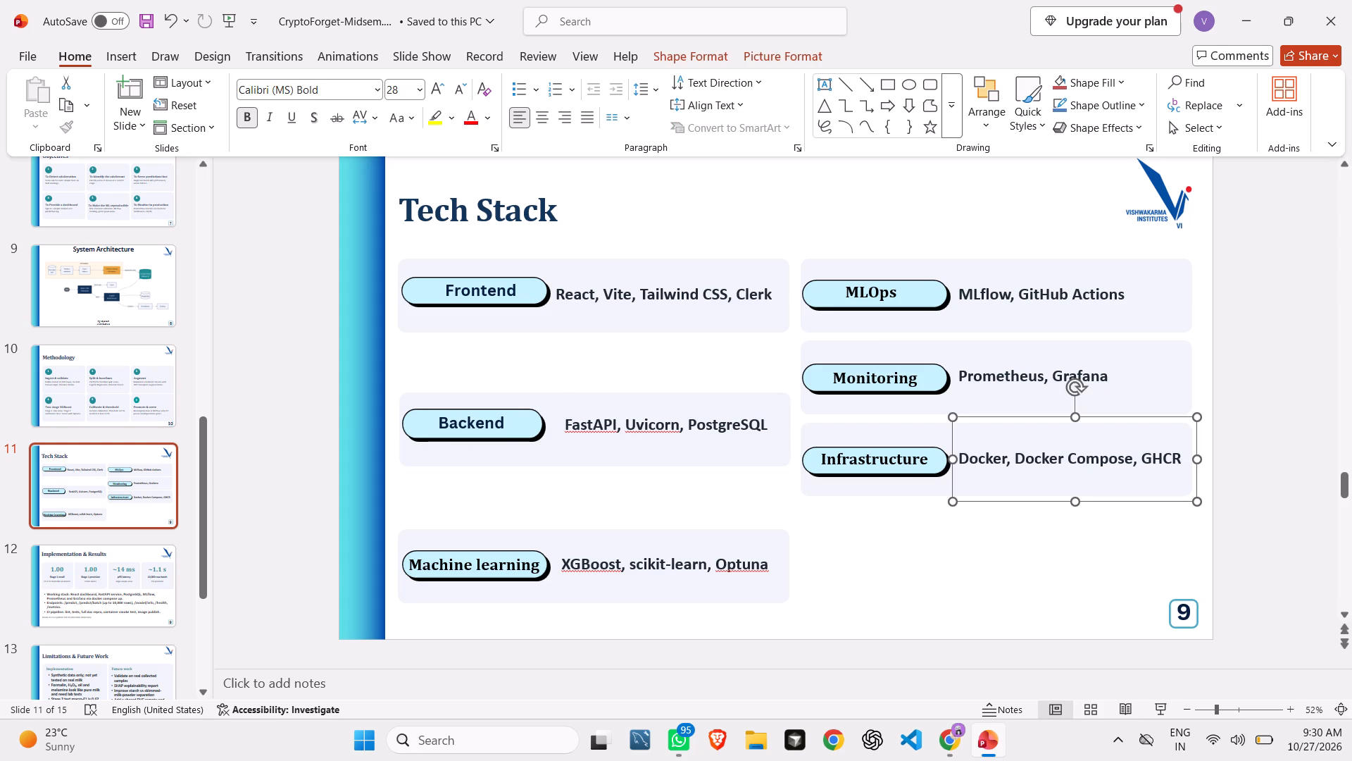
pyautogui.click(917, 488)
pyautogui.click(917, 488)
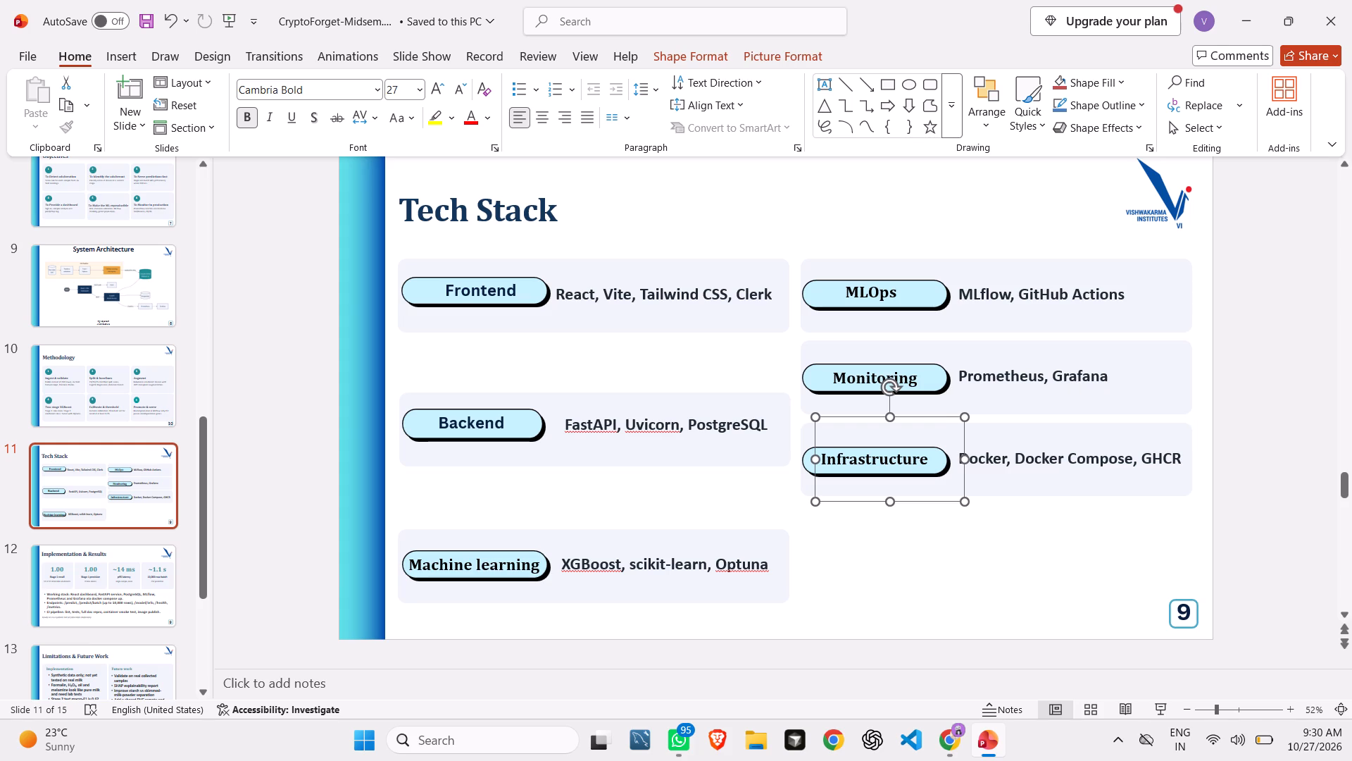
pyautogui.click(1179, 433)
pyautogui.moveTo(1179, 433); pyautogui.dragTo(1159, 531)
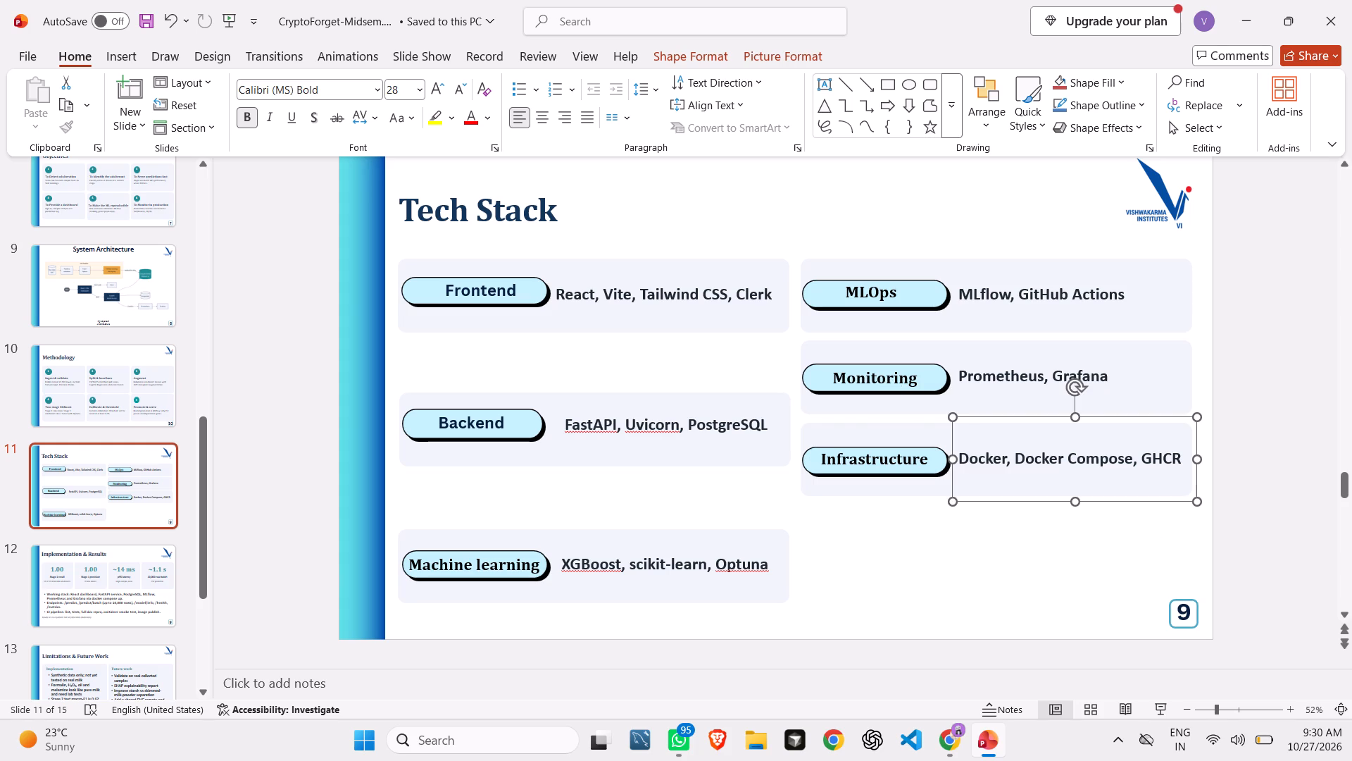
pyautogui.moveTo(1068, 426); pyautogui.dragTo(1068, 530)
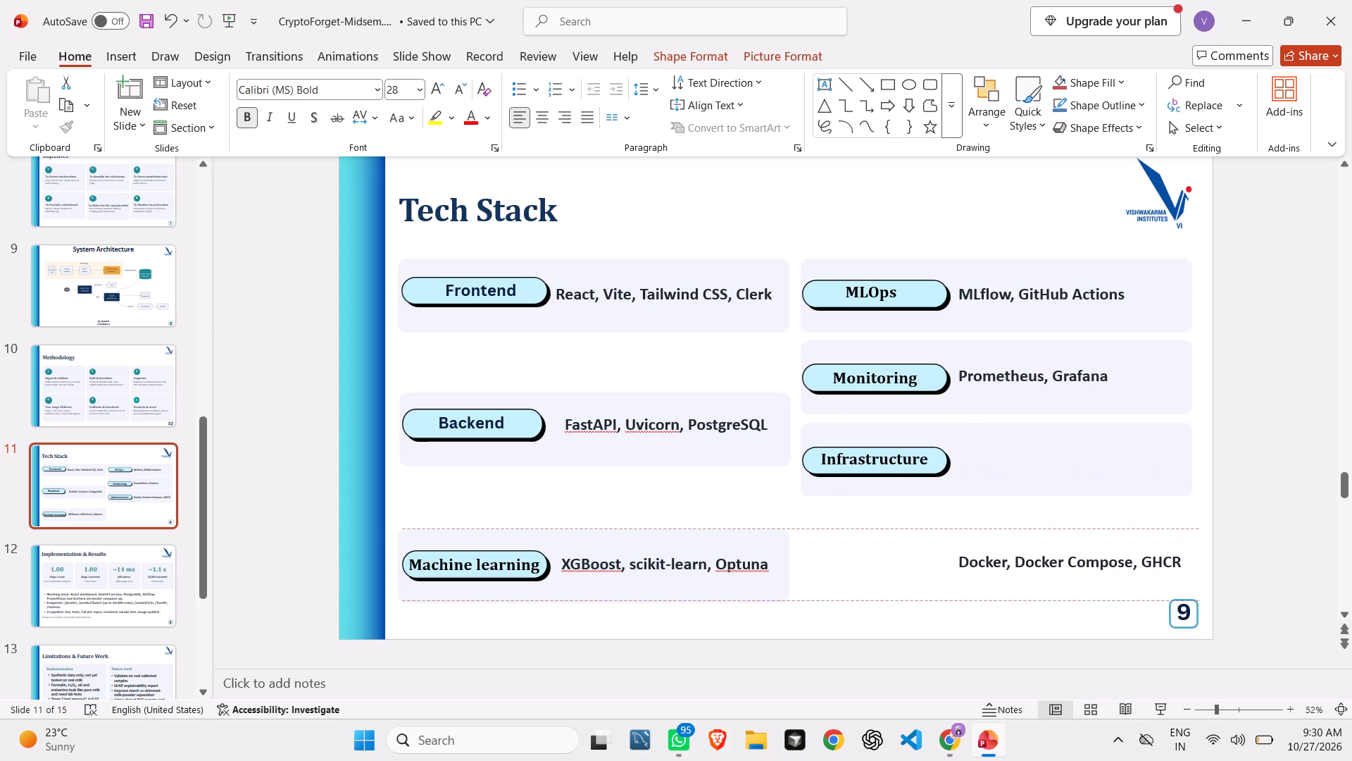
pyautogui.moveTo(1068, 530); pyautogui.dragTo(1068, 524)
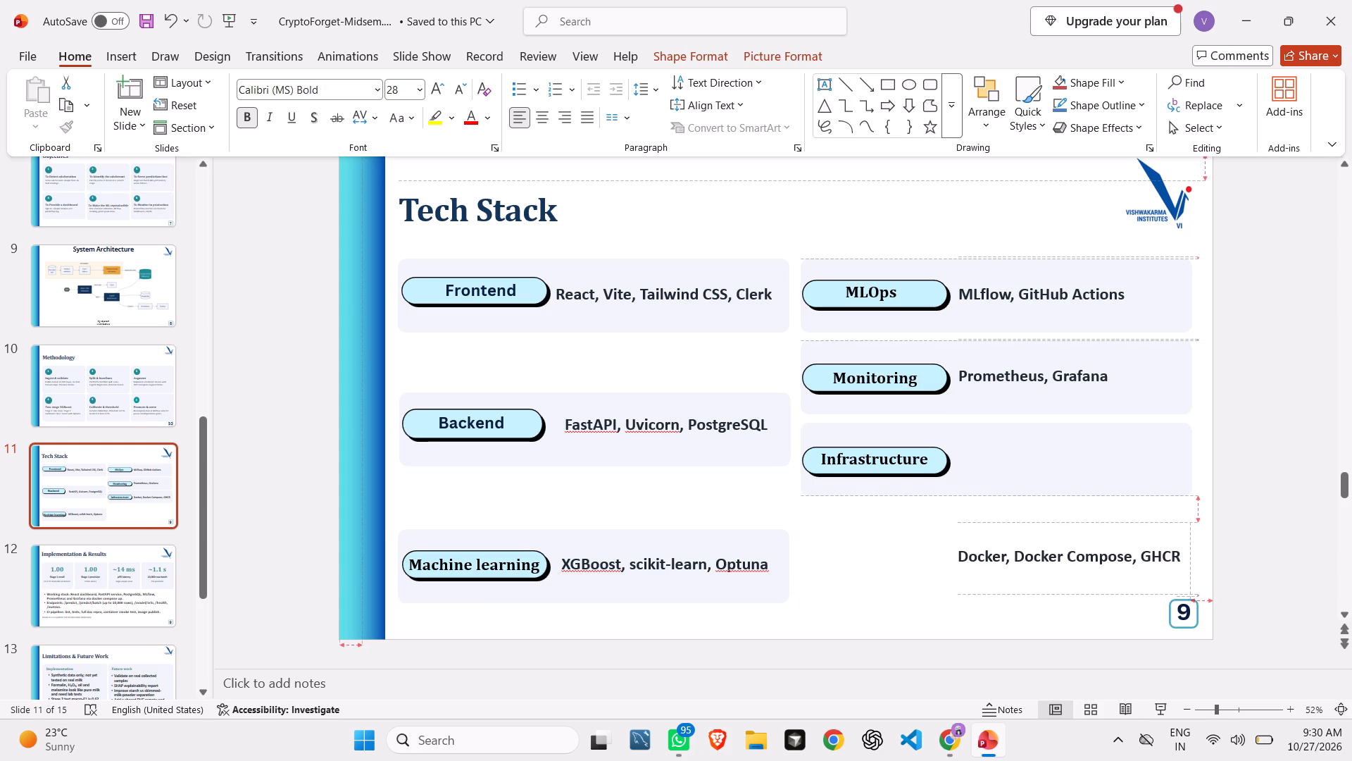
pyautogui.moveTo(1068, 524); pyautogui.dragTo(1068, 526)
# Move the Infrastructure row's pale background box down behind the Docker text, level with the Machine learning box.
pyautogui.moveTo(999, 442); pyautogui.dragTo(999, 516)
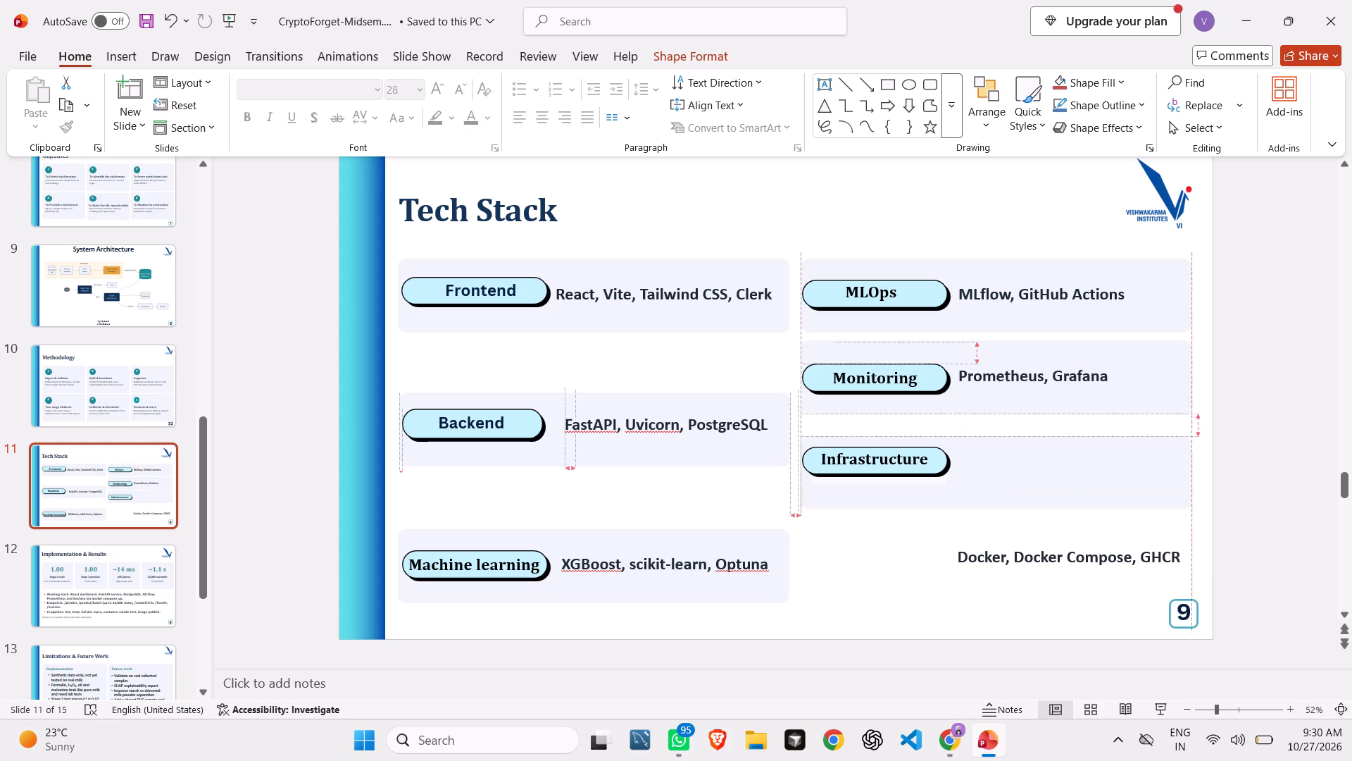
pyautogui.moveTo(999, 516); pyautogui.dragTo(1003, 546)
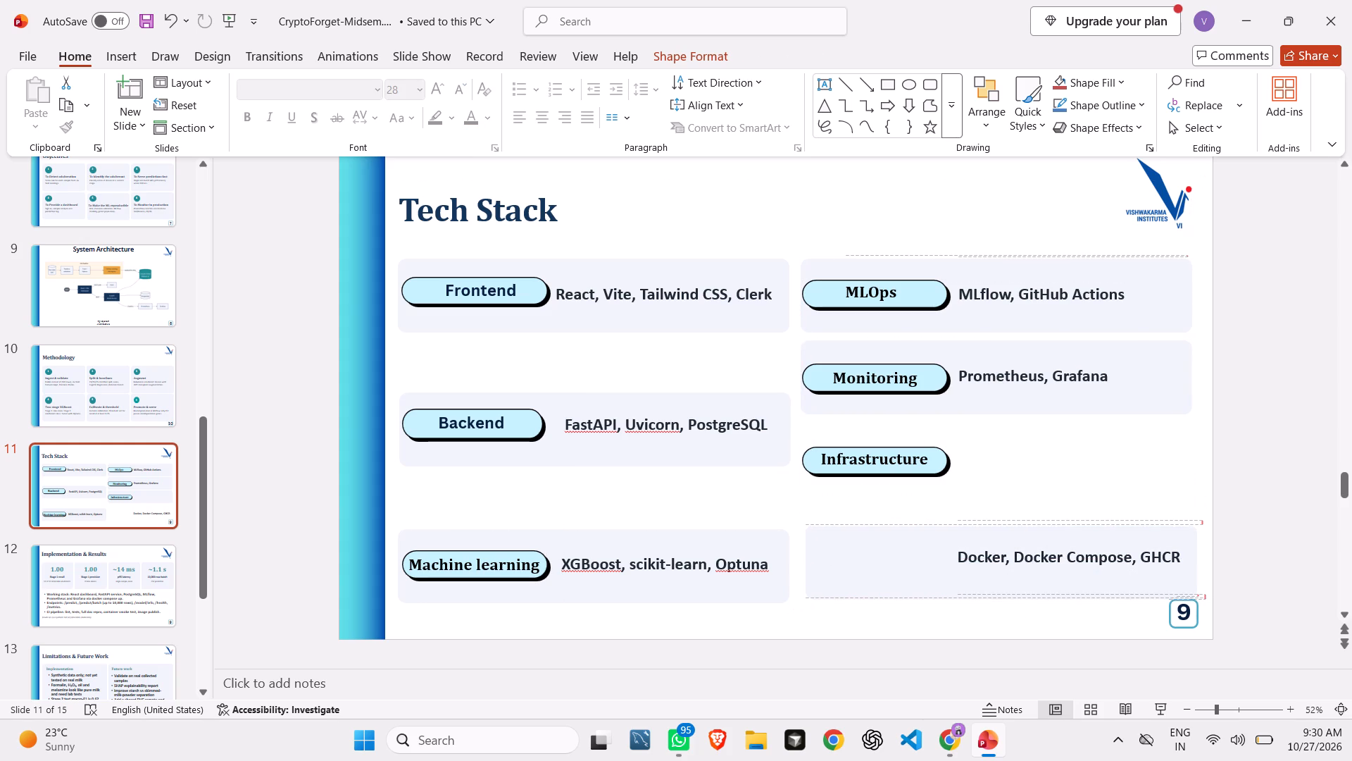
pyautogui.moveTo(1003, 546); pyautogui.dragTo(1001, 546)
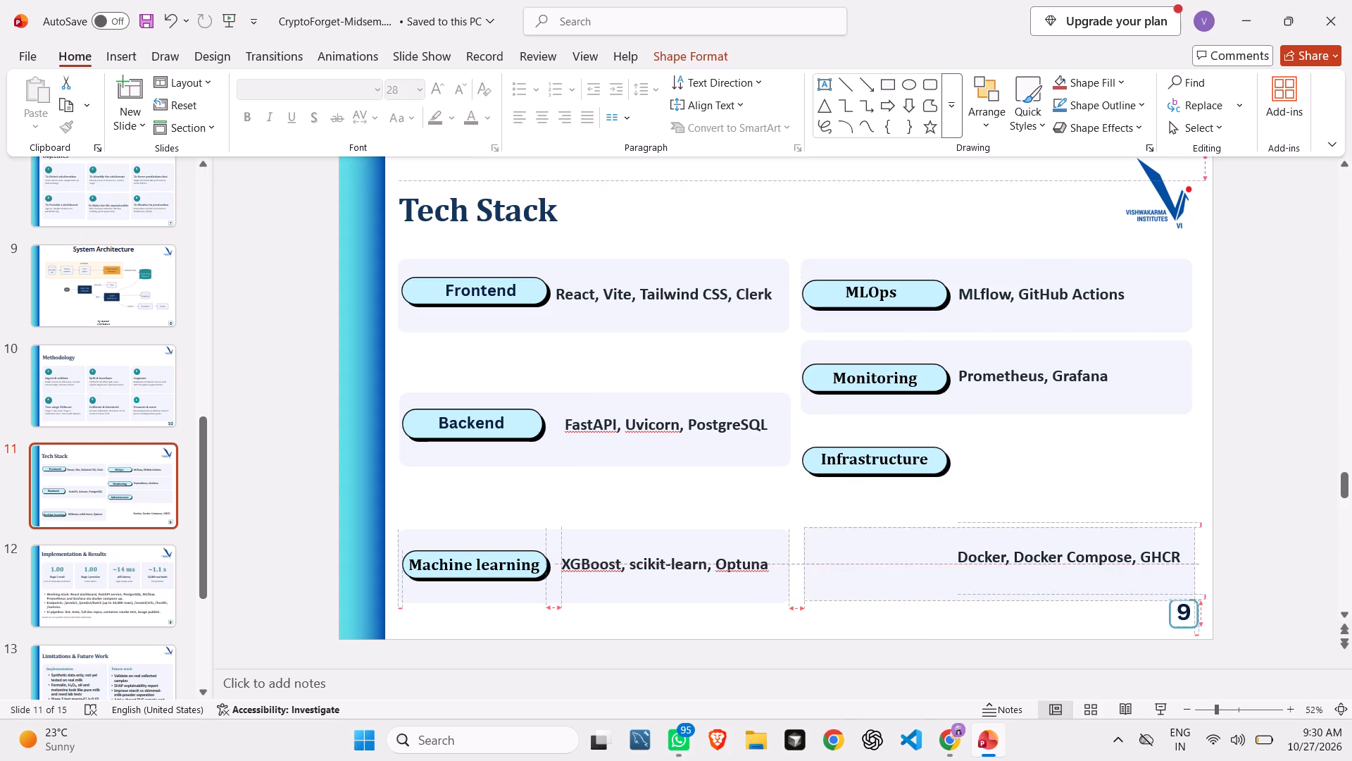
pyautogui.moveTo(1001, 546); pyautogui.dragTo(1001, 547)
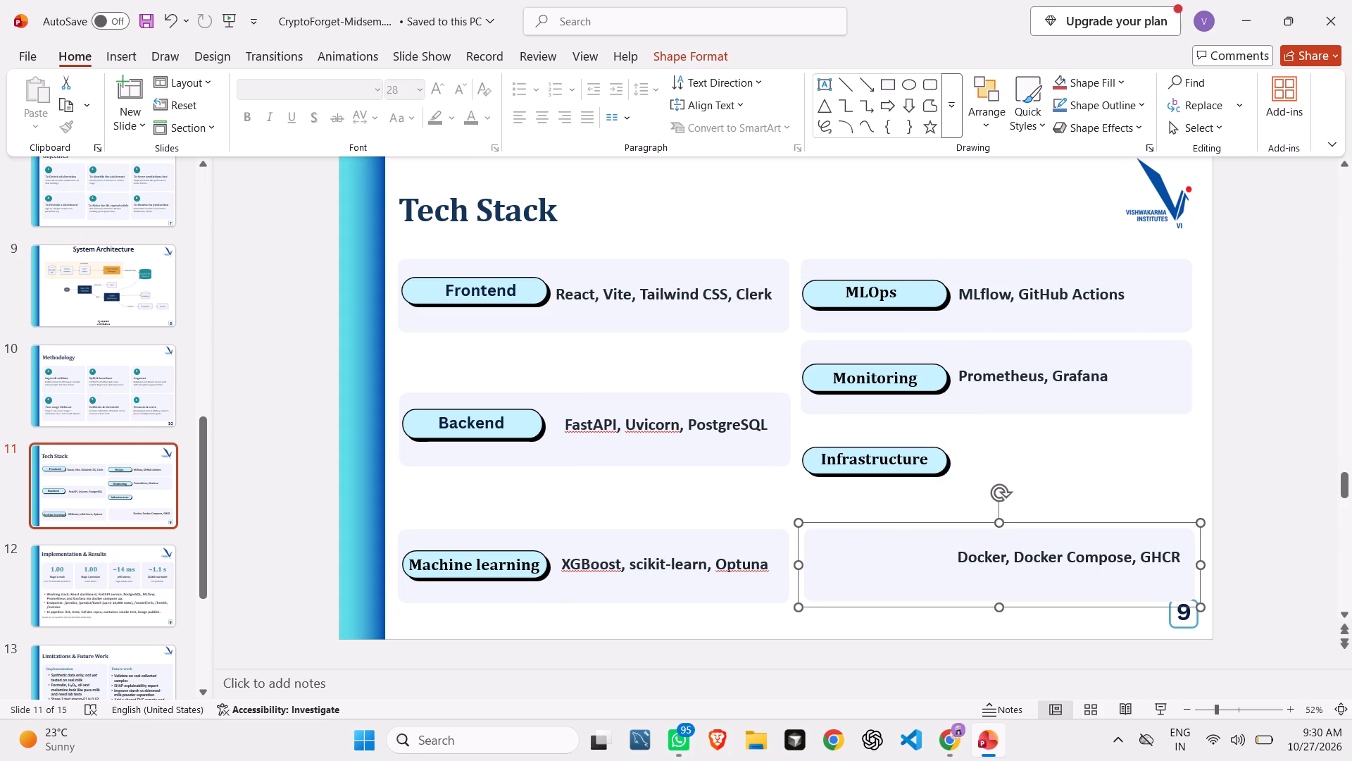
# Move the "Infrastructure" label down onto the relocated background box, beside the Docker text.
pyautogui.moveTo(934, 457); pyautogui.dragTo(942, 559)
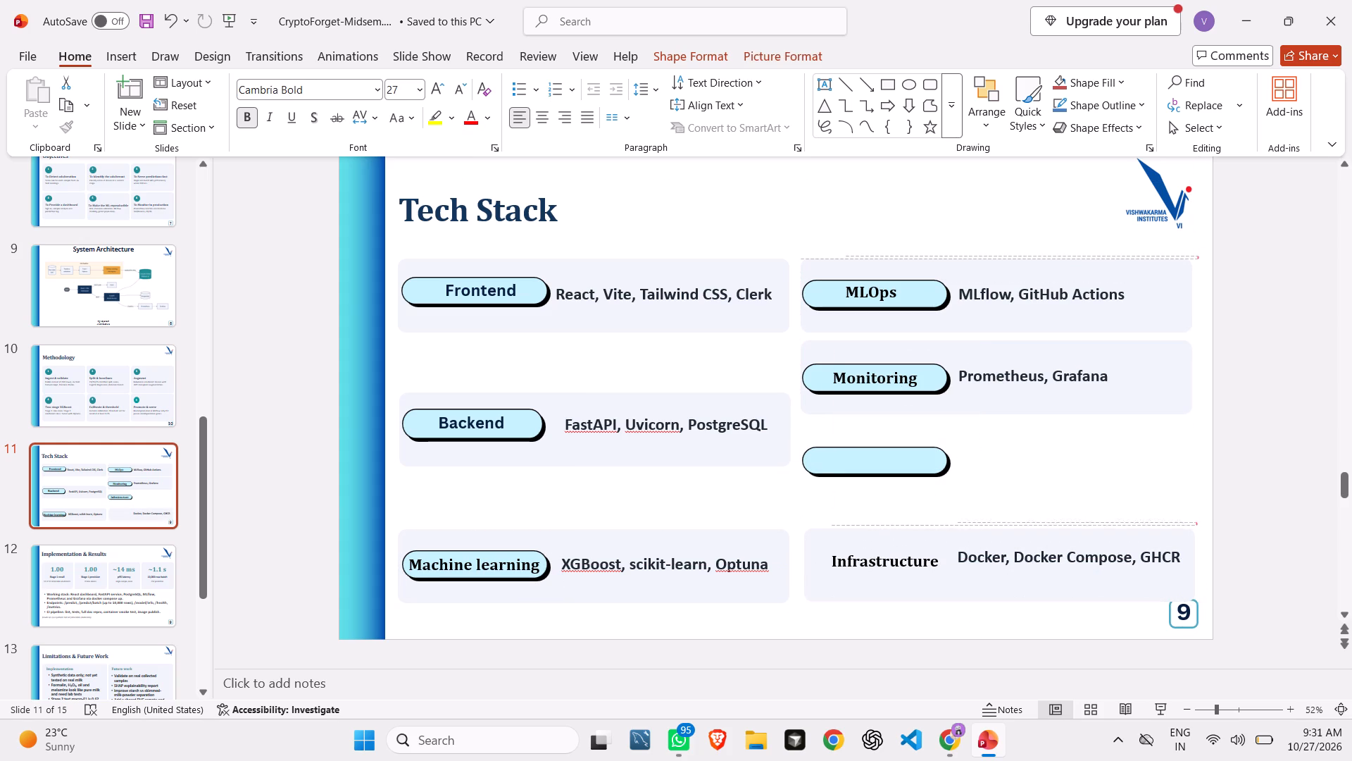
pyautogui.moveTo(942, 559); pyautogui.dragTo(942, 561)
# Move the Infrastructure row's blue pill down behind the "Infrastructure" label, level with the Machine learning pill.
pyautogui.moveTo(927, 465); pyautogui.dragTo(933, 565)
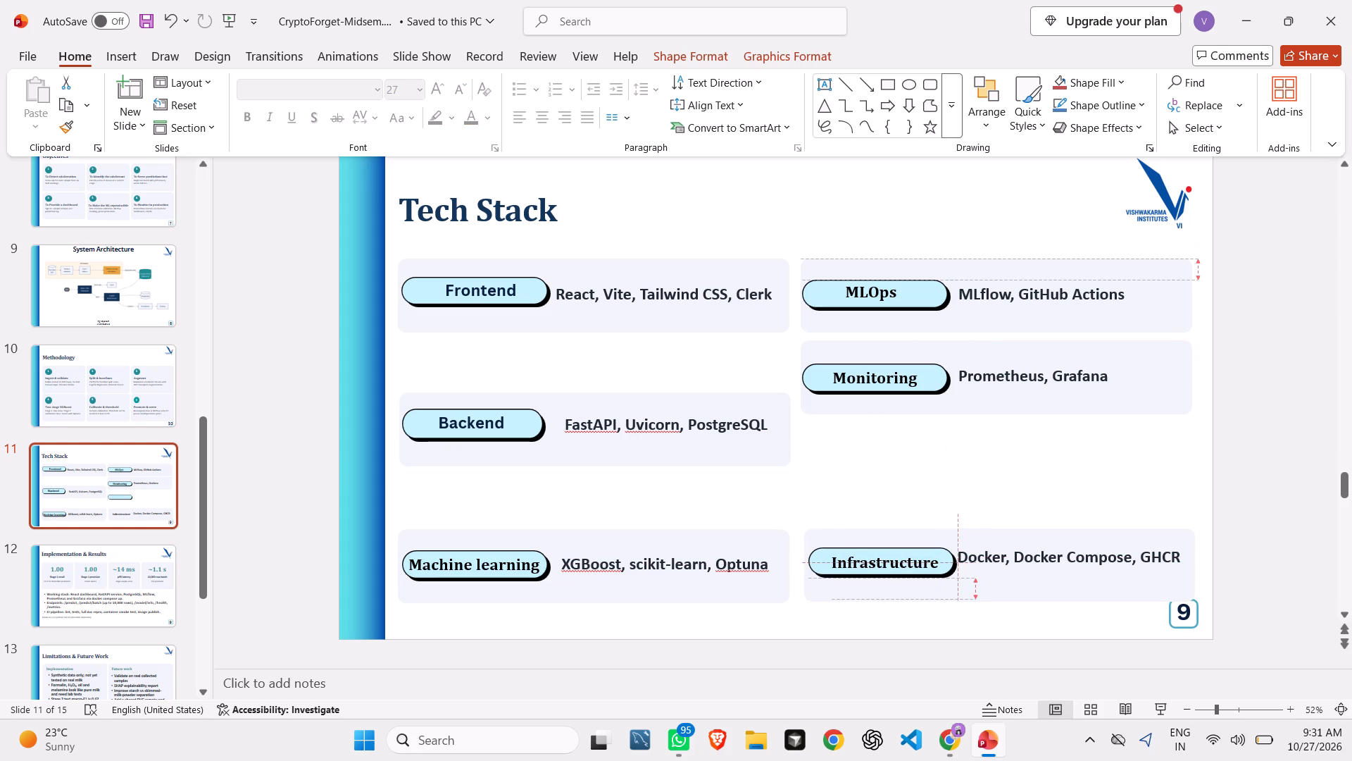
pyautogui.moveTo(933, 565); pyautogui.dragTo(938, 564)
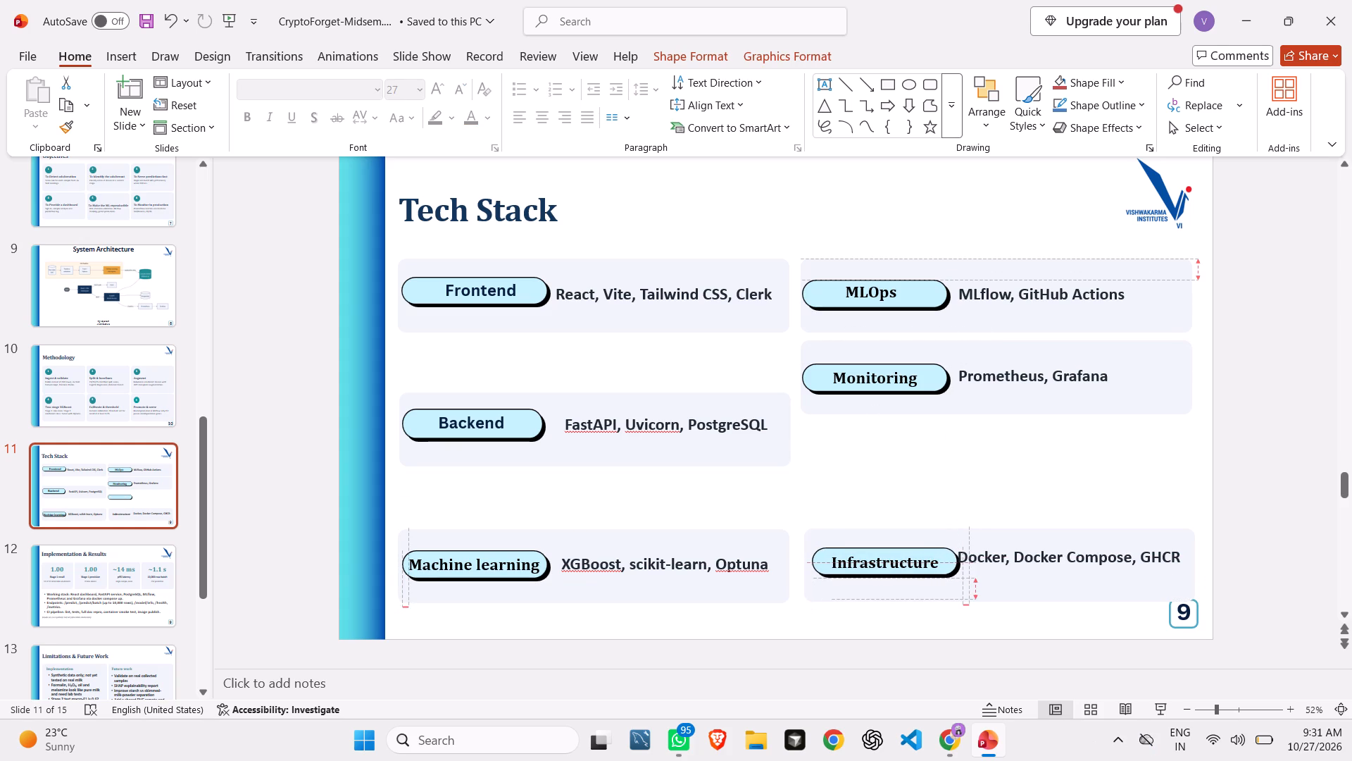
pyautogui.moveTo(938, 564); pyautogui.dragTo(937, 569)
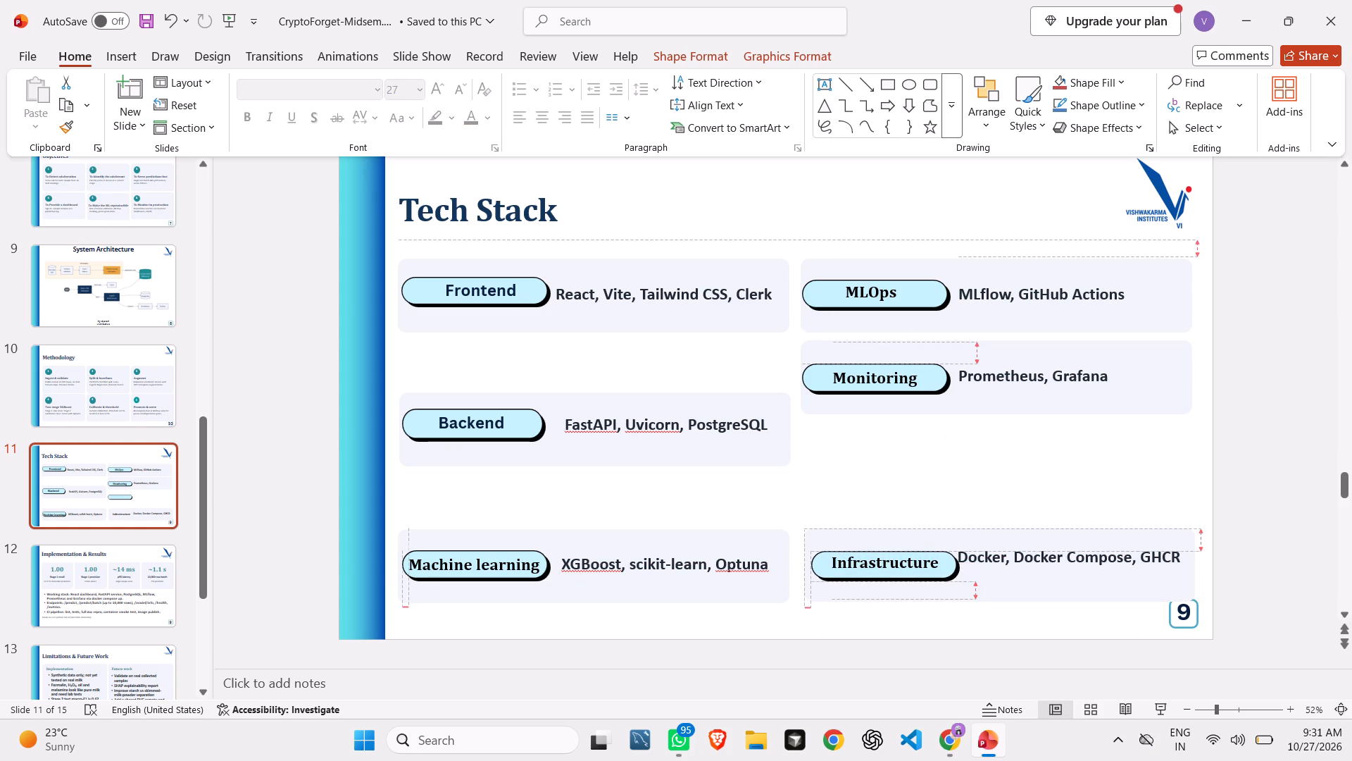
pyautogui.moveTo(937, 569); pyautogui.dragTo(935, 567)
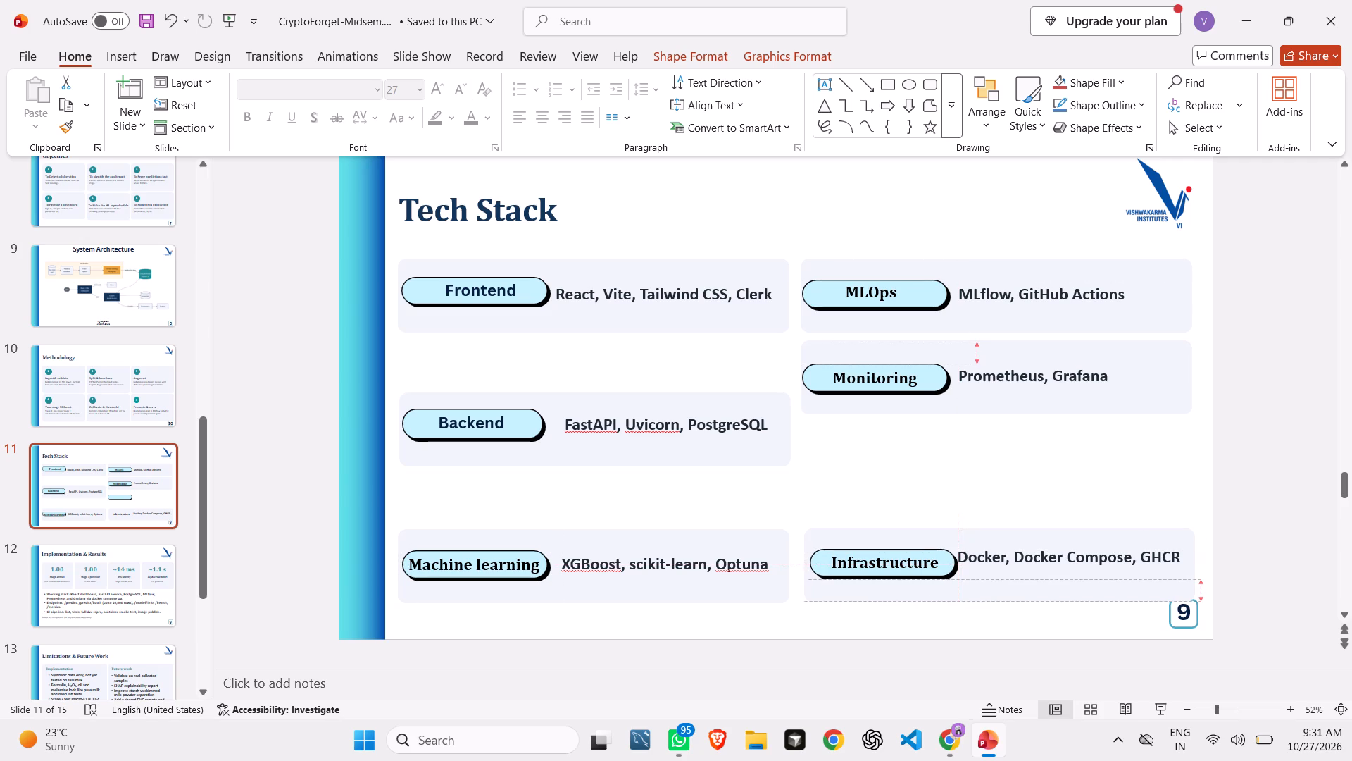
pyautogui.moveTo(935, 567); pyautogui.dragTo(937, 569)
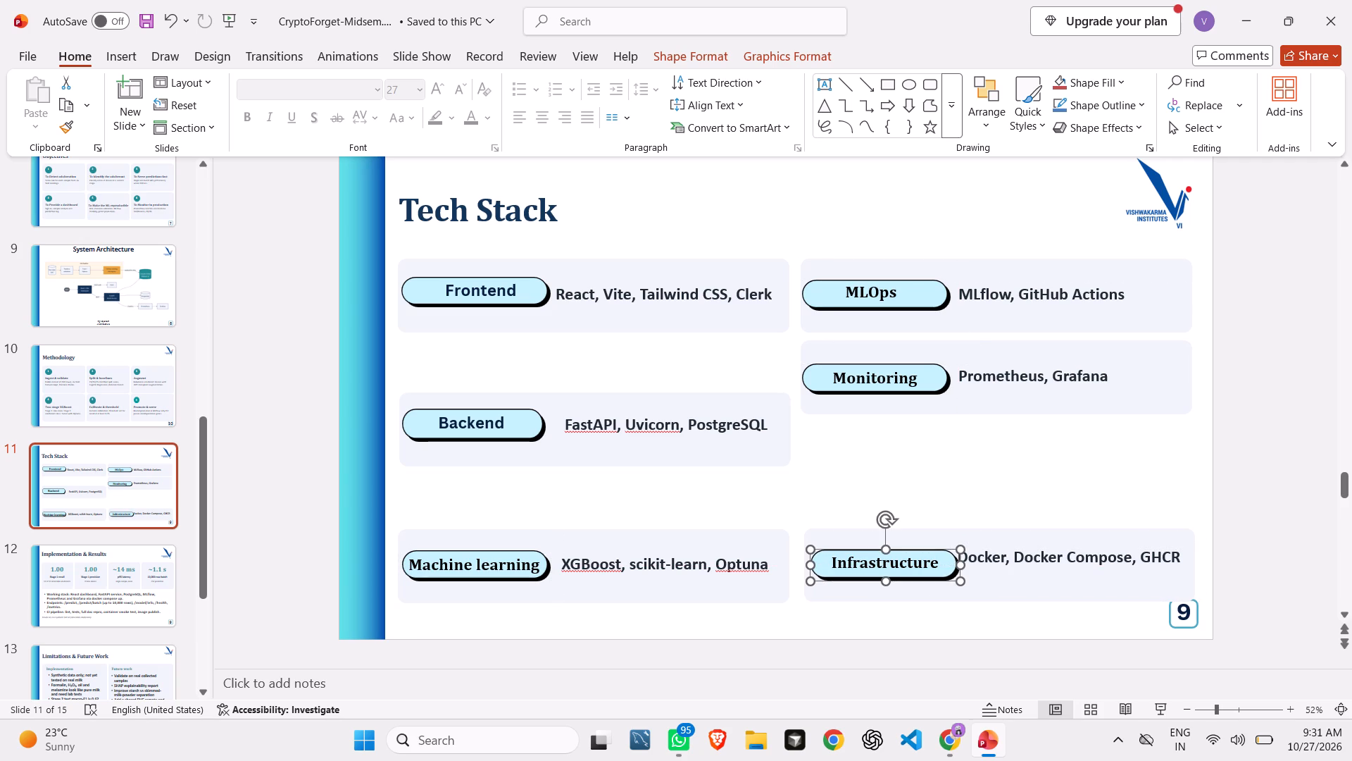
# Delete the empty picture frame grouped with the "Docker, Docker Compose, GHCR" text, keeping the text.
pyautogui.click(1014, 558)
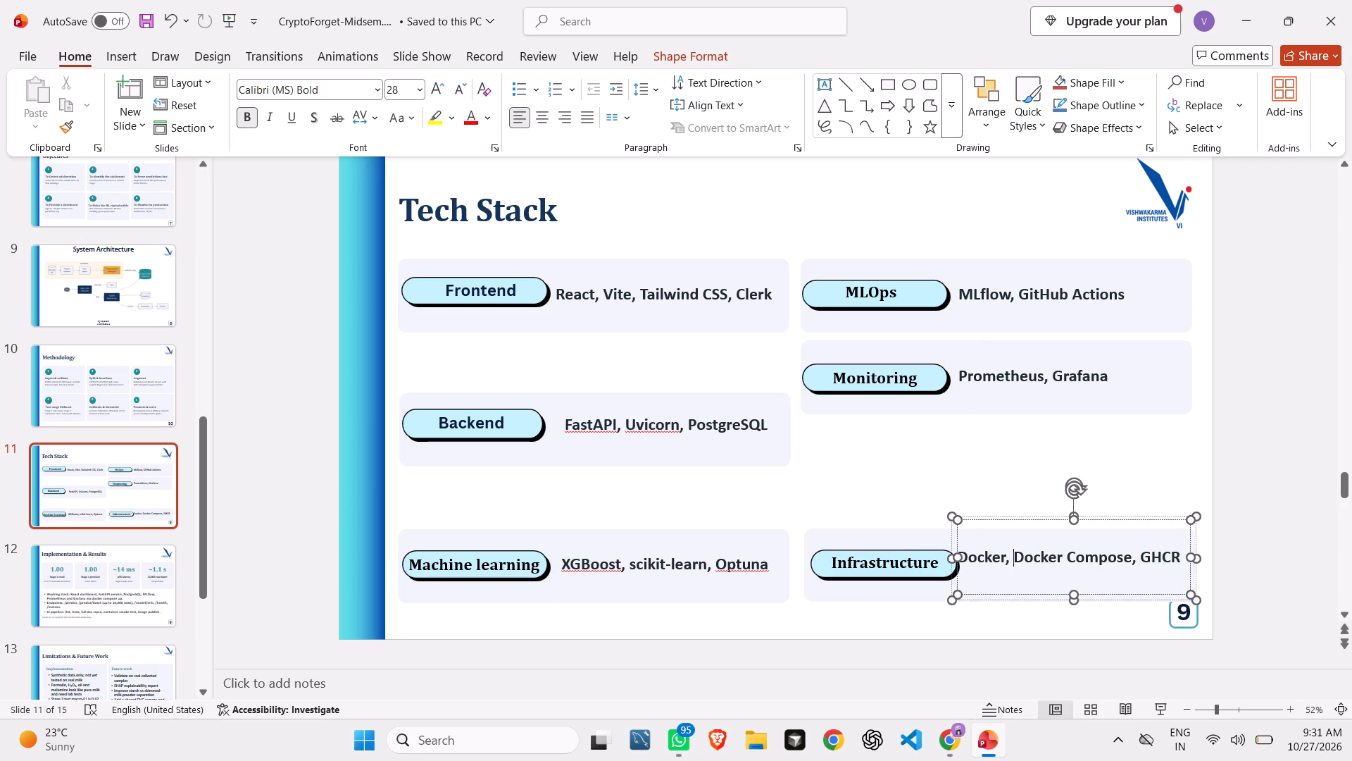
pyautogui.moveTo(1003, 543); pyautogui.dragTo(1011, 554)
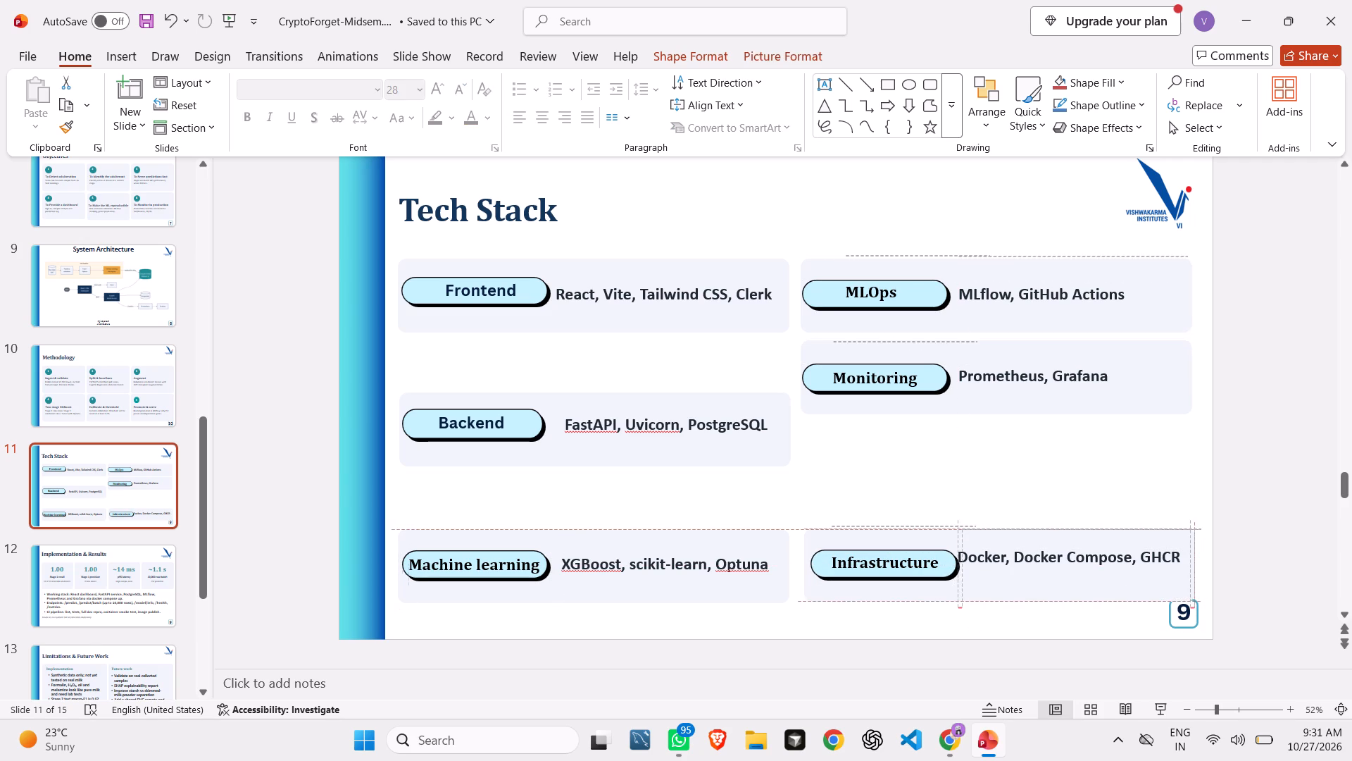
pyautogui.moveTo(1011, 554); pyautogui.dragTo(1007, 610)
pyautogui.press('Delete')
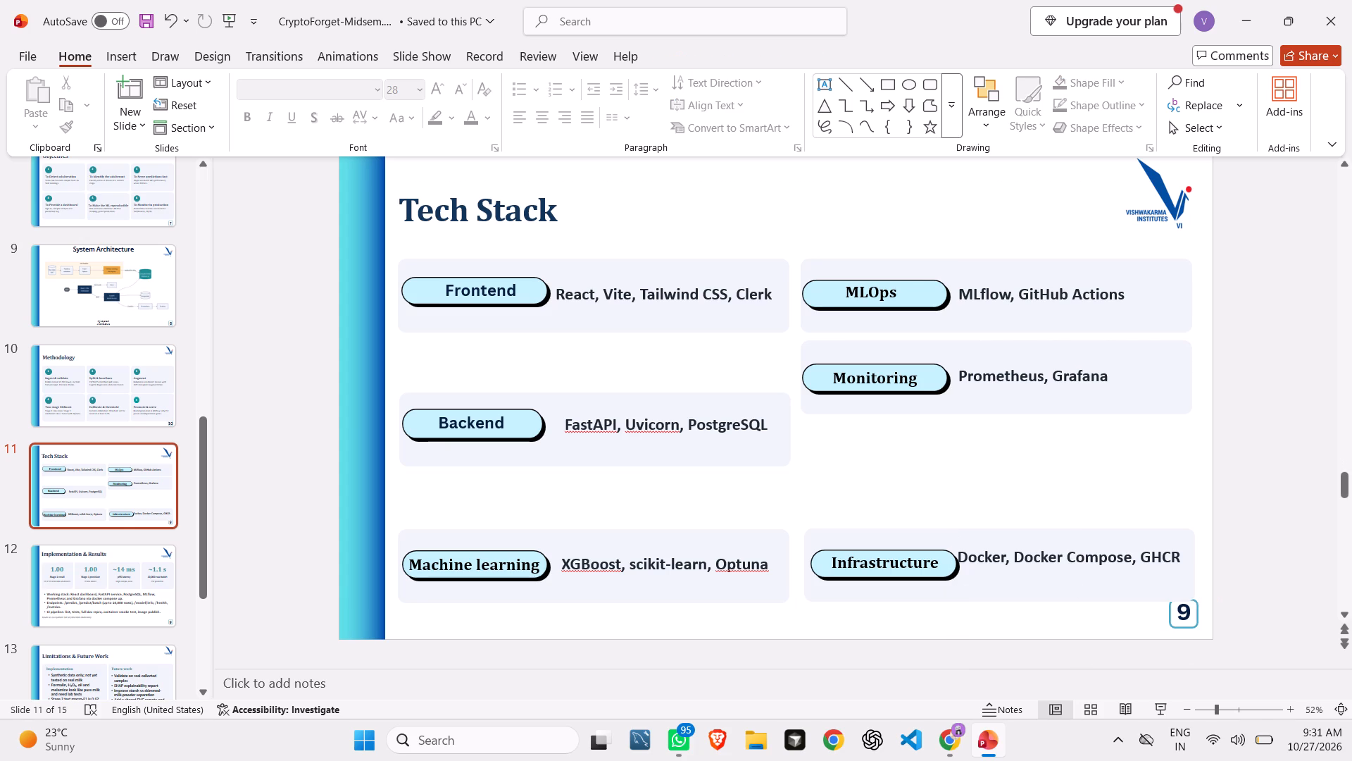
# Nudge the Infrastructure row's pale background box slightly so it lines up with the MLOps and Monitoring boxes above.
pyautogui.click(1010, 550)
pyautogui.click(1052, 532)
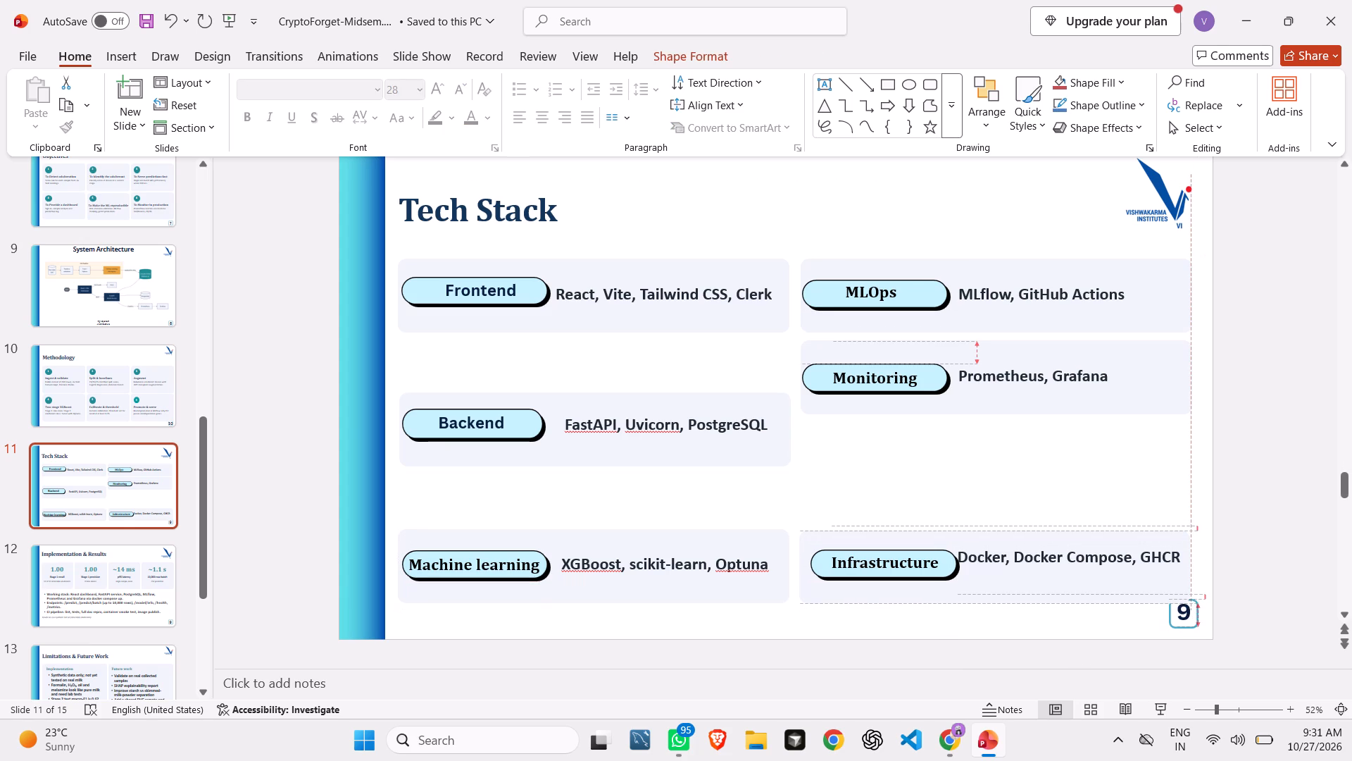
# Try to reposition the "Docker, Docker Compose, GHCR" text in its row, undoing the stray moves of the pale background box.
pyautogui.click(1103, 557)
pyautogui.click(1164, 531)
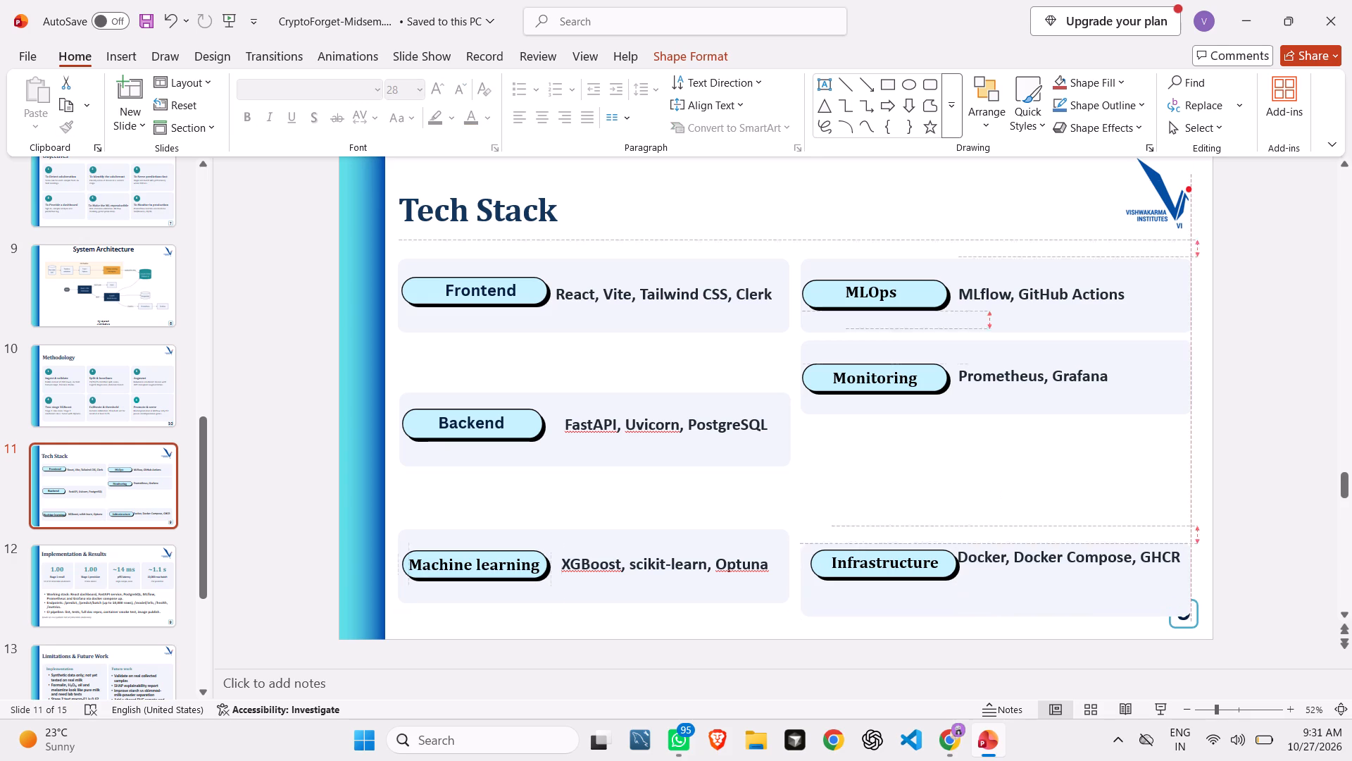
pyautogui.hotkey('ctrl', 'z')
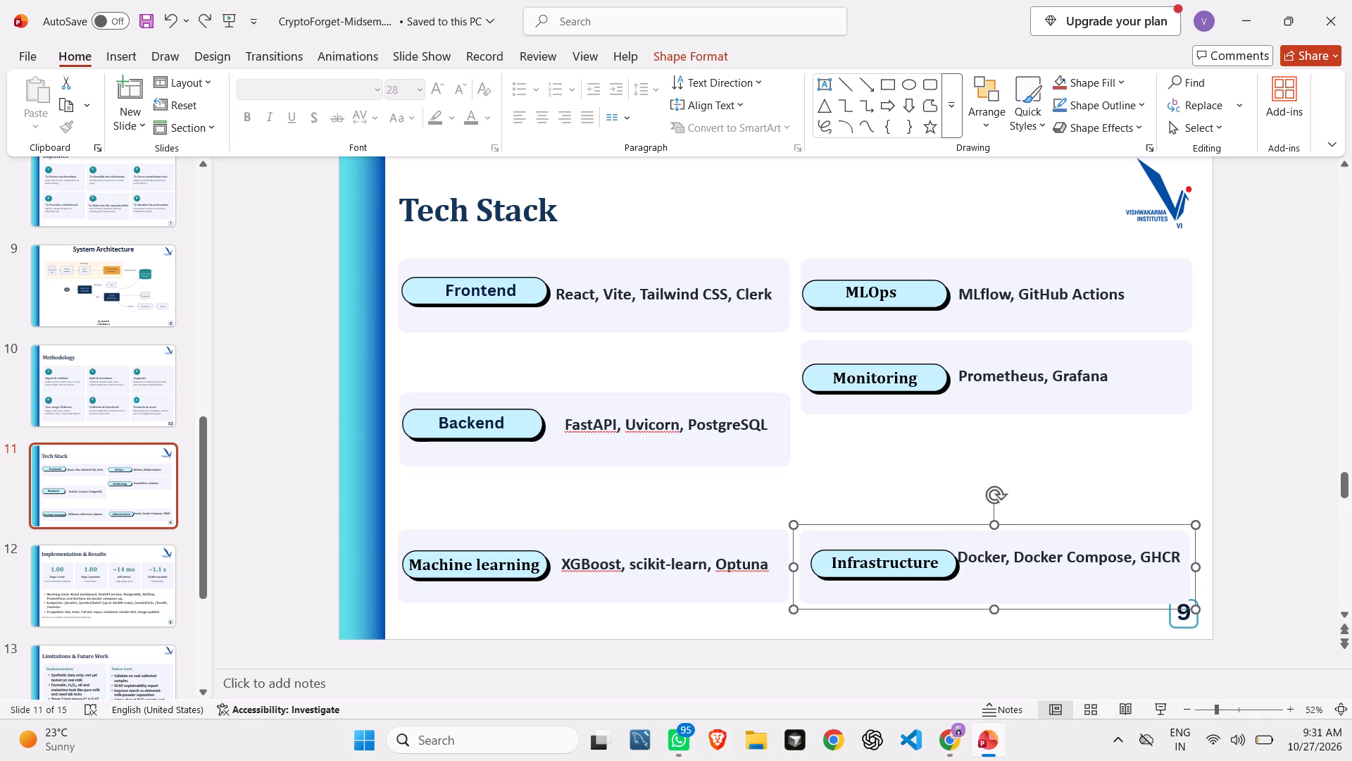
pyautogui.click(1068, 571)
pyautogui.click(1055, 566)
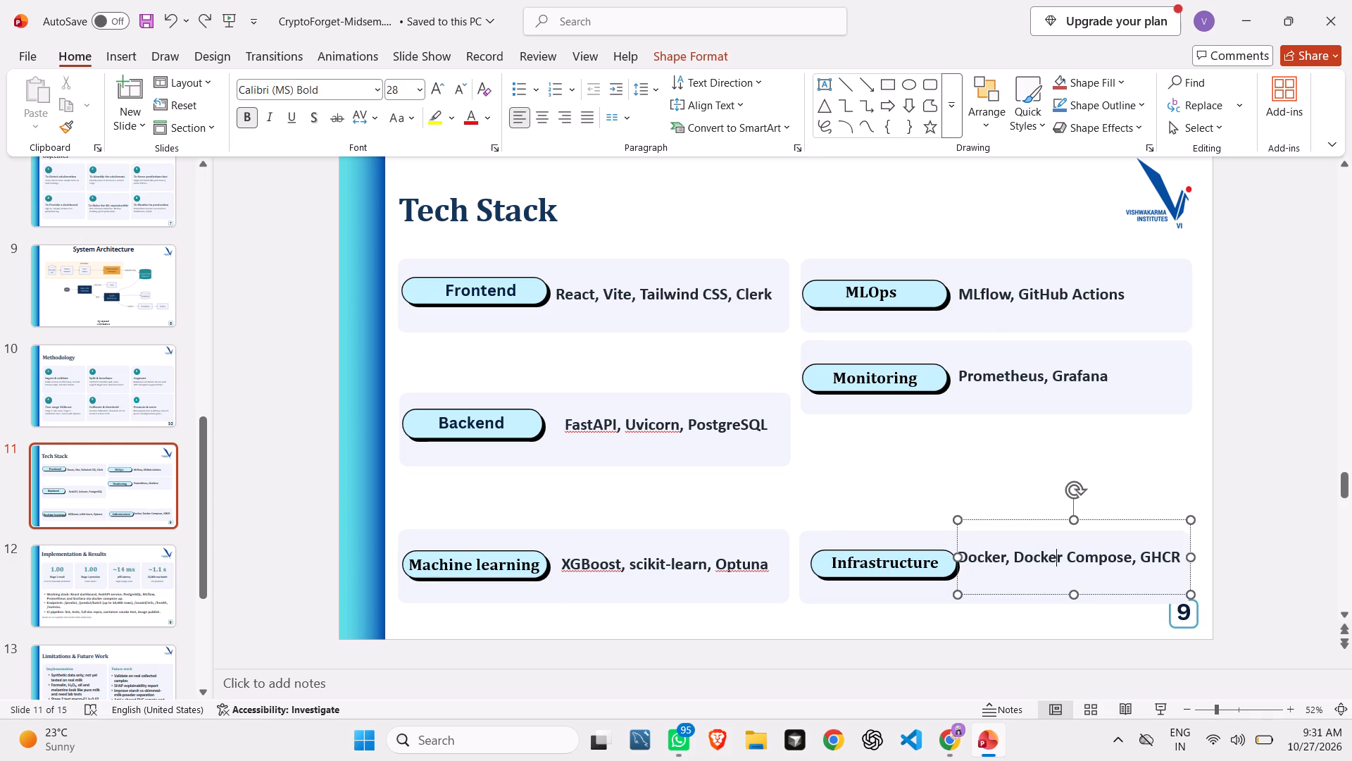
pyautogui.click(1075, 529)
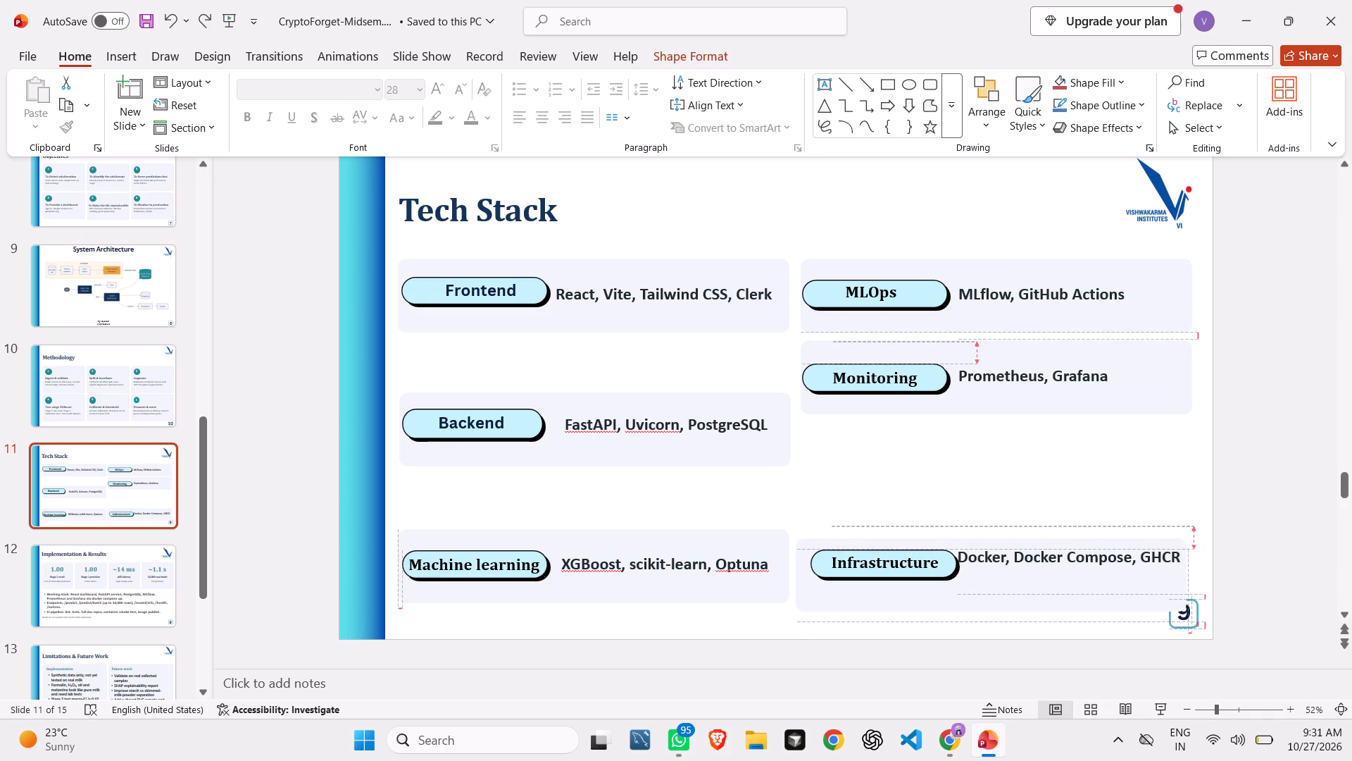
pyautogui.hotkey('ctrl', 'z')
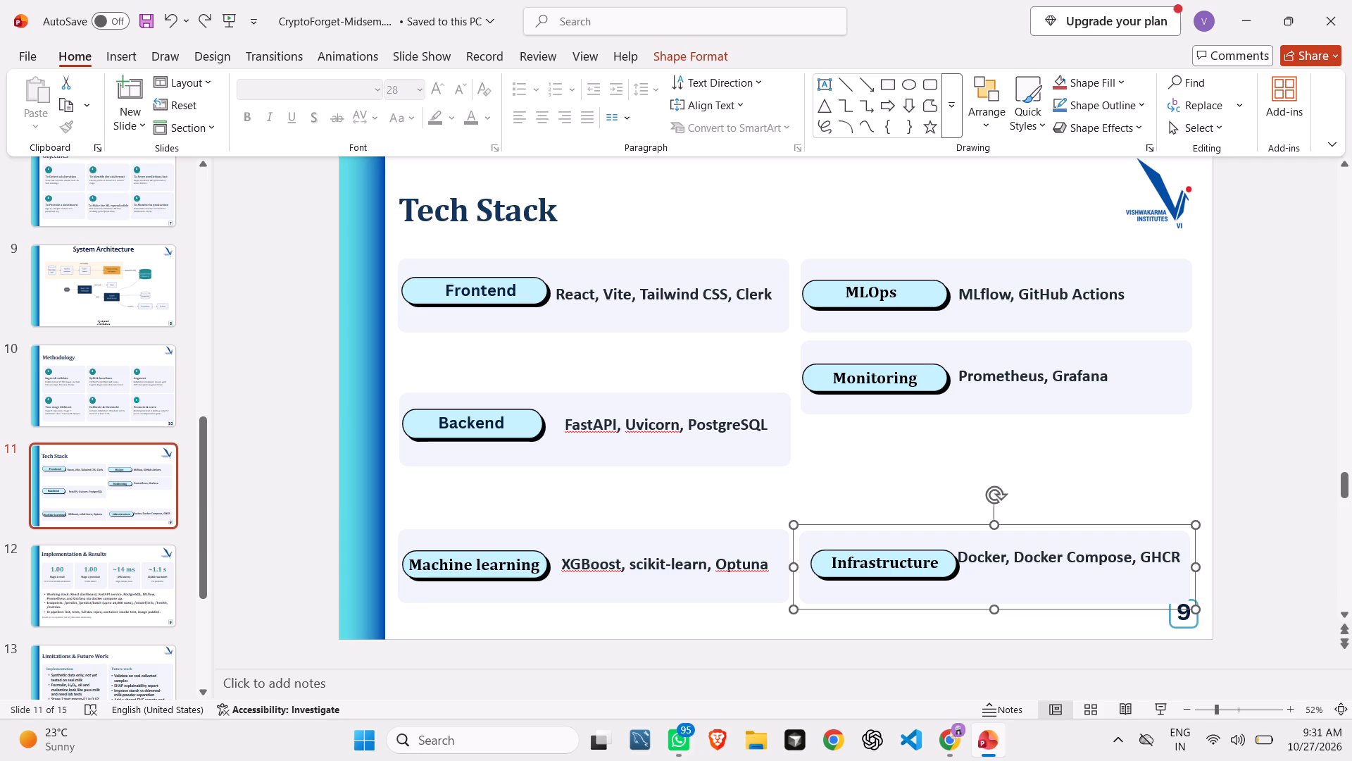
# Move the "Docker, Docker Compose, GHCR" text to just beside the Infrastructure pill, level with the "Infrastructure" label.
pyautogui.click(1083, 557)
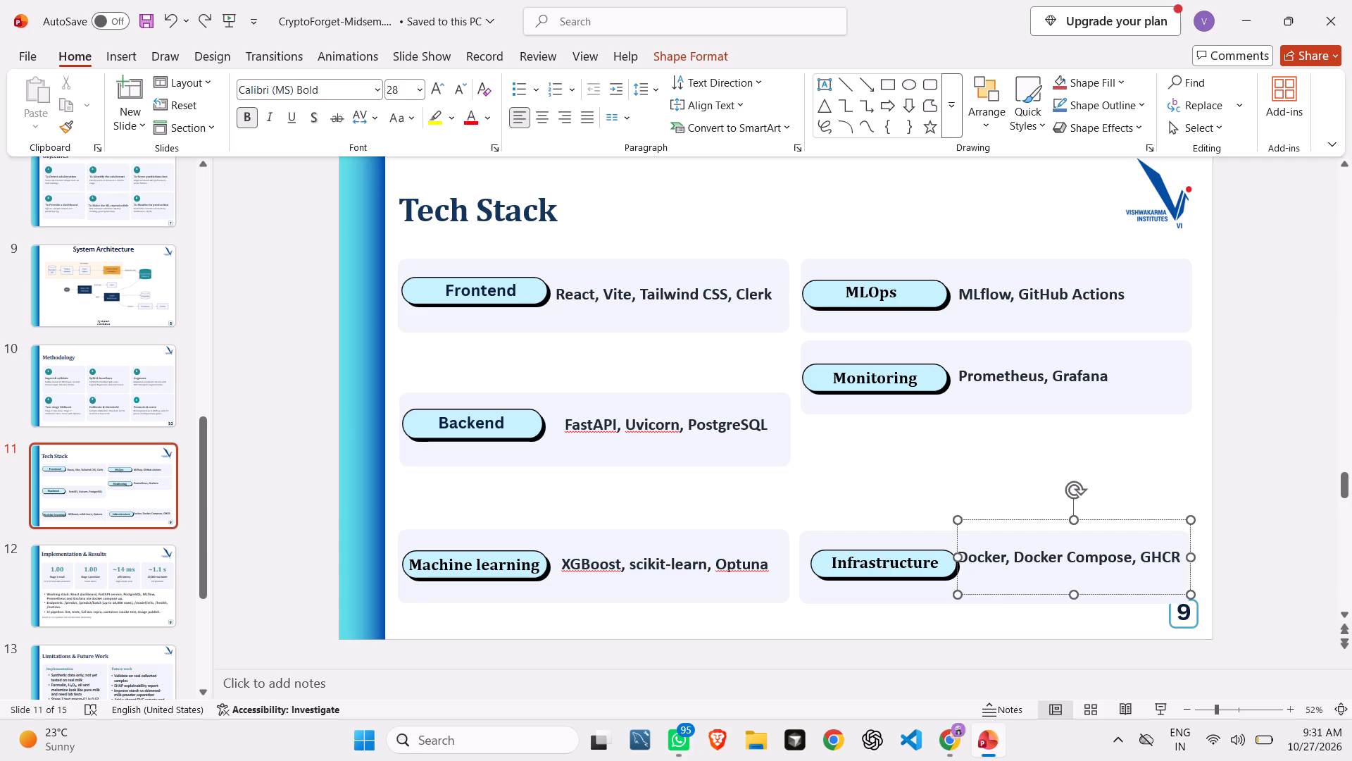
pyautogui.doubleClick(1178, 550)
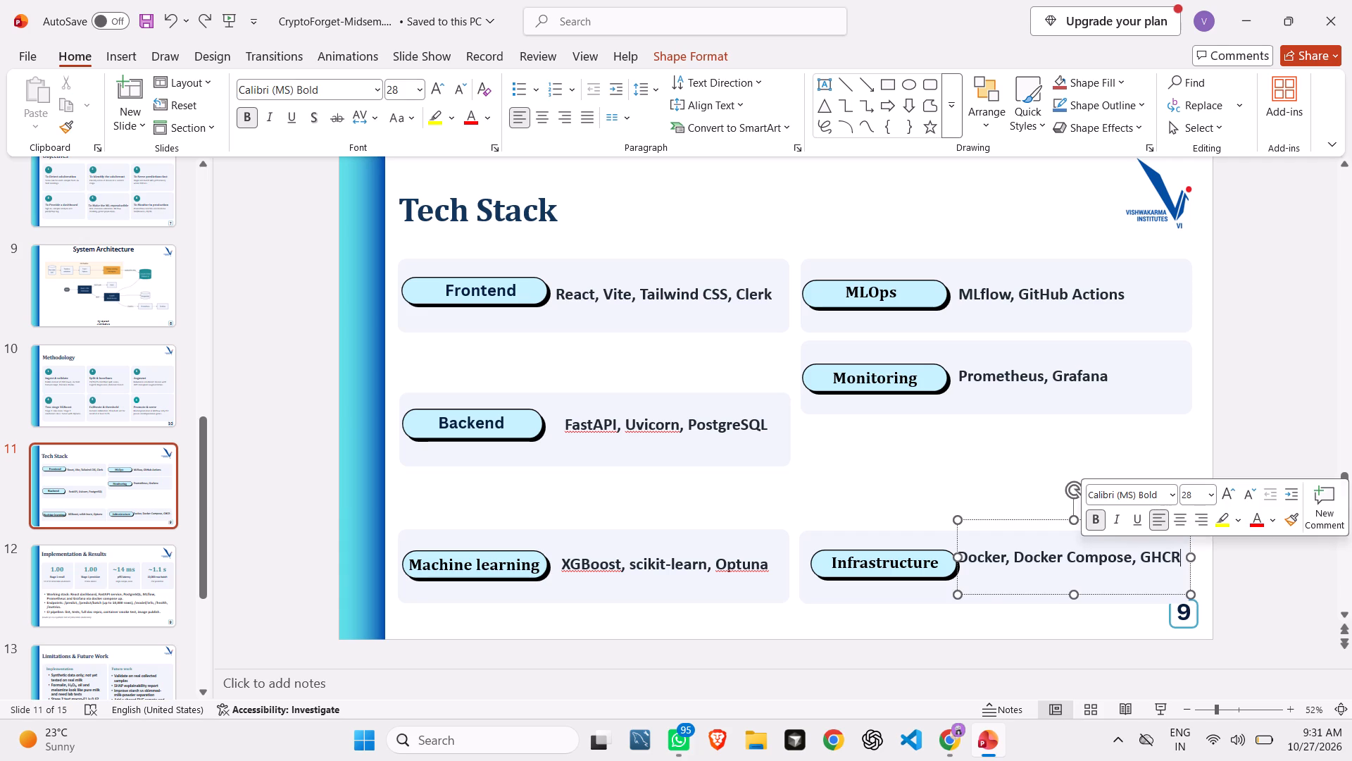
pyautogui.click(1166, 552)
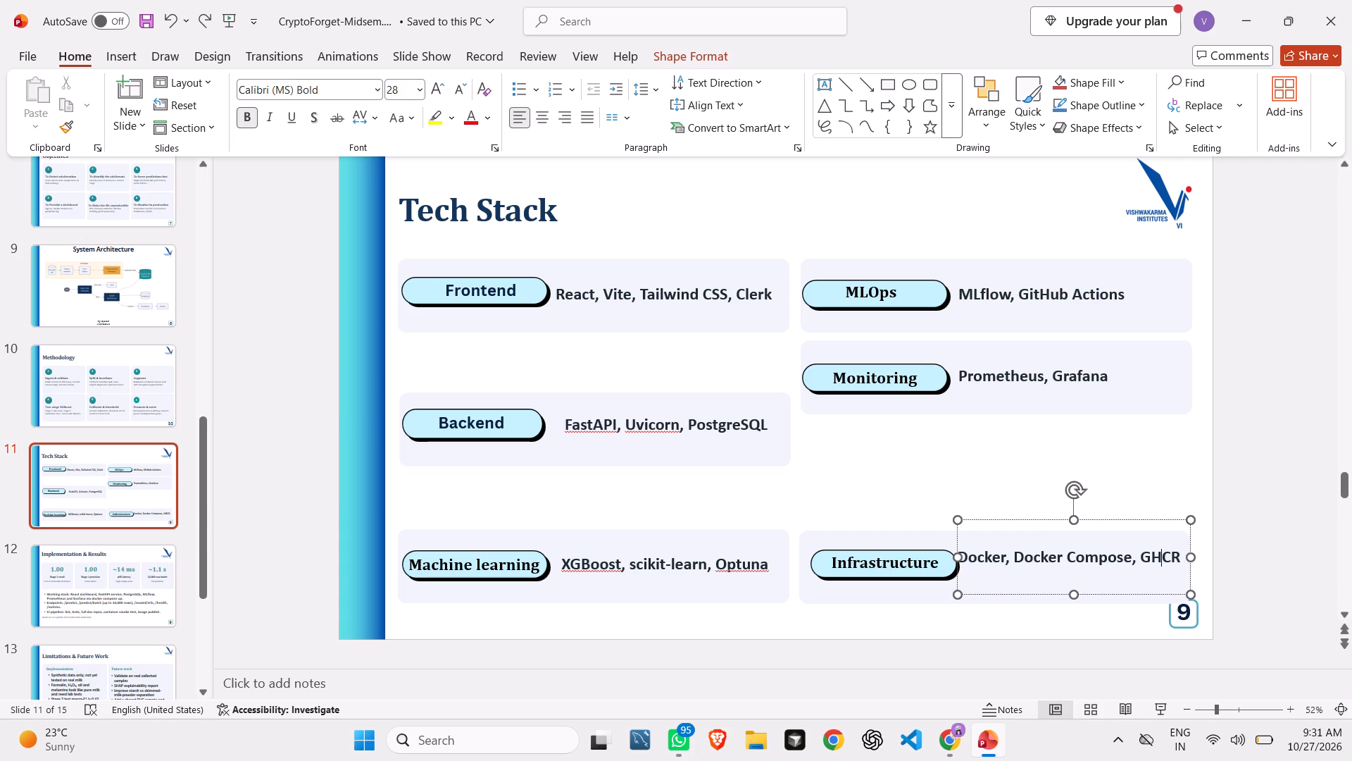
pyautogui.click(1074, 490)
pyautogui.moveTo(1082, 525); pyautogui.dragTo(1084, 546)
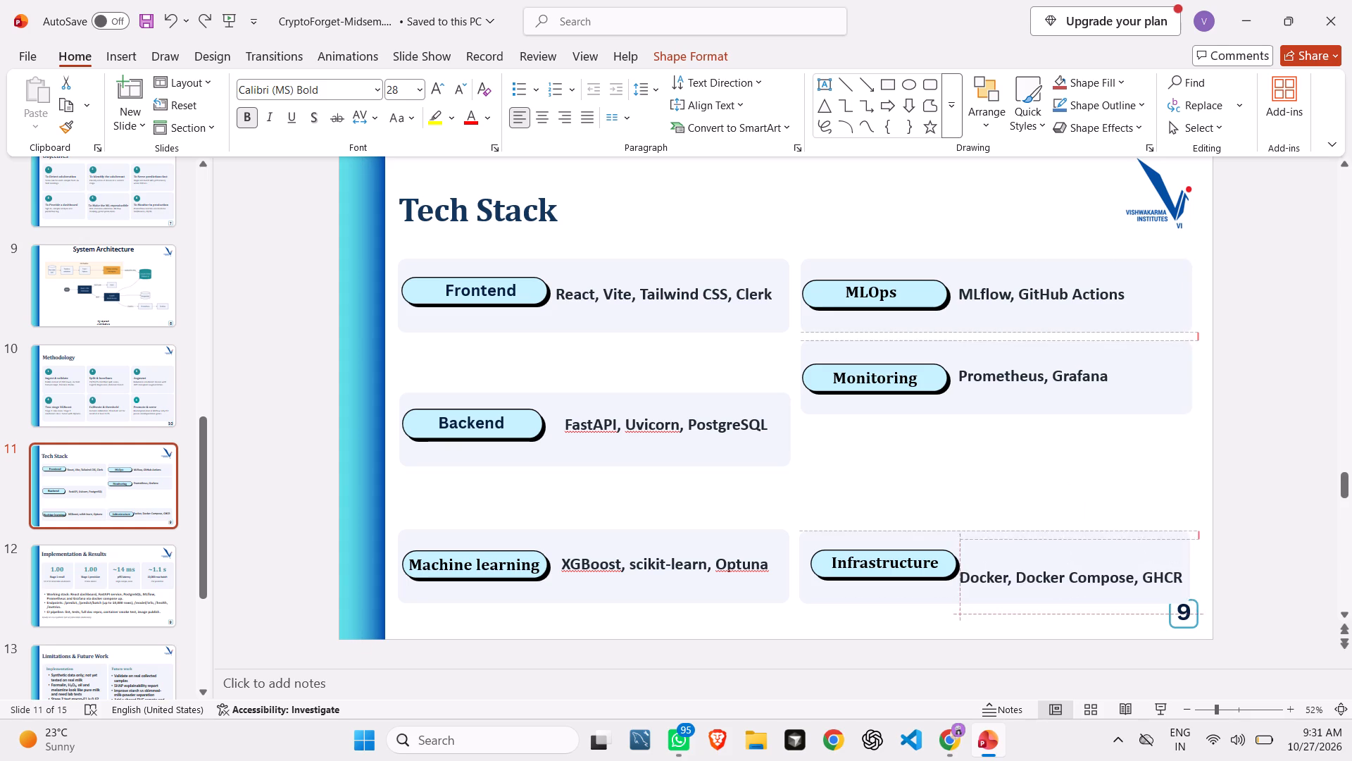
pyautogui.moveTo(1084, 546); pyautogui.dragTo(1091, 529)
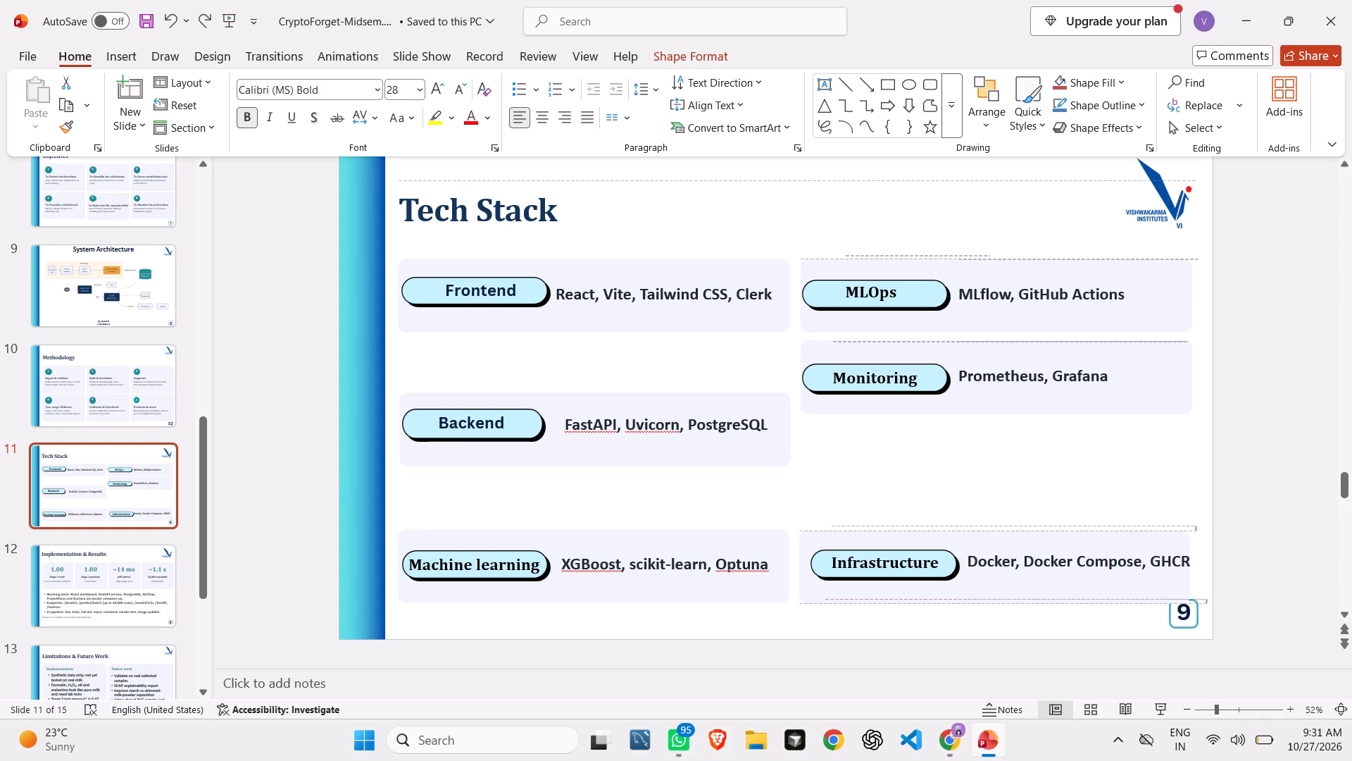
pyautogui.moveTo(1091, 529); pyautogui.dragTo(1091, 531)
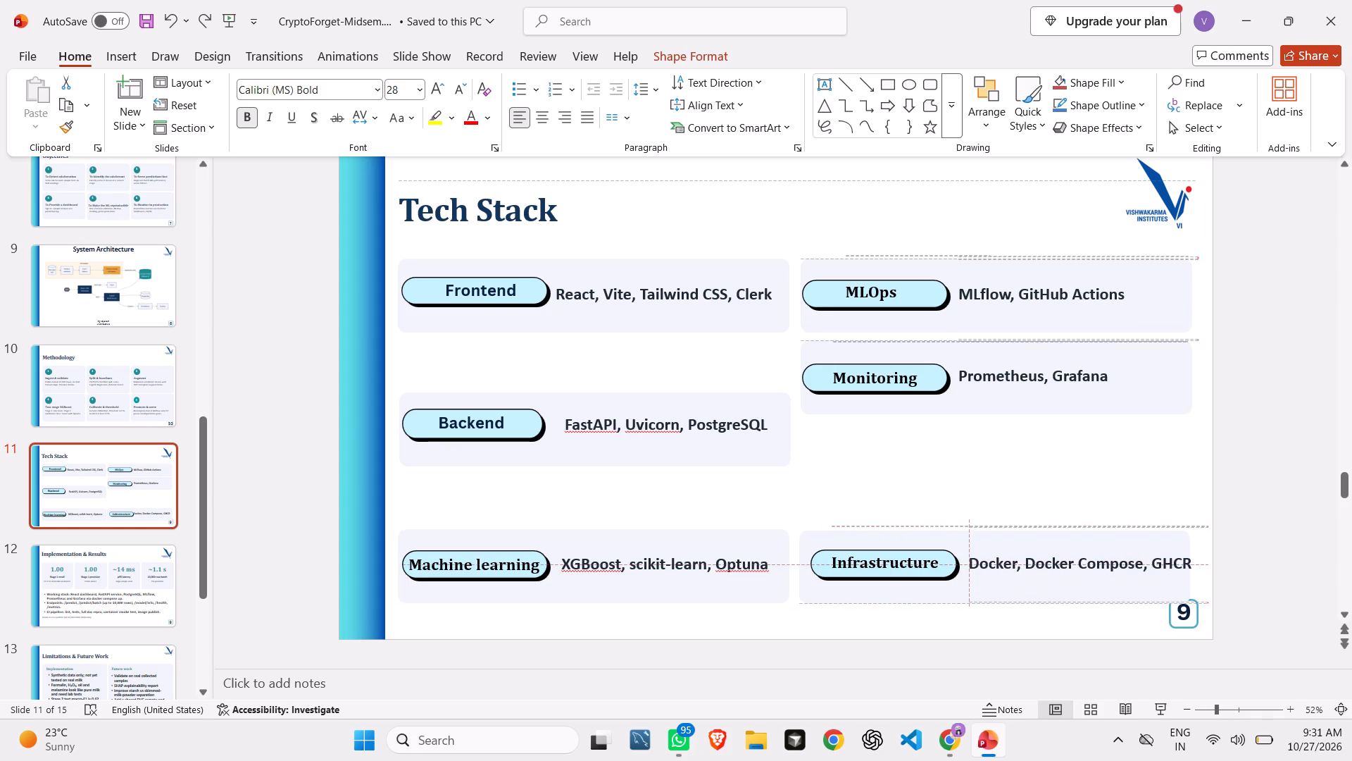
pyautogui.moveTo(1091, 531); pyautogui.dragTo(1091, 531)
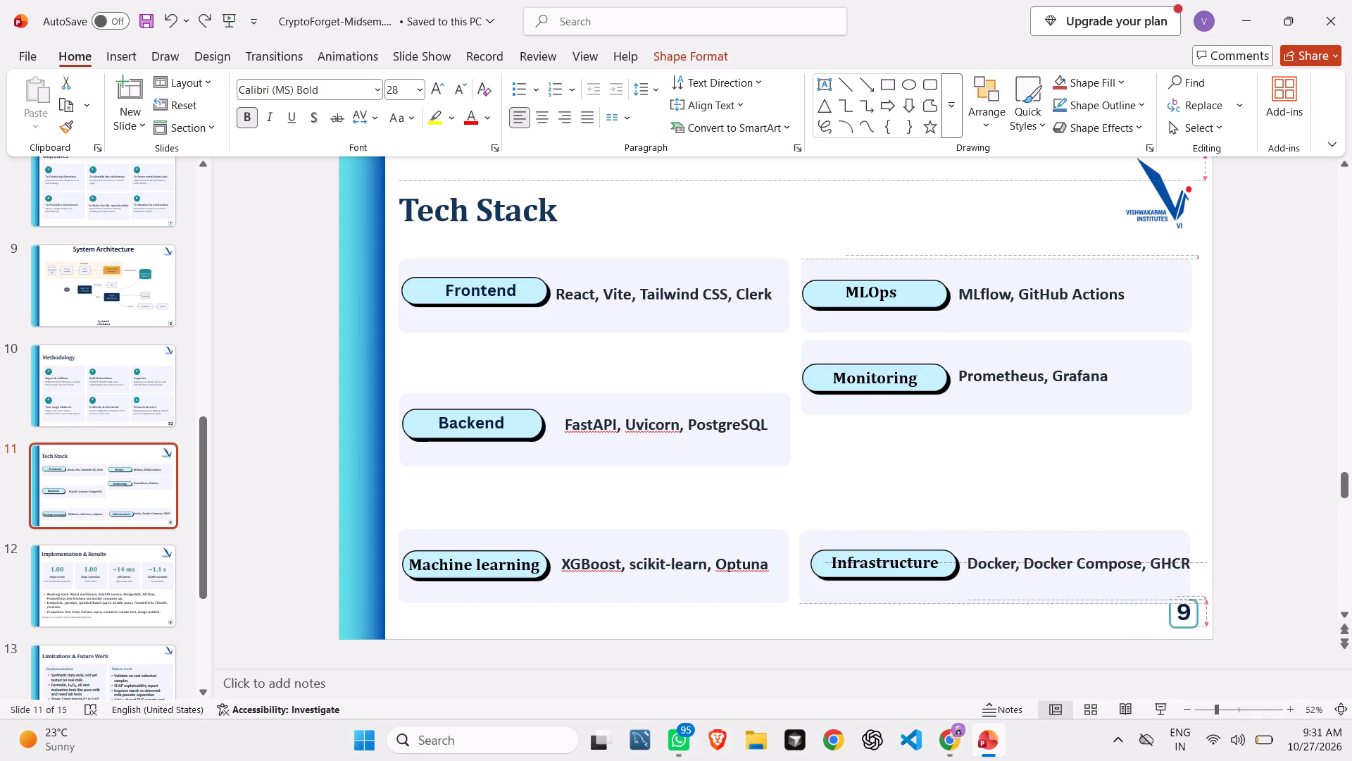
pyautogui.moveTo(1091, 531); pyautogui.dragTo(1090, 532)
pyautogui.click(984, 493)
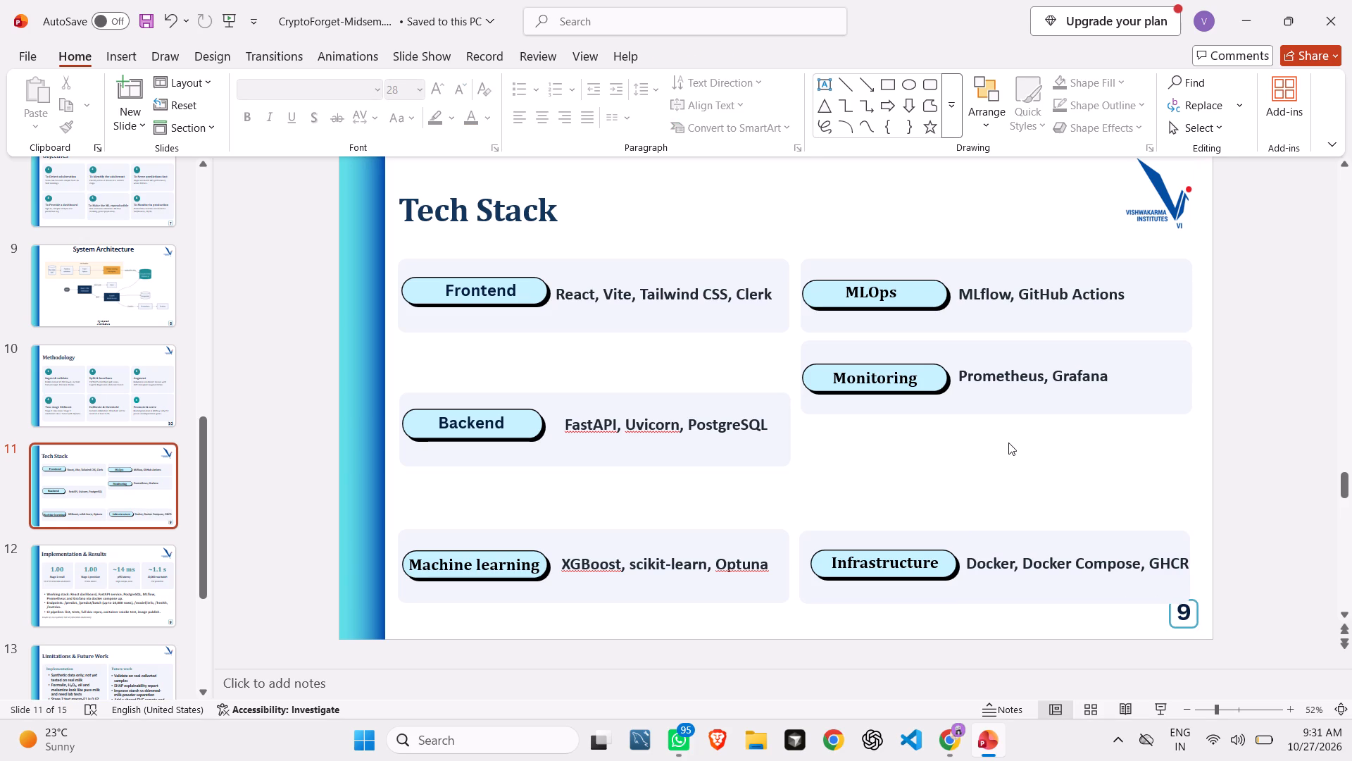
# Move the Monitoring row's pale background box down level with the Backend box, keeping it in line with the MLOps box above.
pyautogui.click(1072, 406)
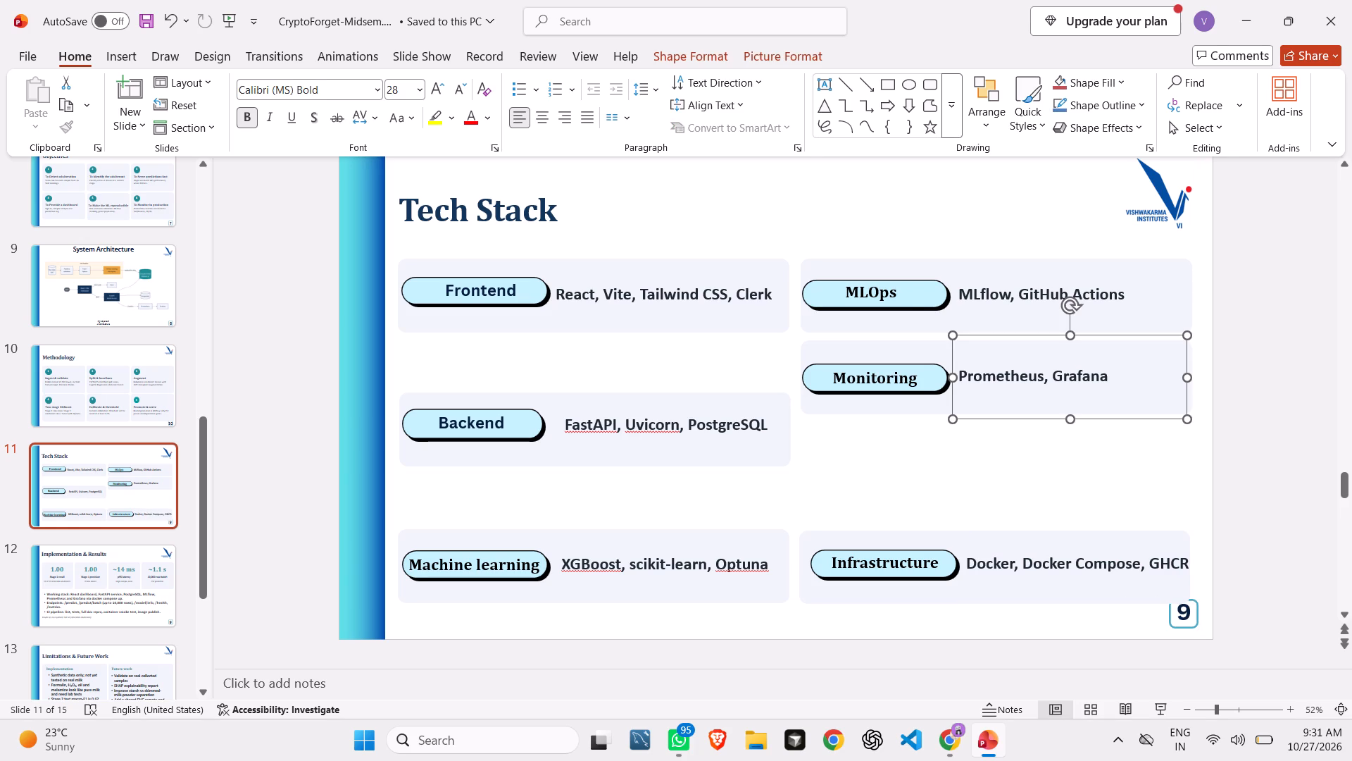
pyautogui.click(853, 398)
pyautogui.moveTo(813, 404); pyautogui.dragTo(815, 434)
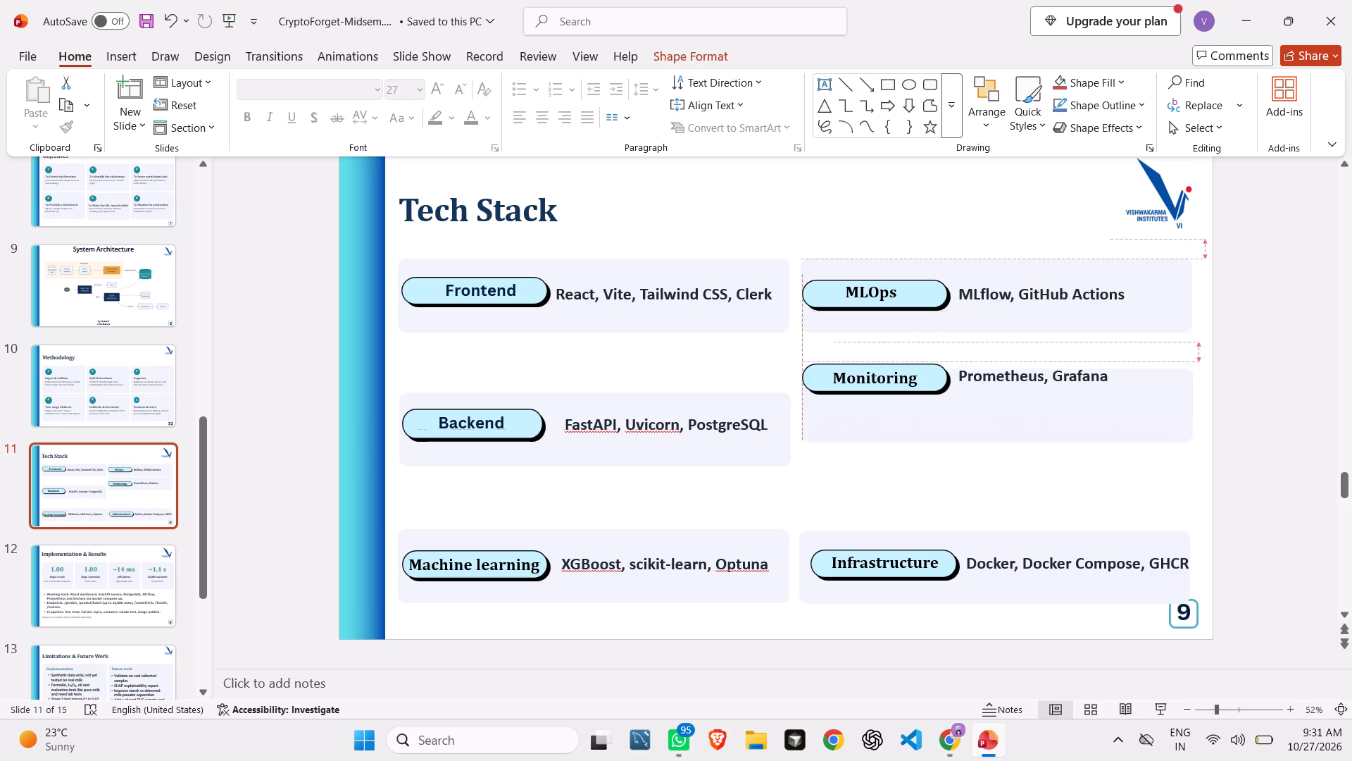
pyautogui.moveTo(815, 434); pyautogui.dragTo(813, 456)
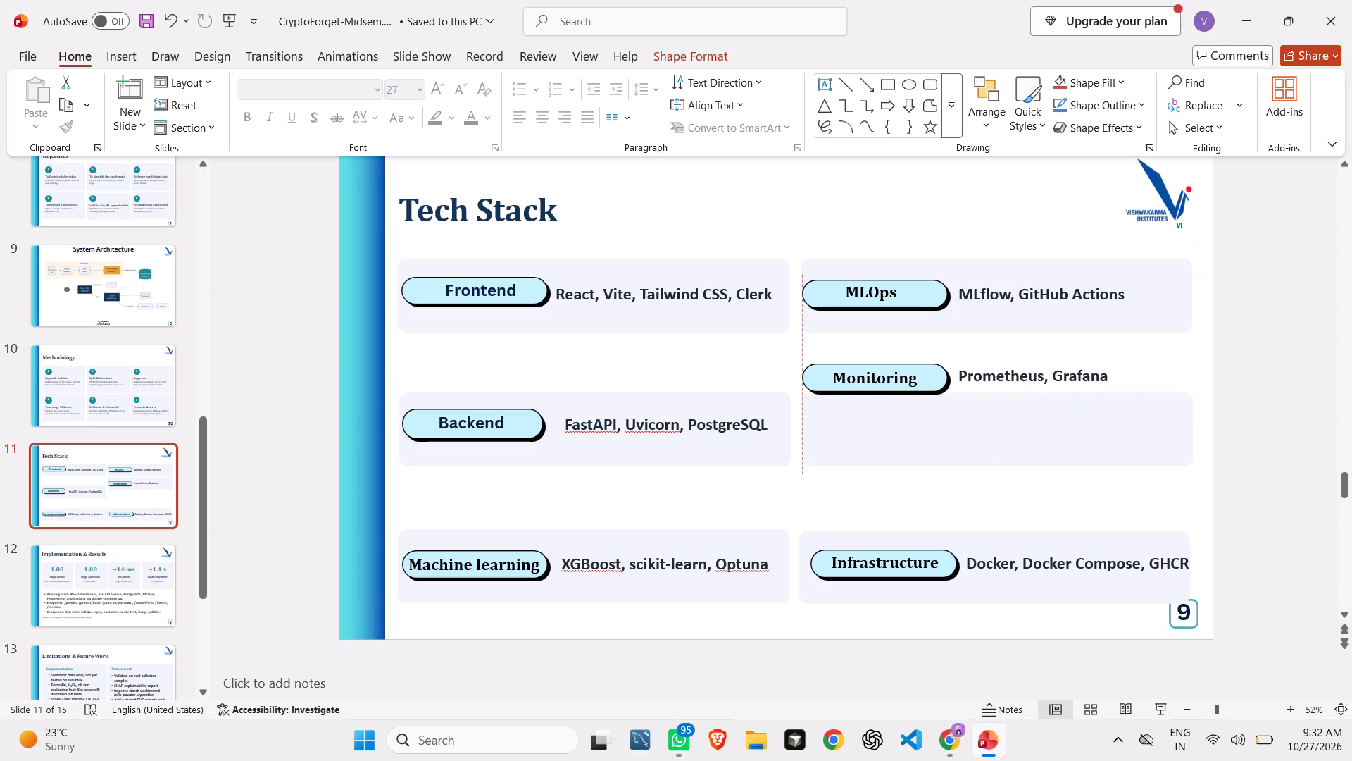
pyautogui.moveTo(813, 456); pyautogui.dragTo(814, 456)
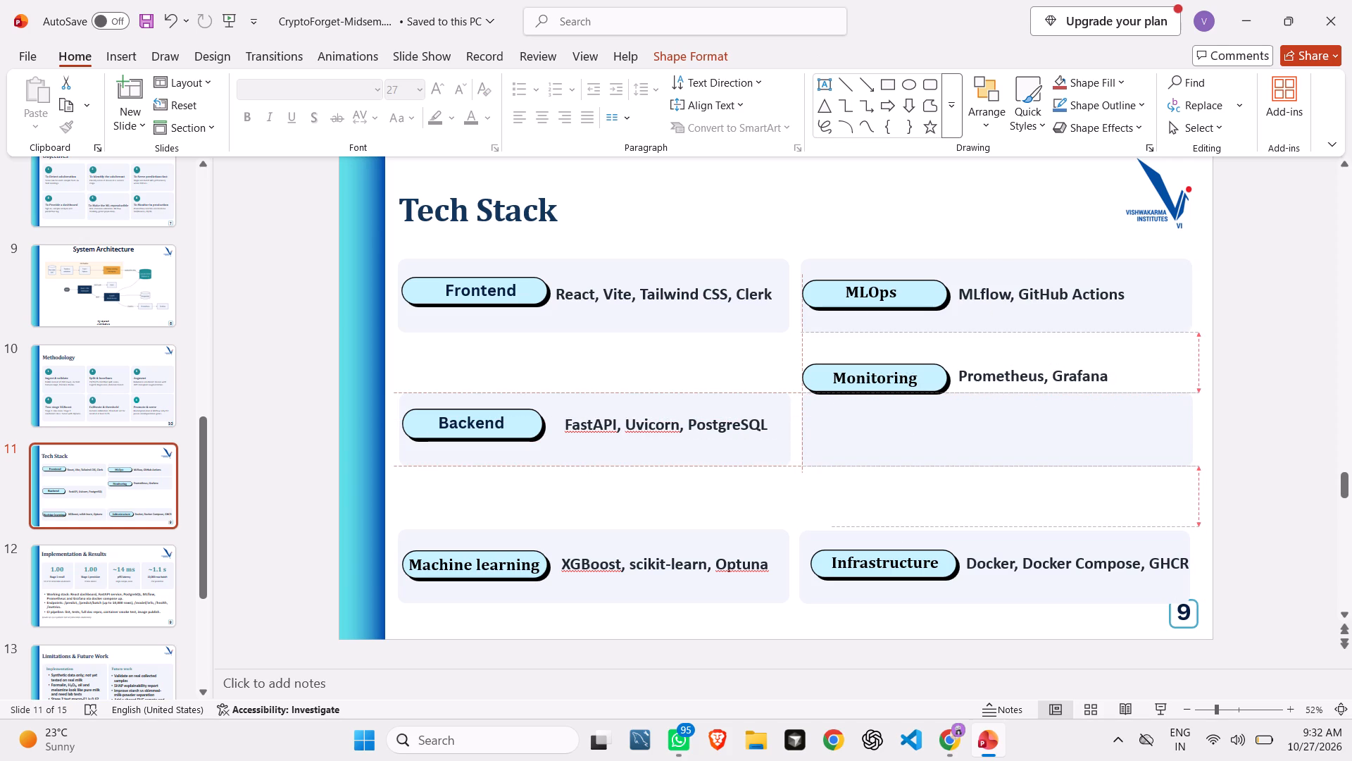
pyautogui.moveTo(814, 456); pyautogui.dragTo(813, 456)
# Move the "Monitoring" label and its blue pill down into the row's pale background box, with the pill behind the label.
pyautogui.moveTo(924, 370); pyautogui.dragTo(930, 401)
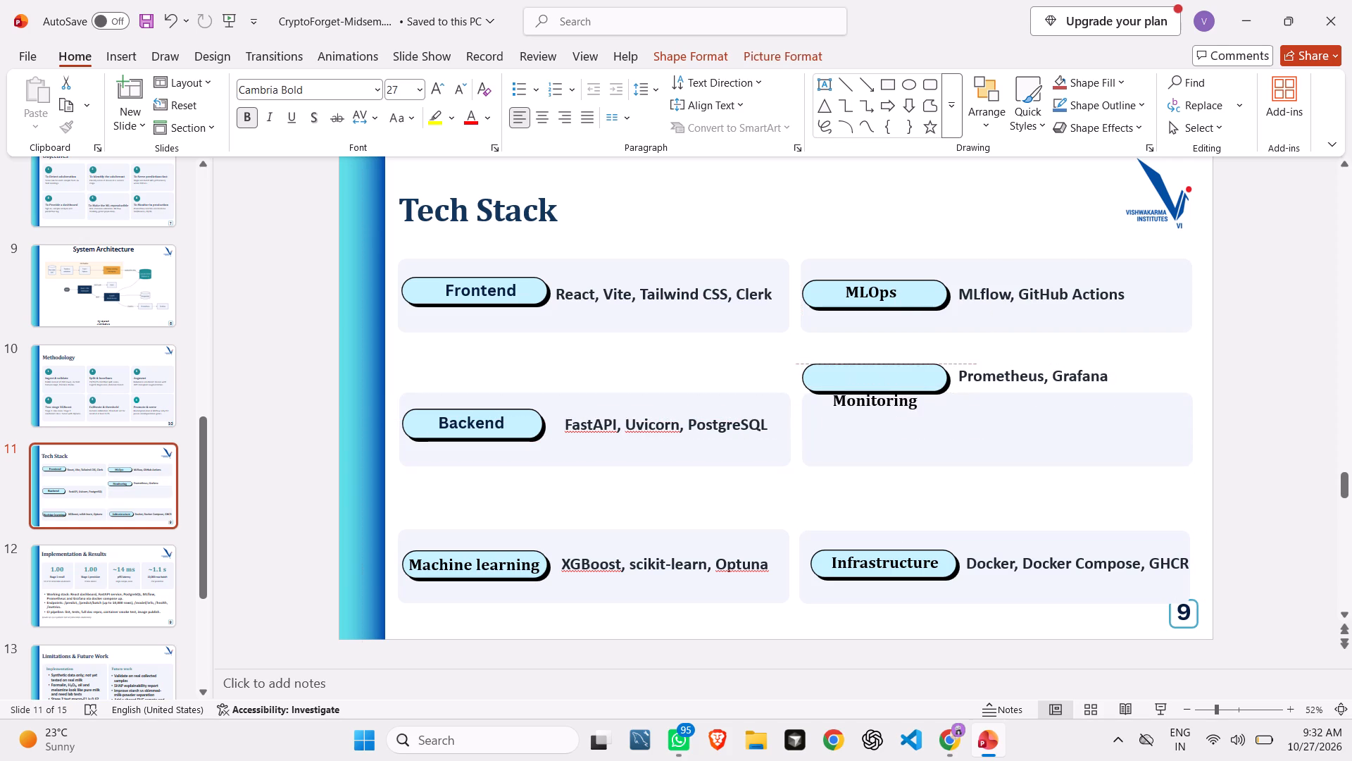
pyautogui.moveTo(930, 401); pyautogui.dragTo(925, 422)
pyautogui.moveTo(848, 376); pyautogui.dragTo(851, 419)
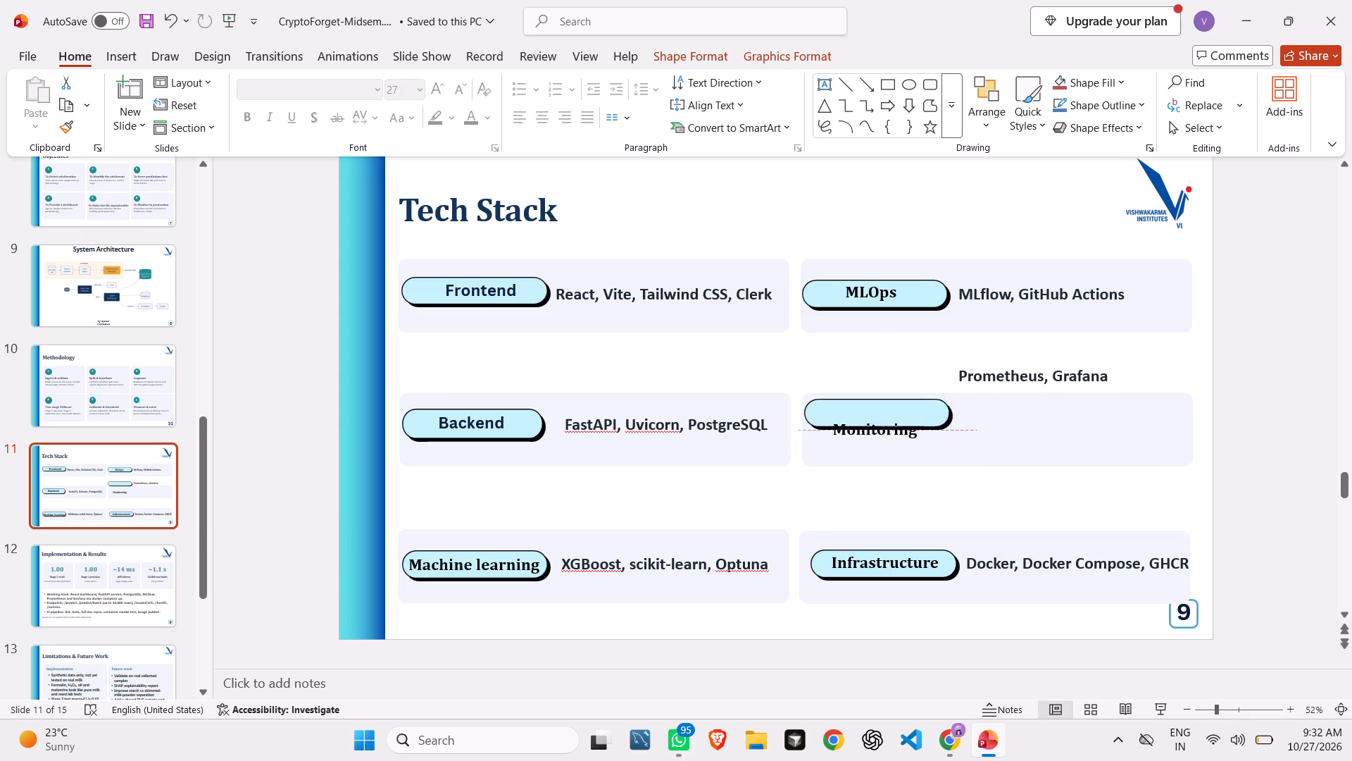
pyautogui.moveTo(851, 419); pyautogui.dragTo(853, 428)
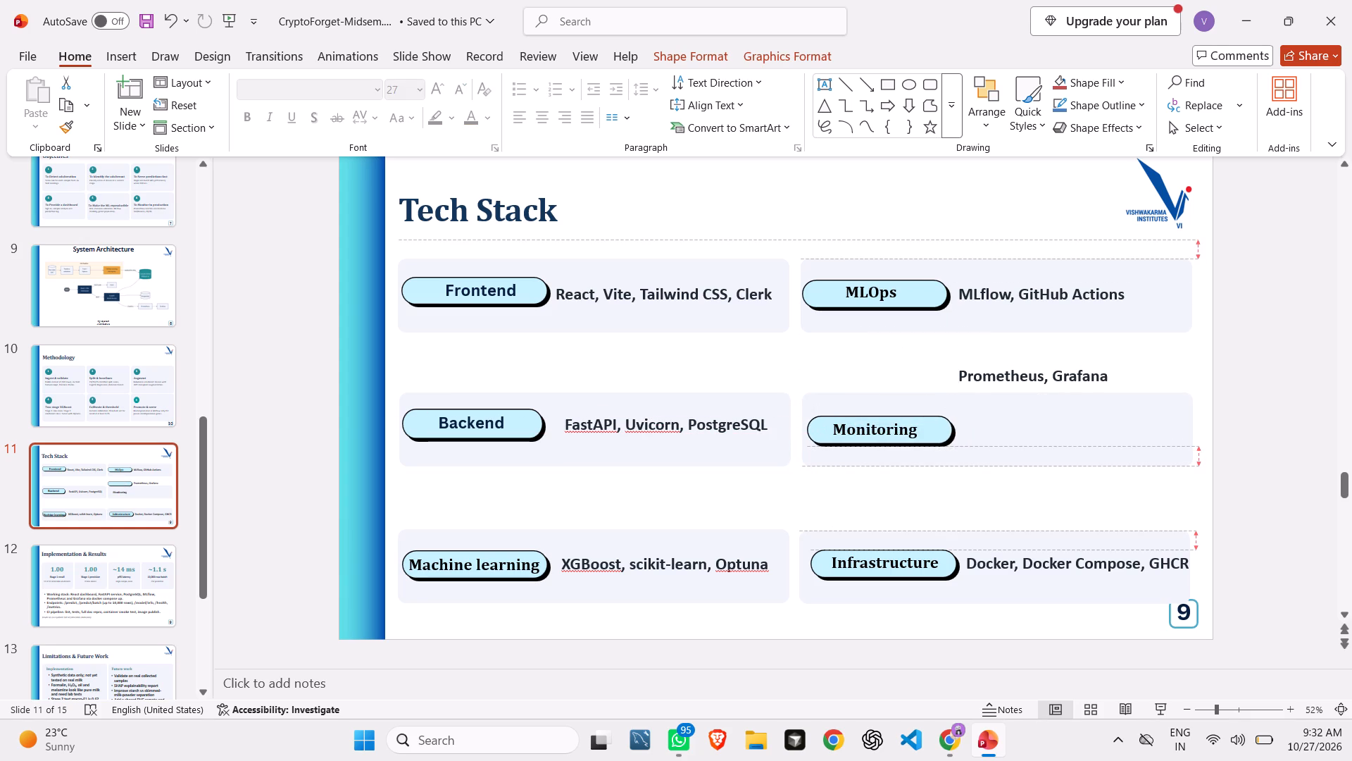
pyautogui.moveTo(853, 428); pyautogui.dragTo(853, 430)
# Delete the empty picture frame grouped with the "Prometheus, Grafana" text, keeping the text.
pyautogui.click(971, 376)
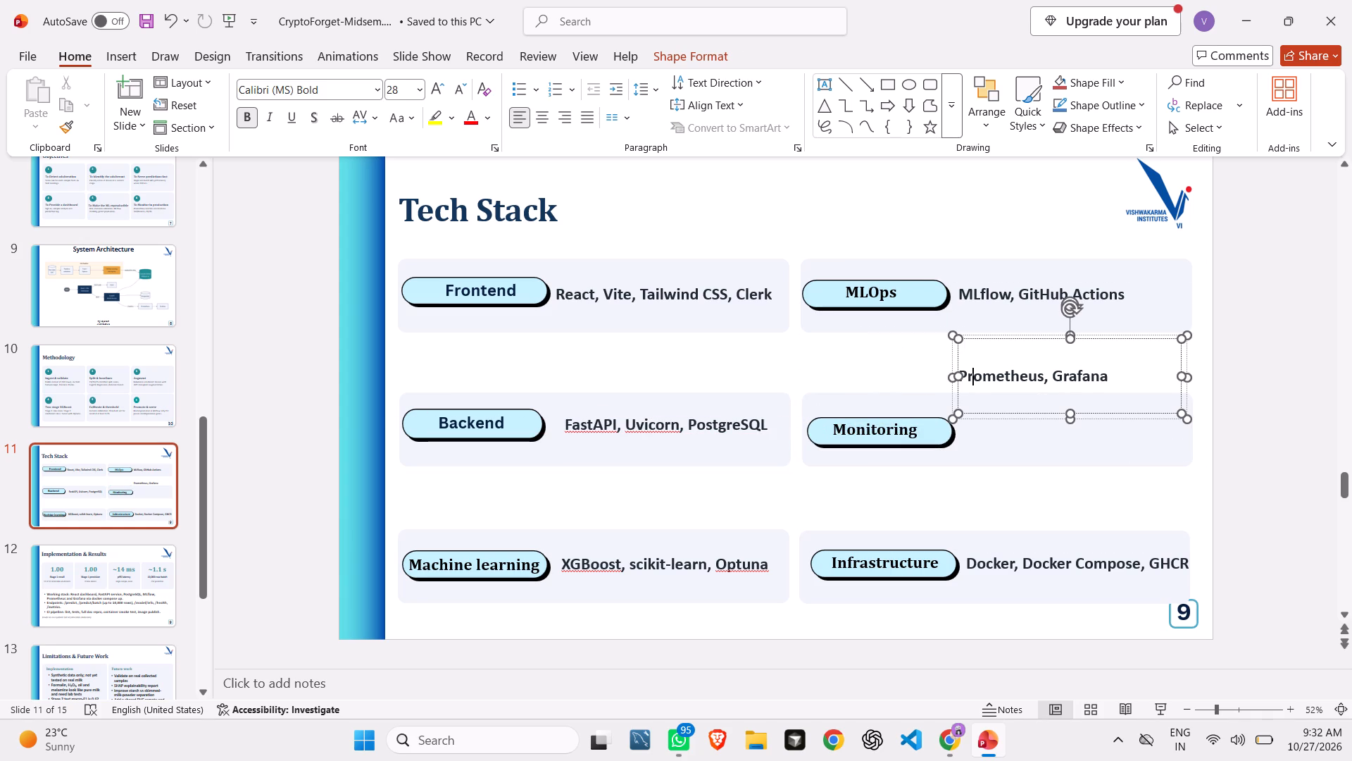
pyautogui.moveTo(993, 349); pyautogui.dragTo(995, 402)
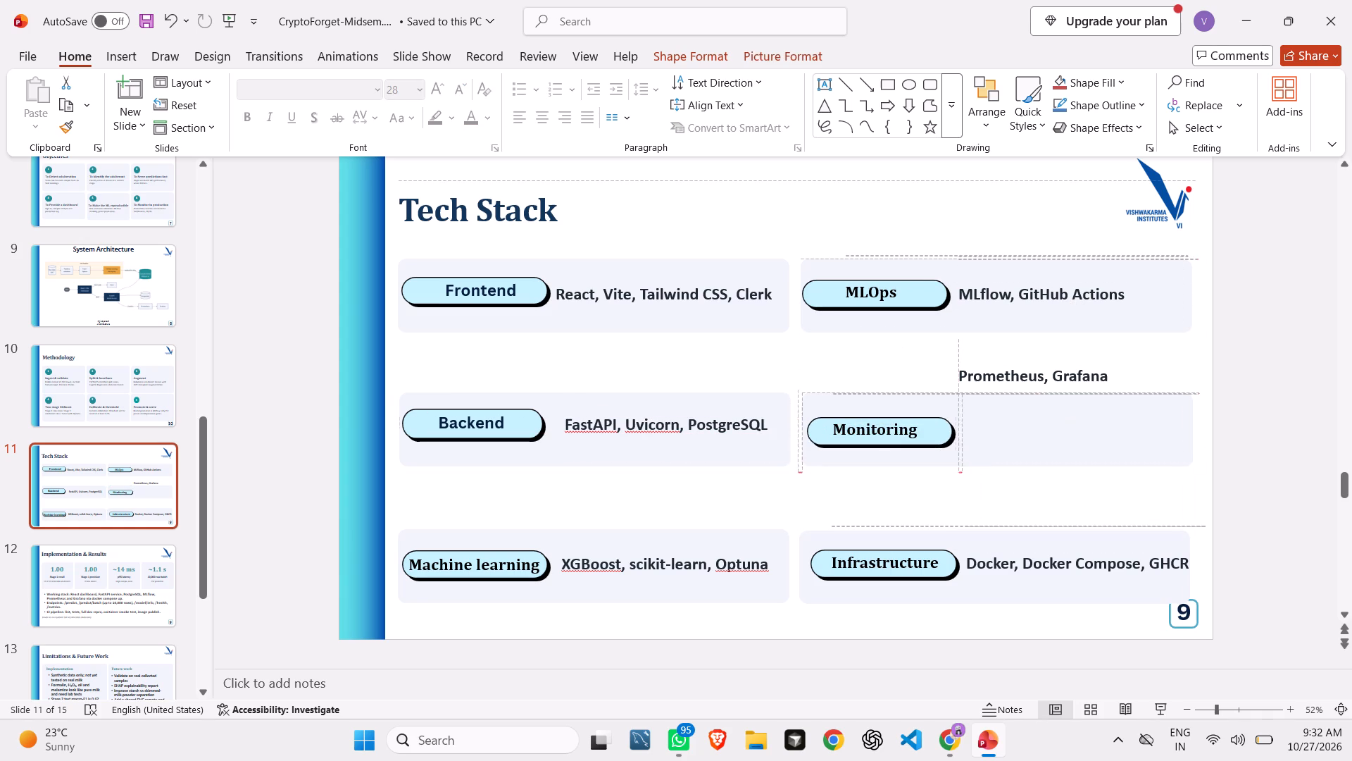
pyautogui.moveTo(995, 402); pyautogui.dragTo(992, 402)
pyautogui.press('Delete')
# Move the "Prometheus, Grafana" text down into the Monitoring box, beside the pill and level with its label.
pyautogui.click(1017, 372)
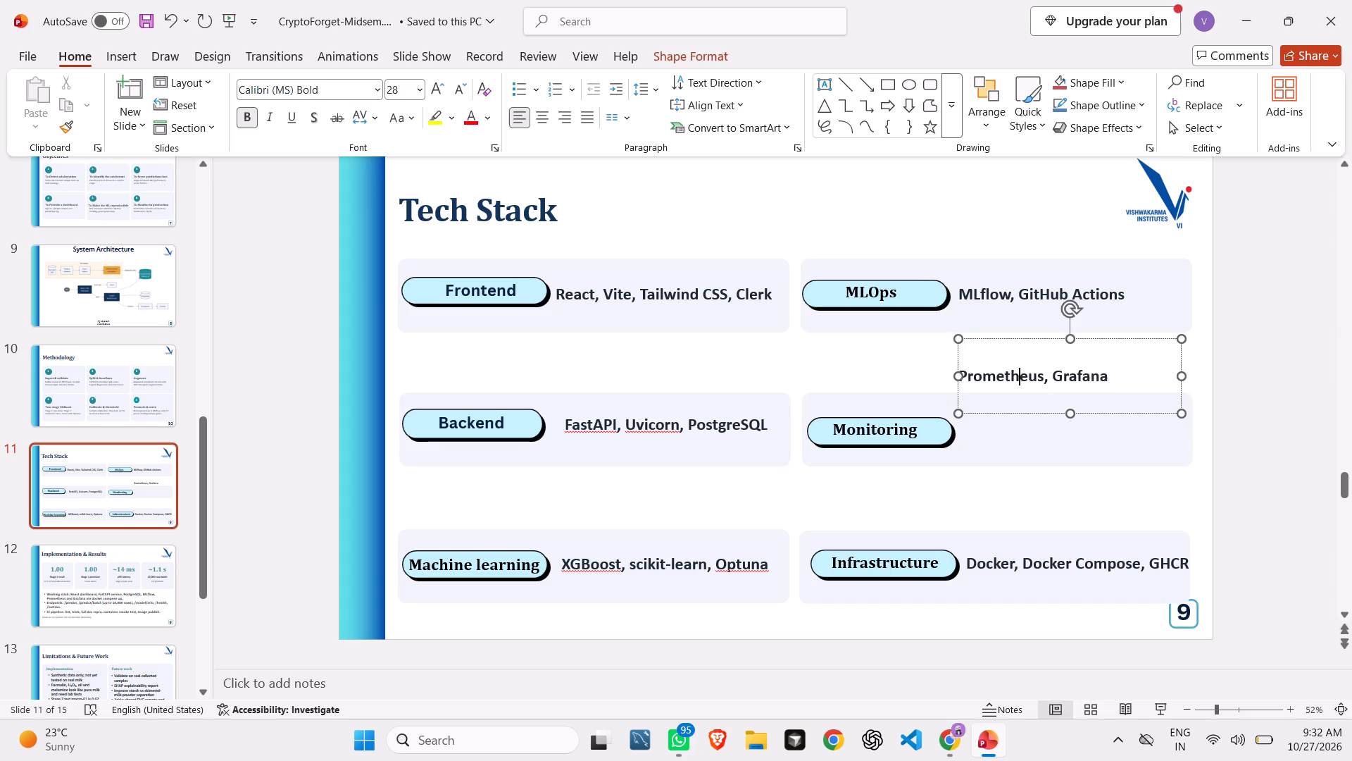
pyautogui.moveTo(1037, 342); pyautogui.dragTo(1044, 396)
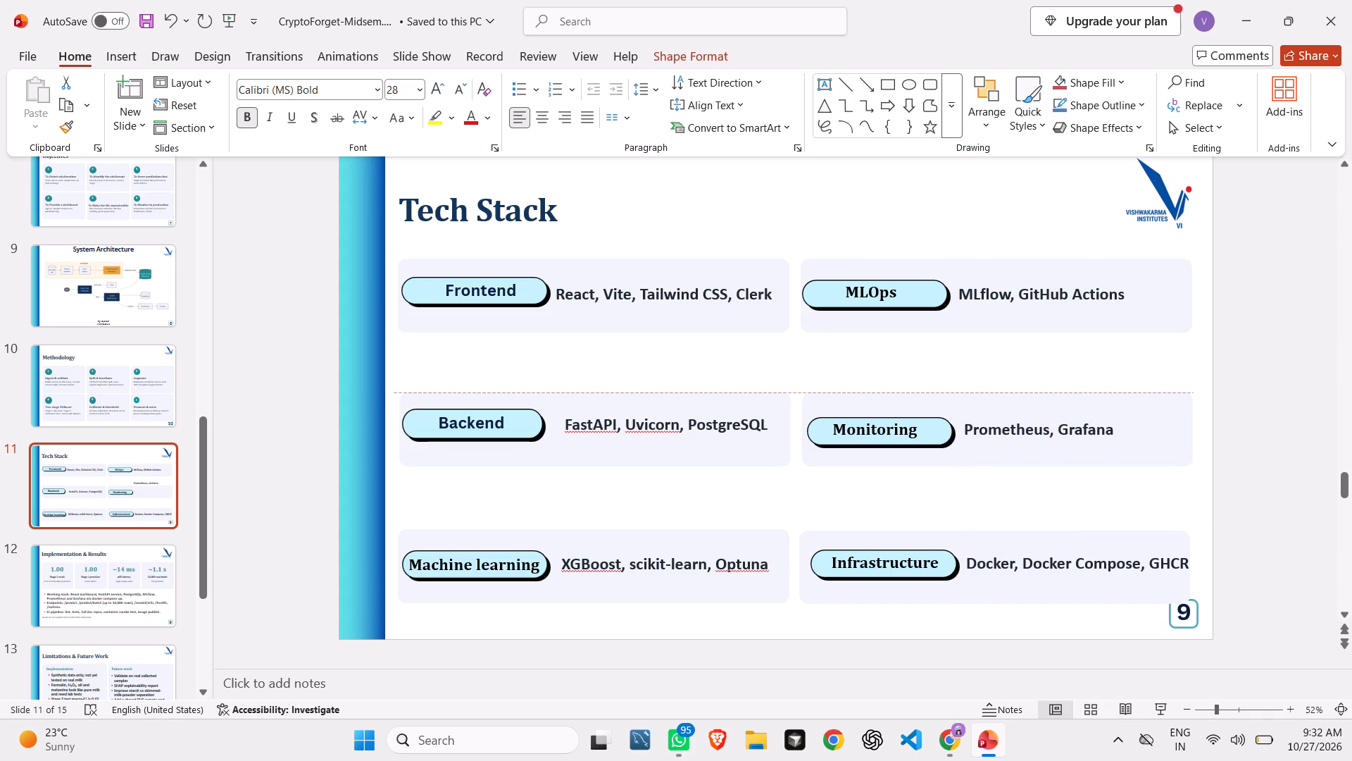
pyautogui.moveTo(1044, 396); pyautogui.dragTo(1047, 399)
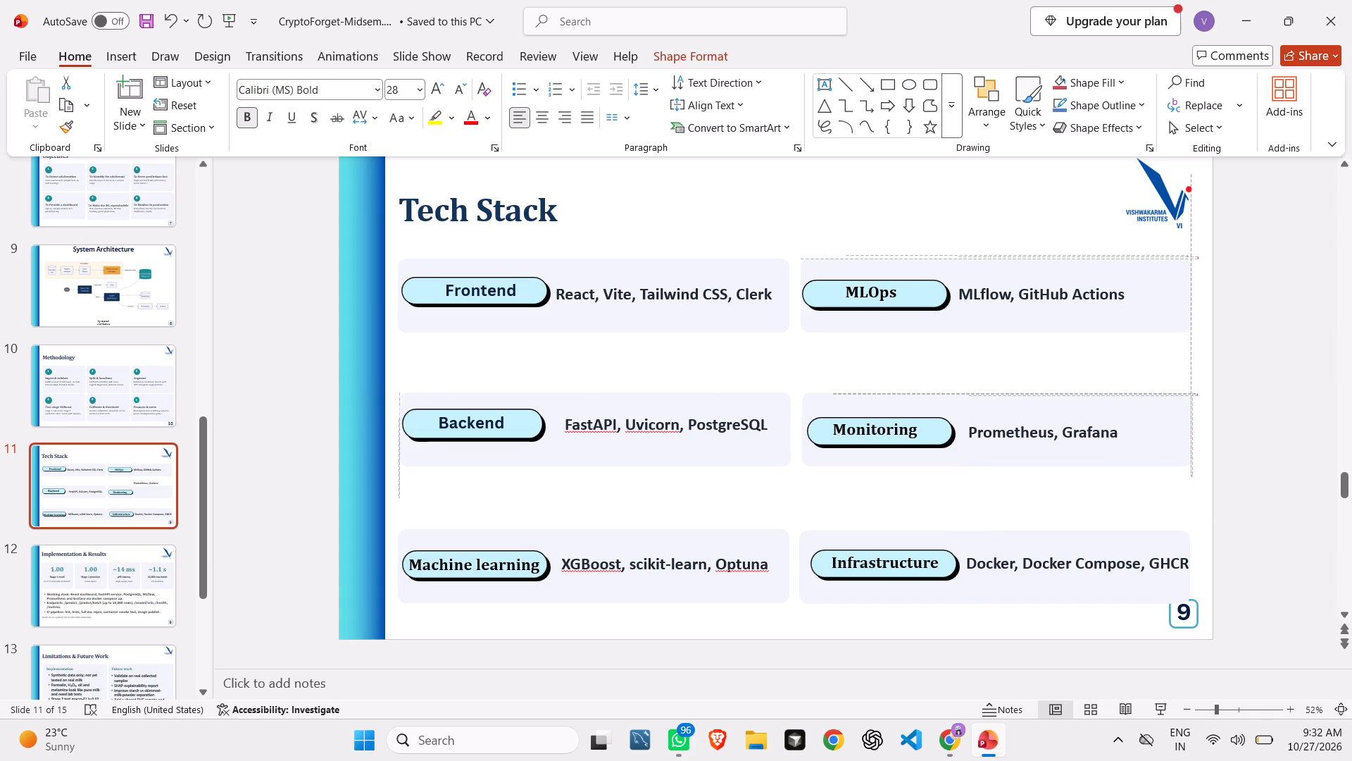
pyautogui.moveTo(1047, 399); pyautogui.dragTo(1048, 400)
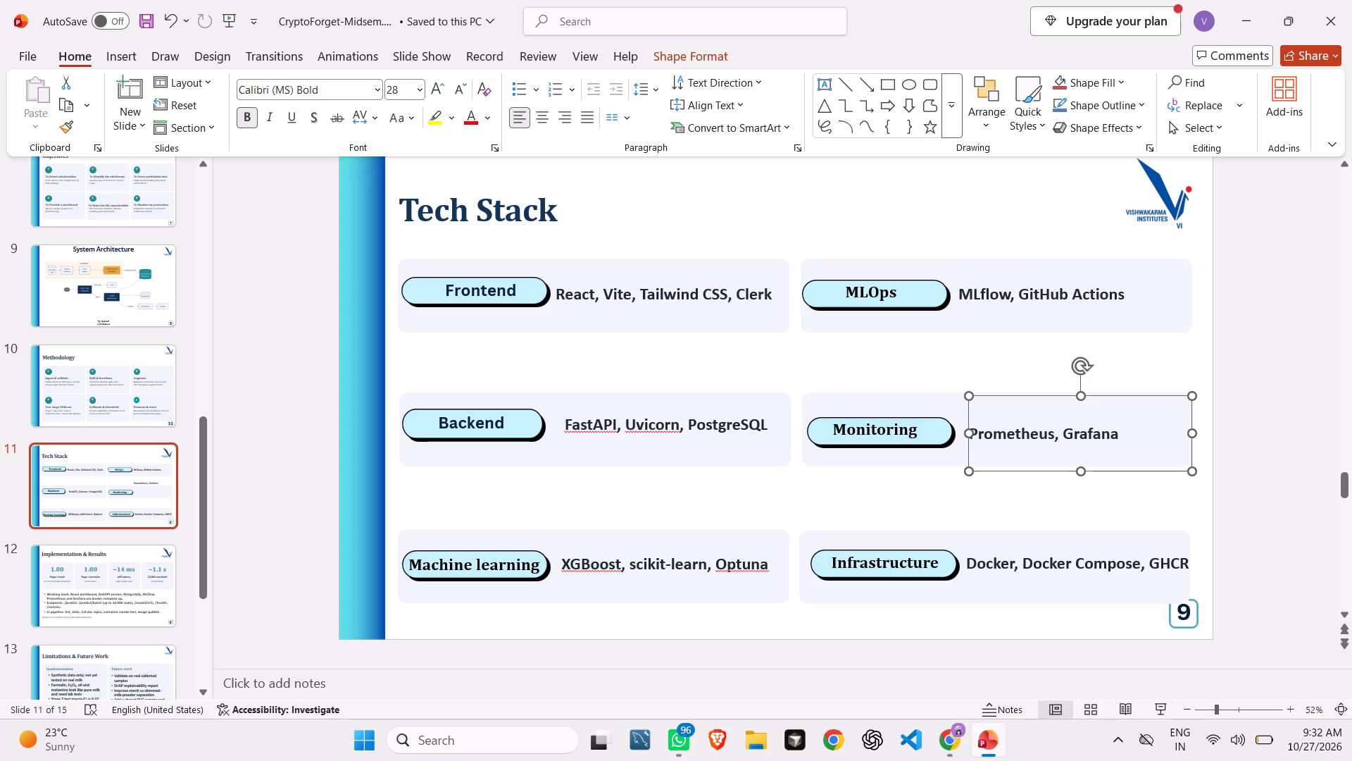
pyautogui.click(813, 223)
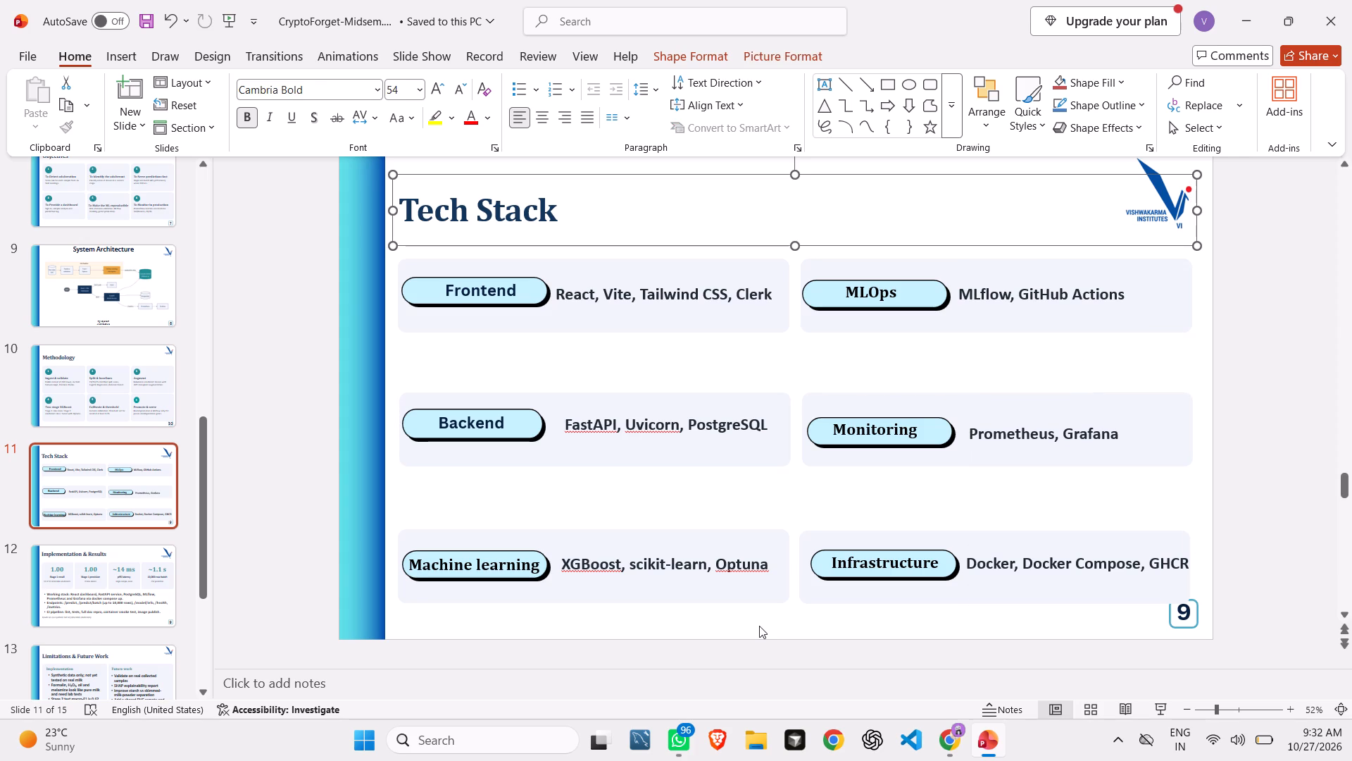
# Review the Tech Stack slide against the Methodology, Implementation & Results and Limitations & Future Work slides, checking layout and slide numbers.
pyautogui.click(110, 354)
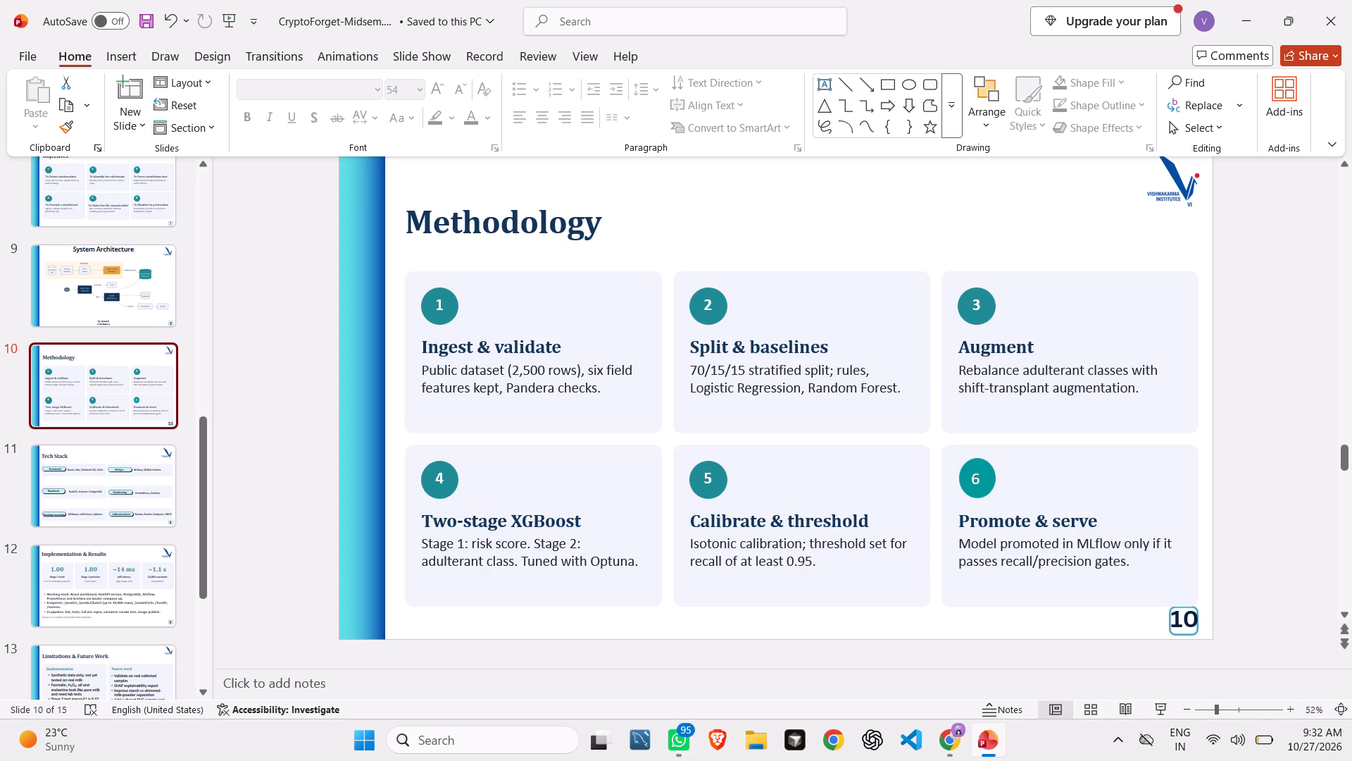
pyautogui.click(118, 505)
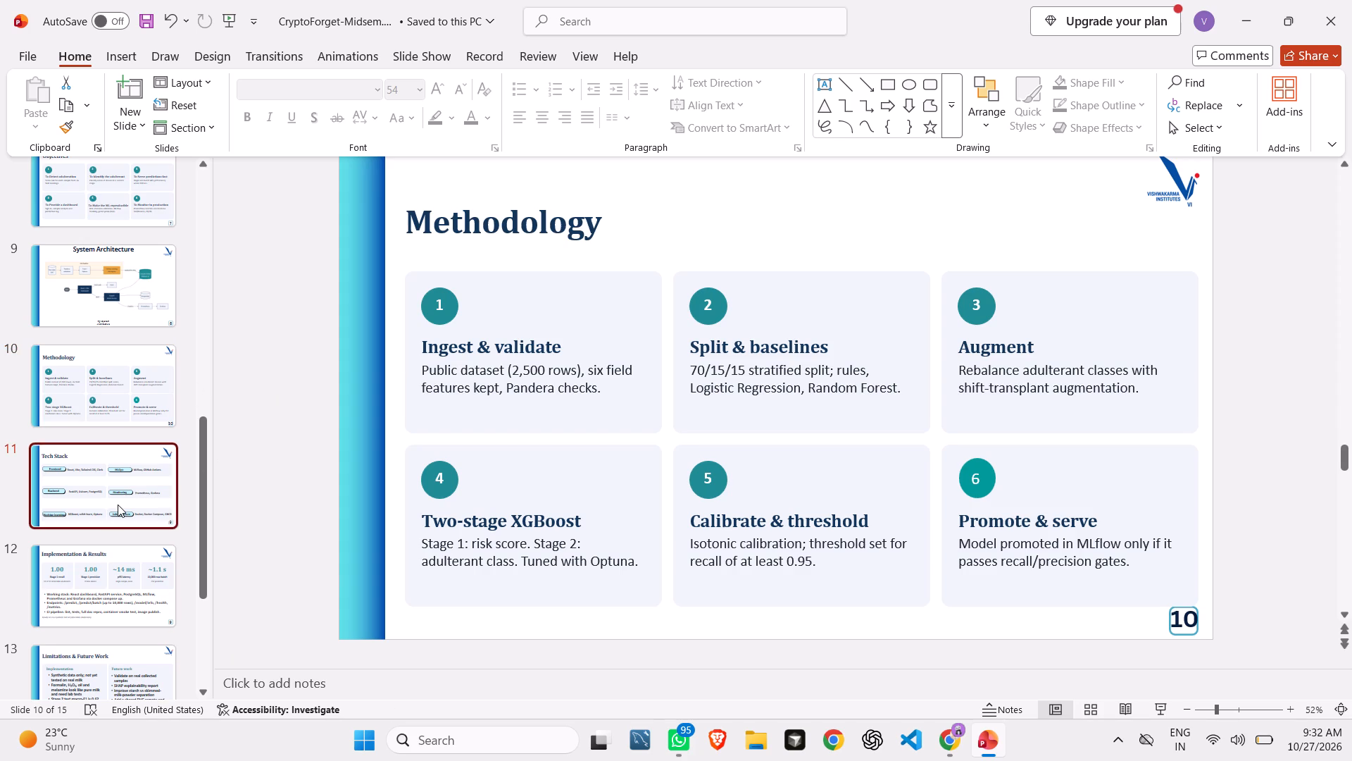
pyautogui.press('Down')
pyautogui.press('Up')
pyautogui.press('Down')
pyautogui.press('Down')
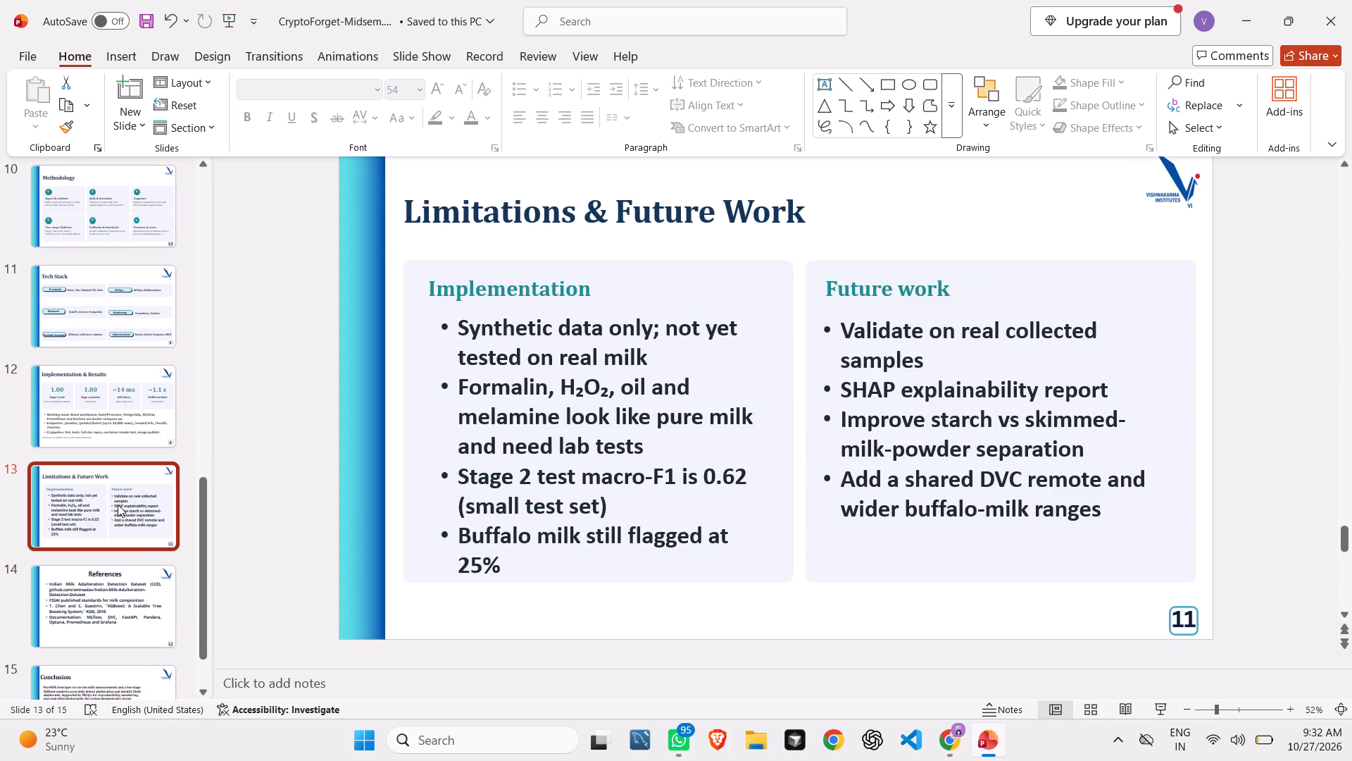
pyautogui.press('Up')
pyautogui.press('Up')
pyautogui.press('Up')
pyautogui.press('Down')
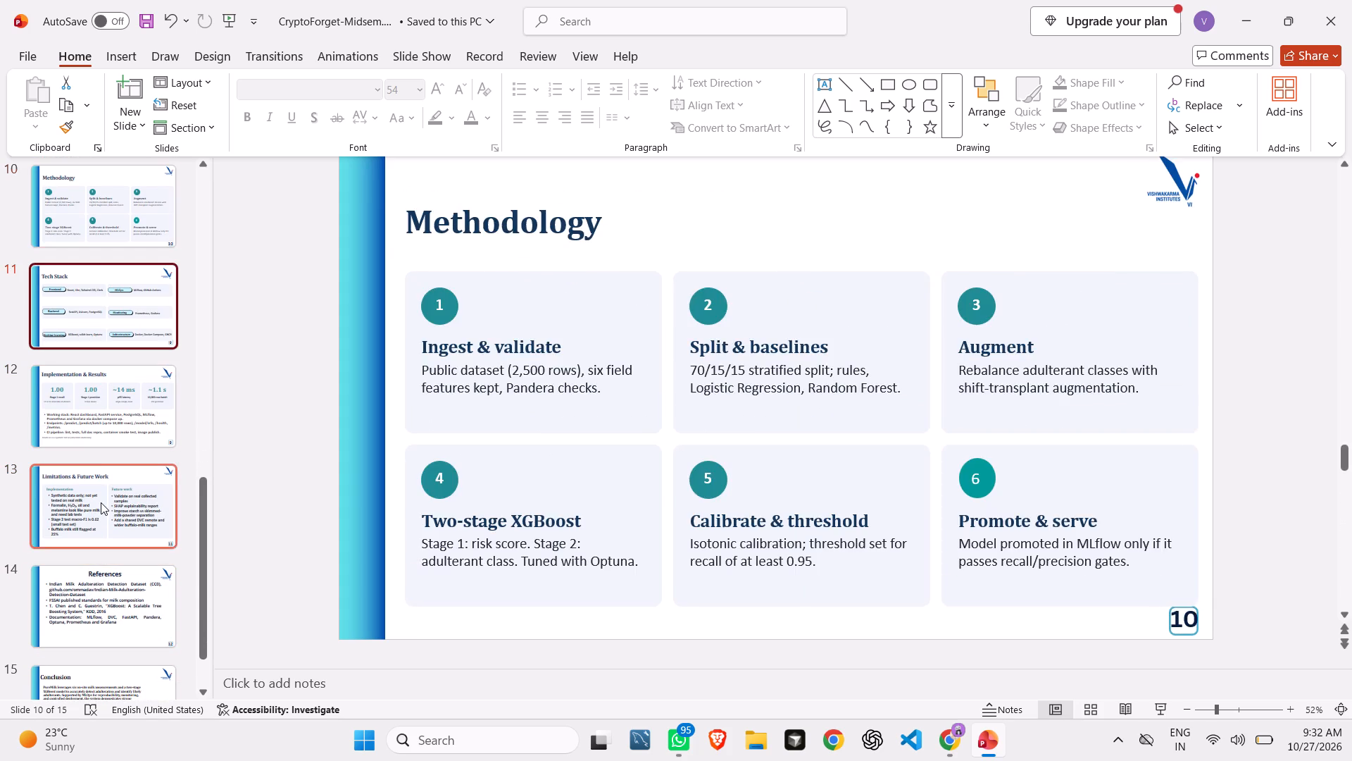
pyautogui.click(289, 400)
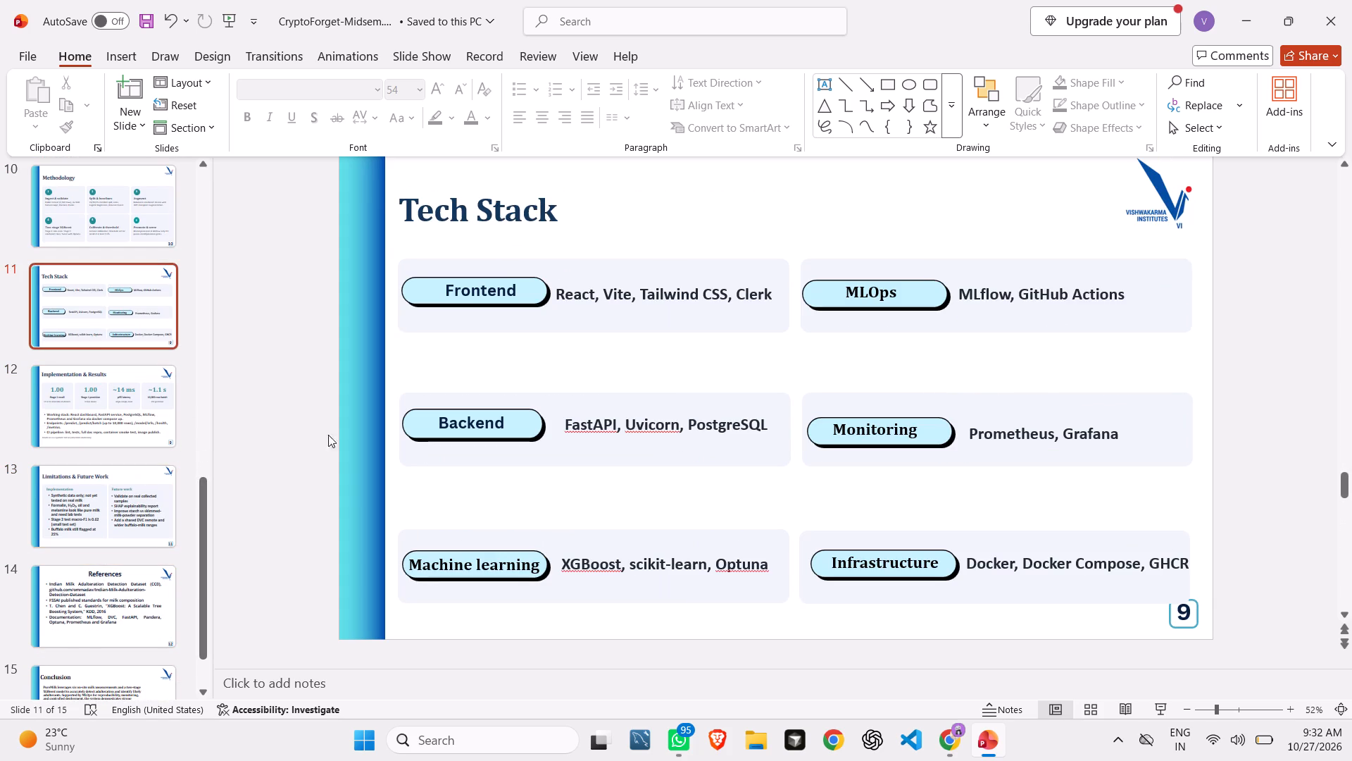
pyautogui.click(86, 407)
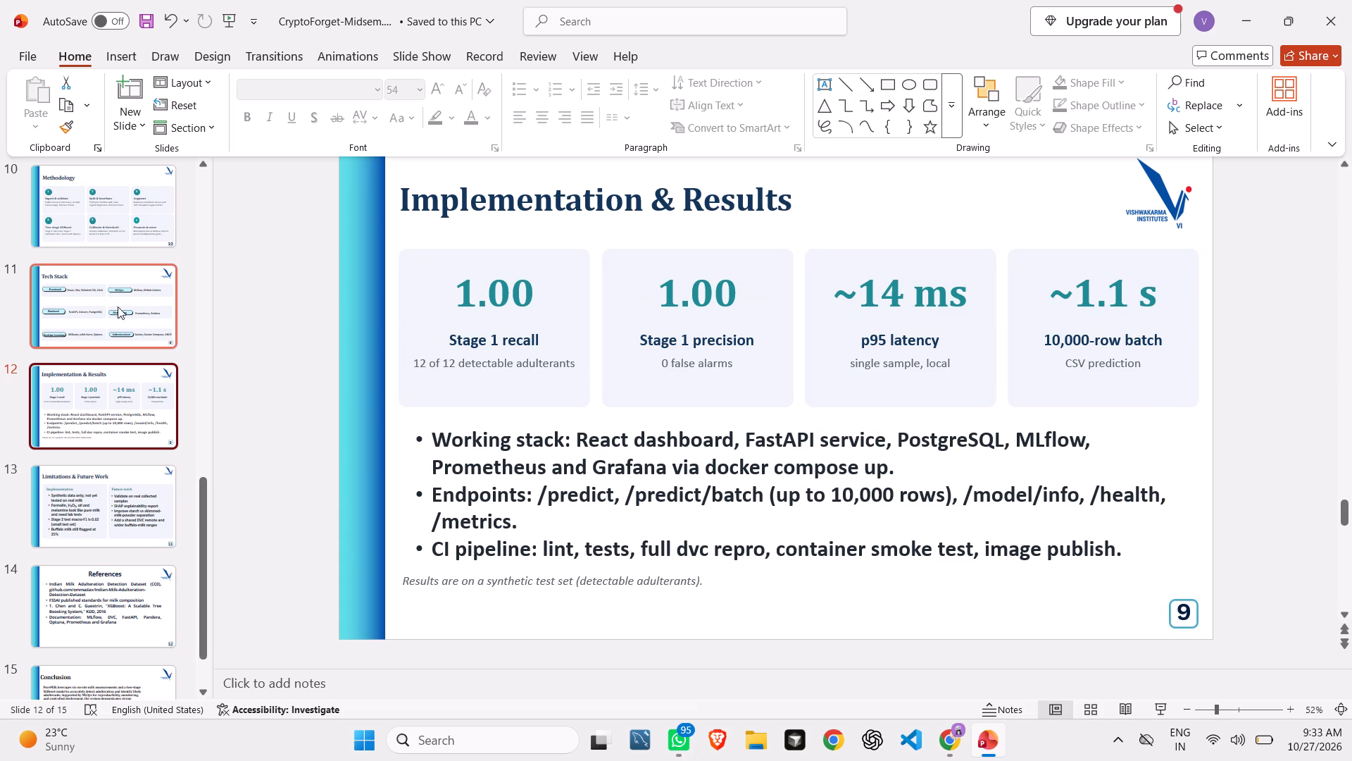
pyautogui.click(103, 202)
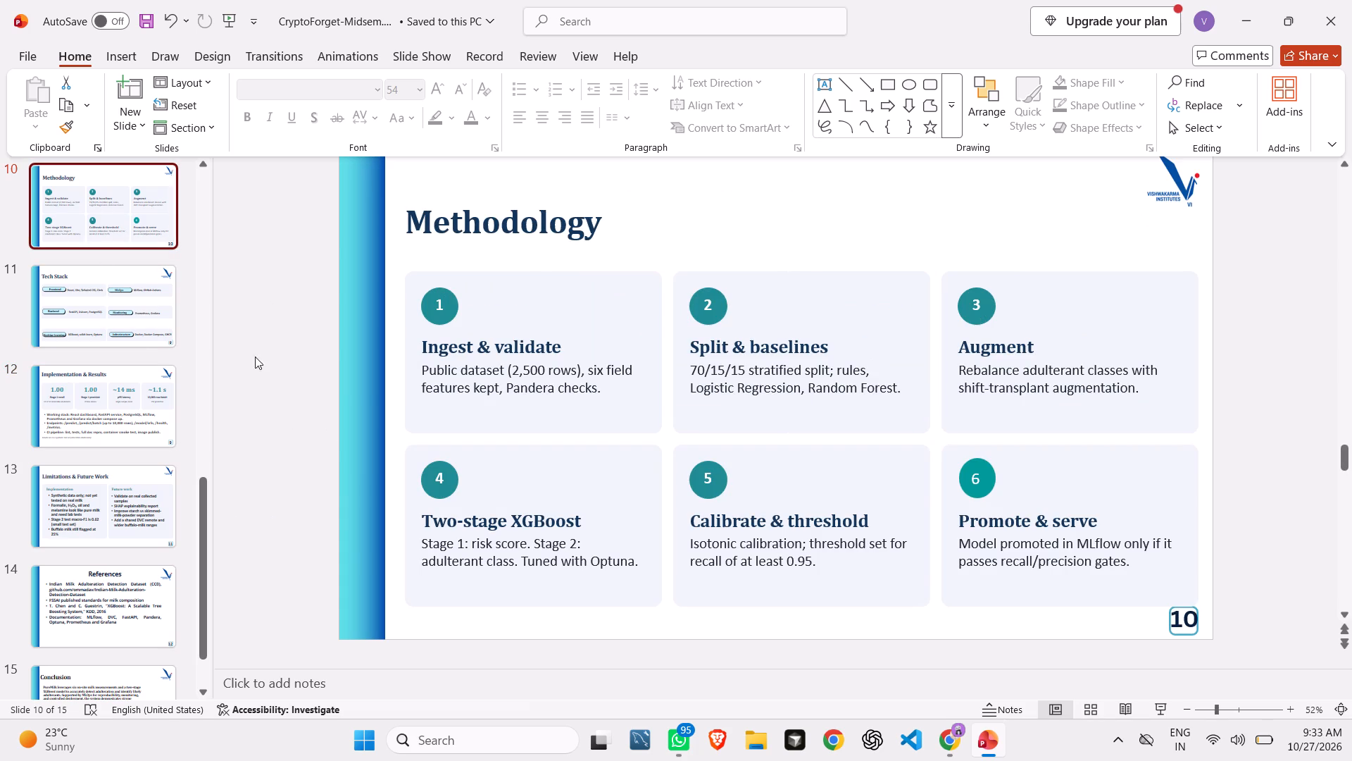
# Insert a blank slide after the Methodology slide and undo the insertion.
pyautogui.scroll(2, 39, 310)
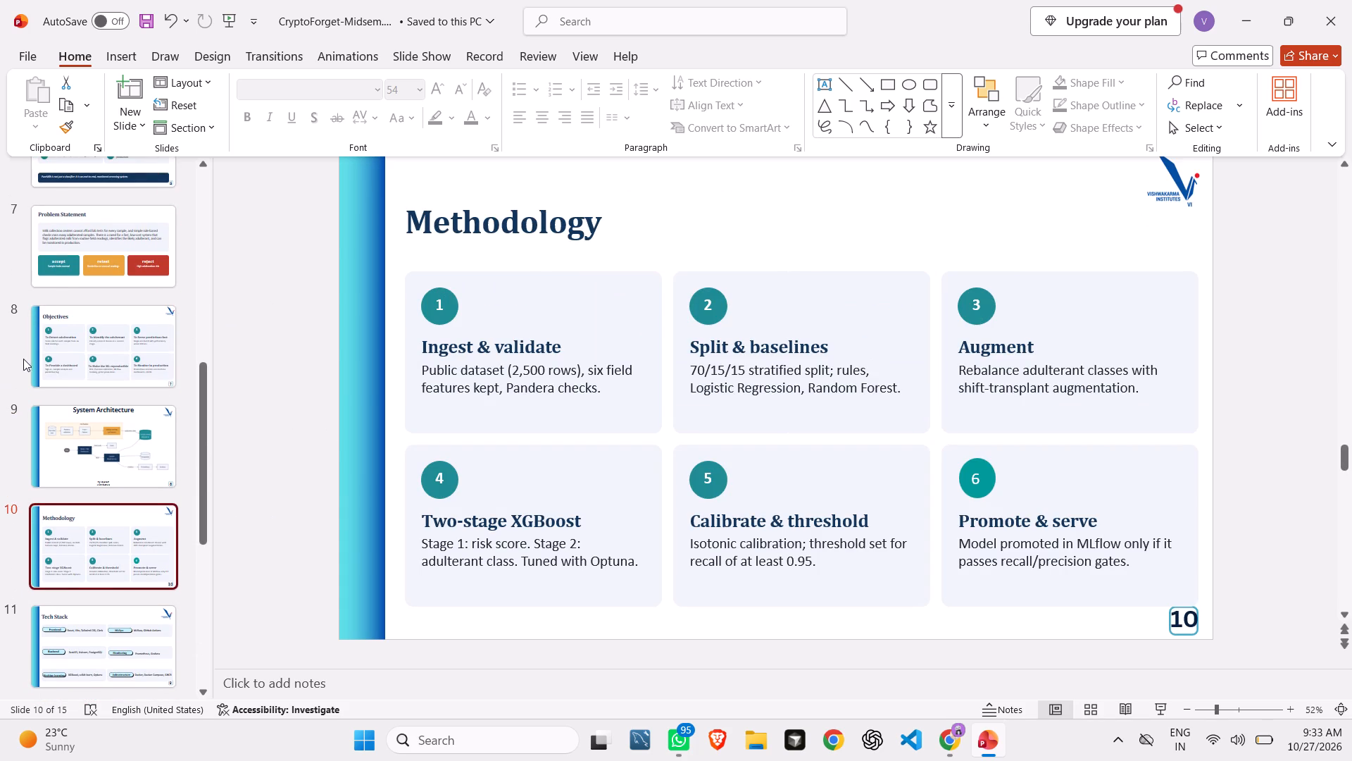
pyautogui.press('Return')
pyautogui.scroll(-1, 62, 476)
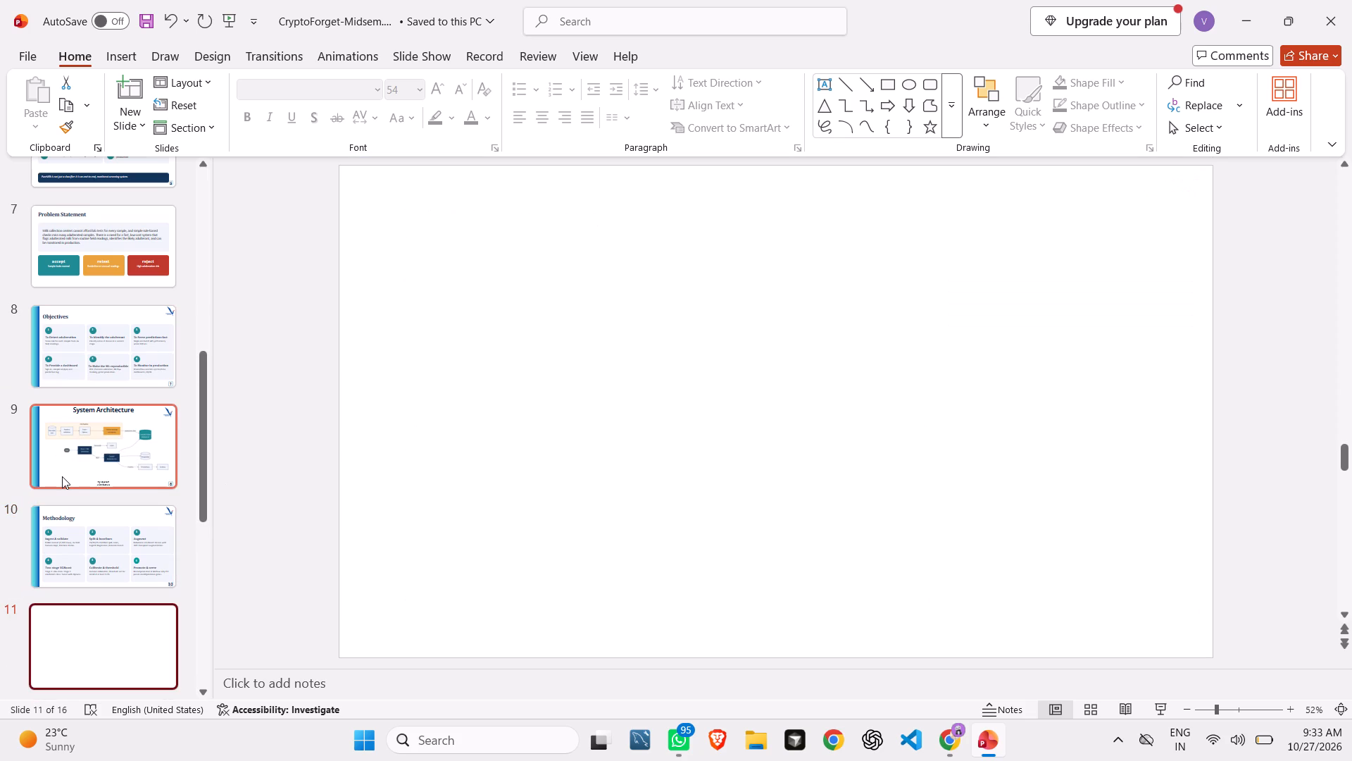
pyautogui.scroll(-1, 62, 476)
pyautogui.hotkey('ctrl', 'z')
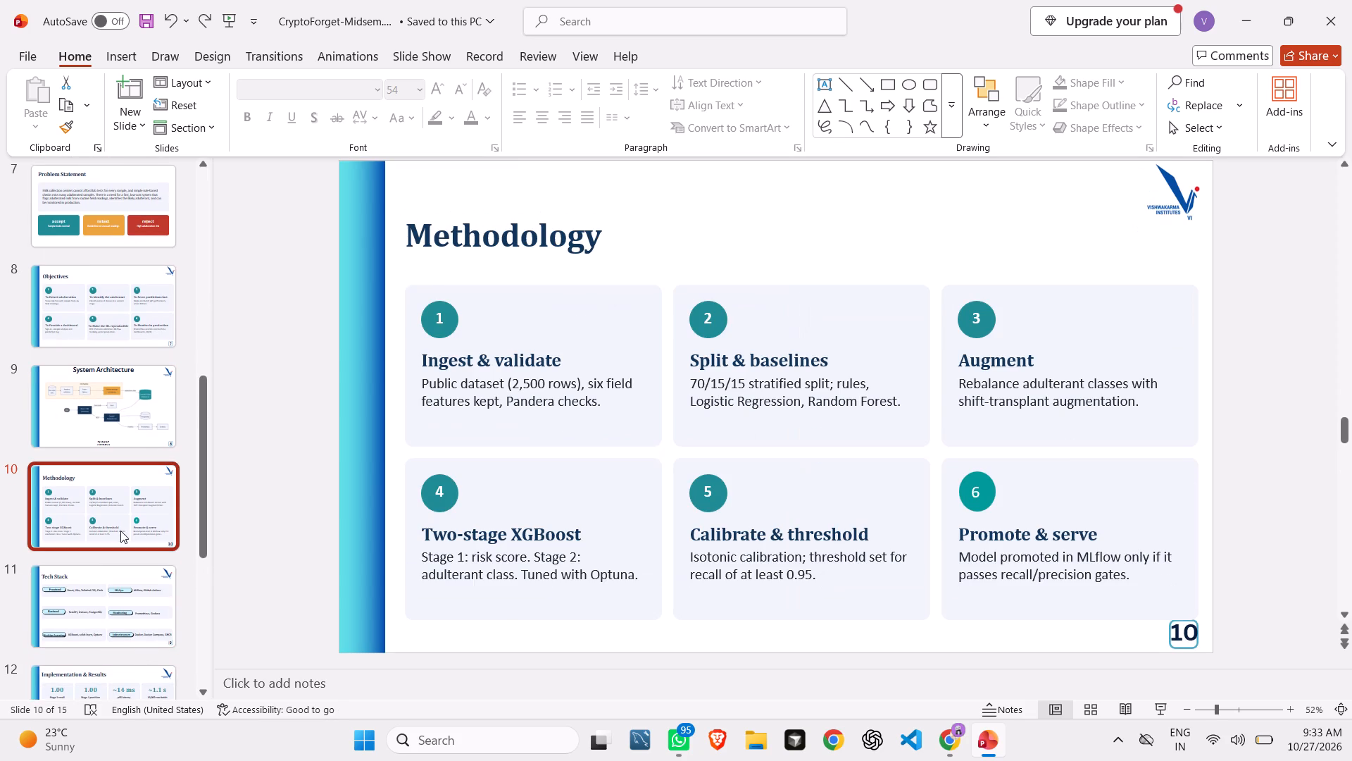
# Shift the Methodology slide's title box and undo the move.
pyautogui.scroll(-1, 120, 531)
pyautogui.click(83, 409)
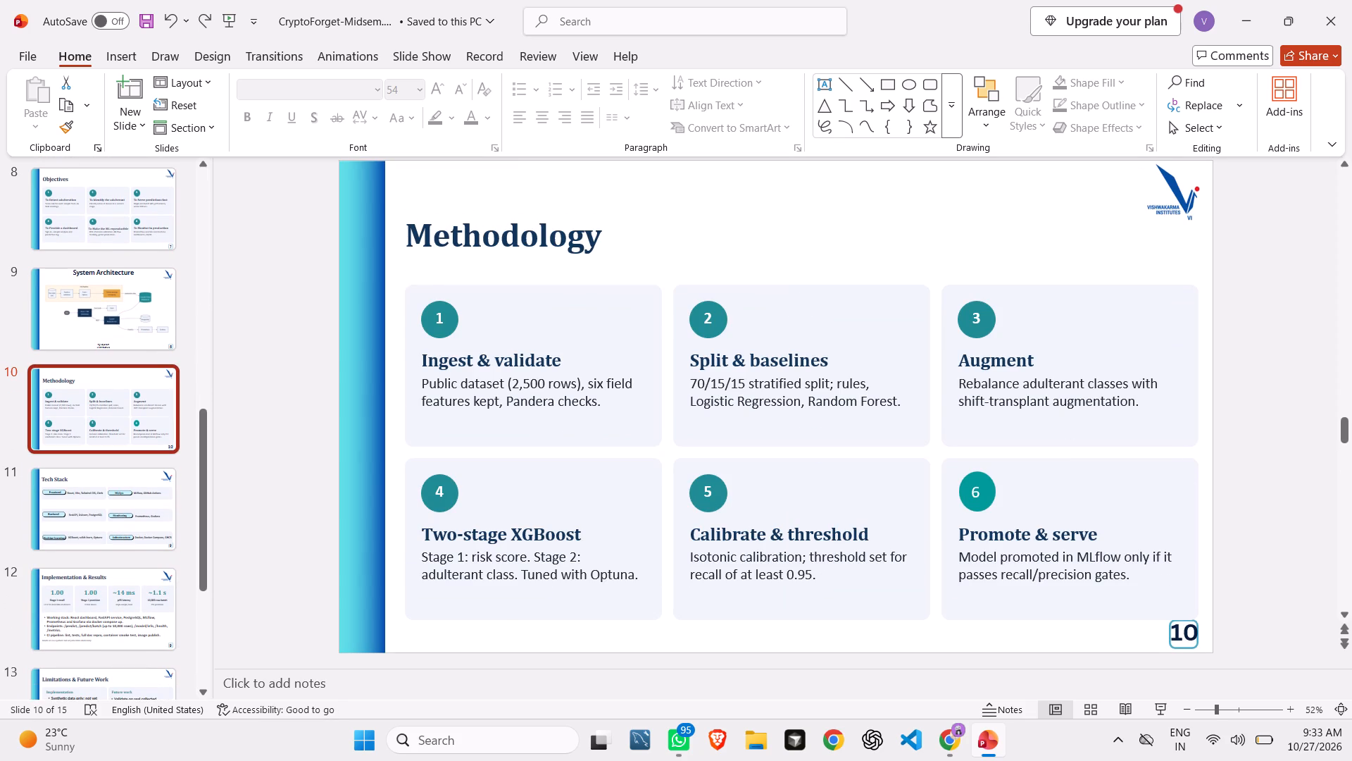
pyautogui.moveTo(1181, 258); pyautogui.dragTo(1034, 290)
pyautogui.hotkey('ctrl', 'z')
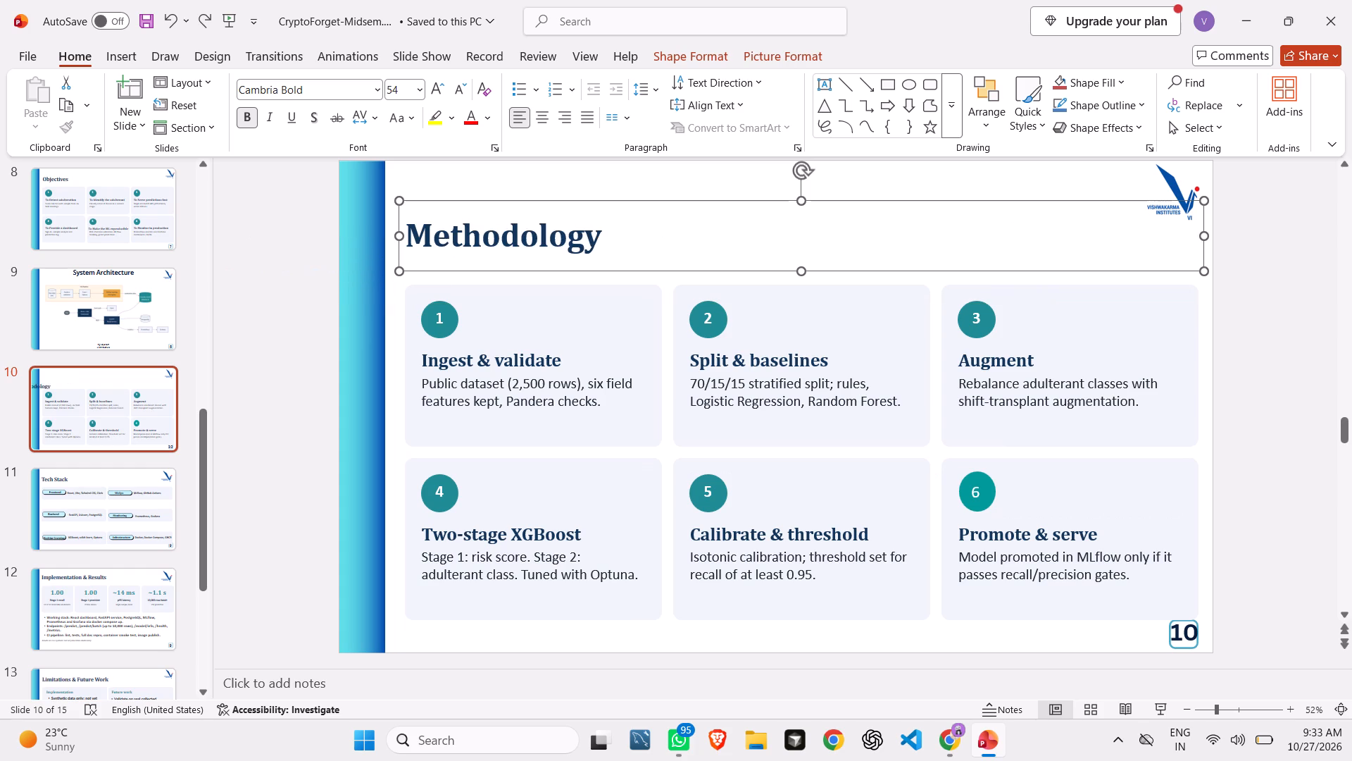
# Group all six Methodology cards, with their number badges, headings and descriptions, into one object.
pyautogui.click(1076, 634)
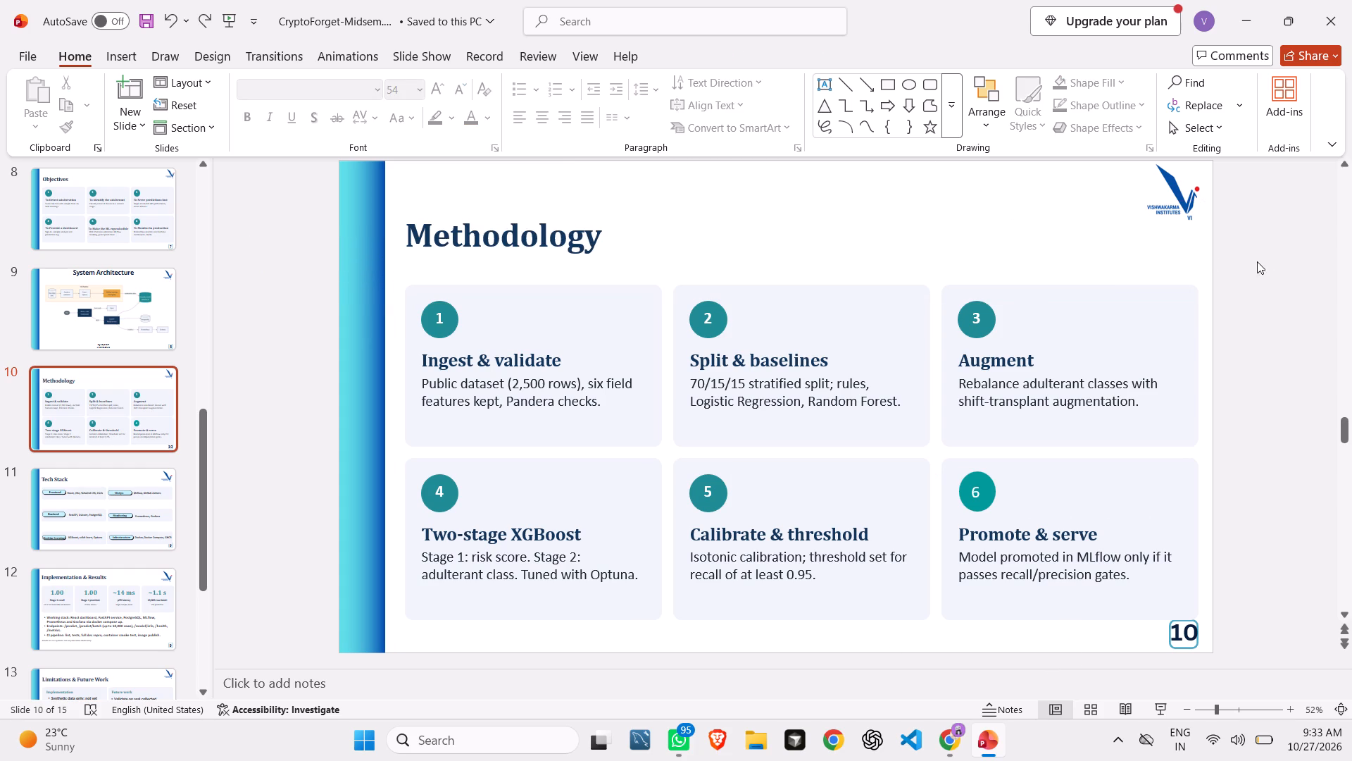
pyautogui.moveTo(1259, 262); pyautogui.dragTo(444, 622)
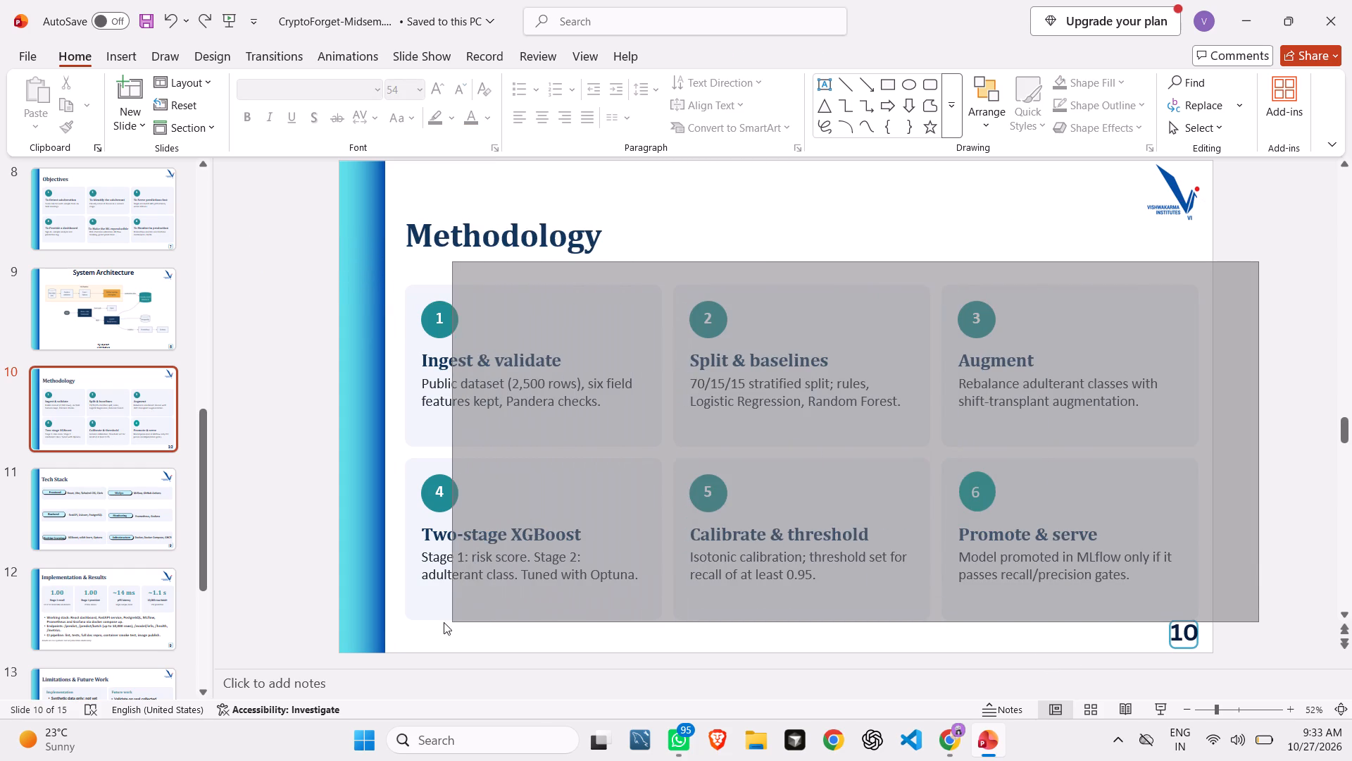
pyautogui.moveTo(444, 622); pyautogui.dragTo(388, 643)
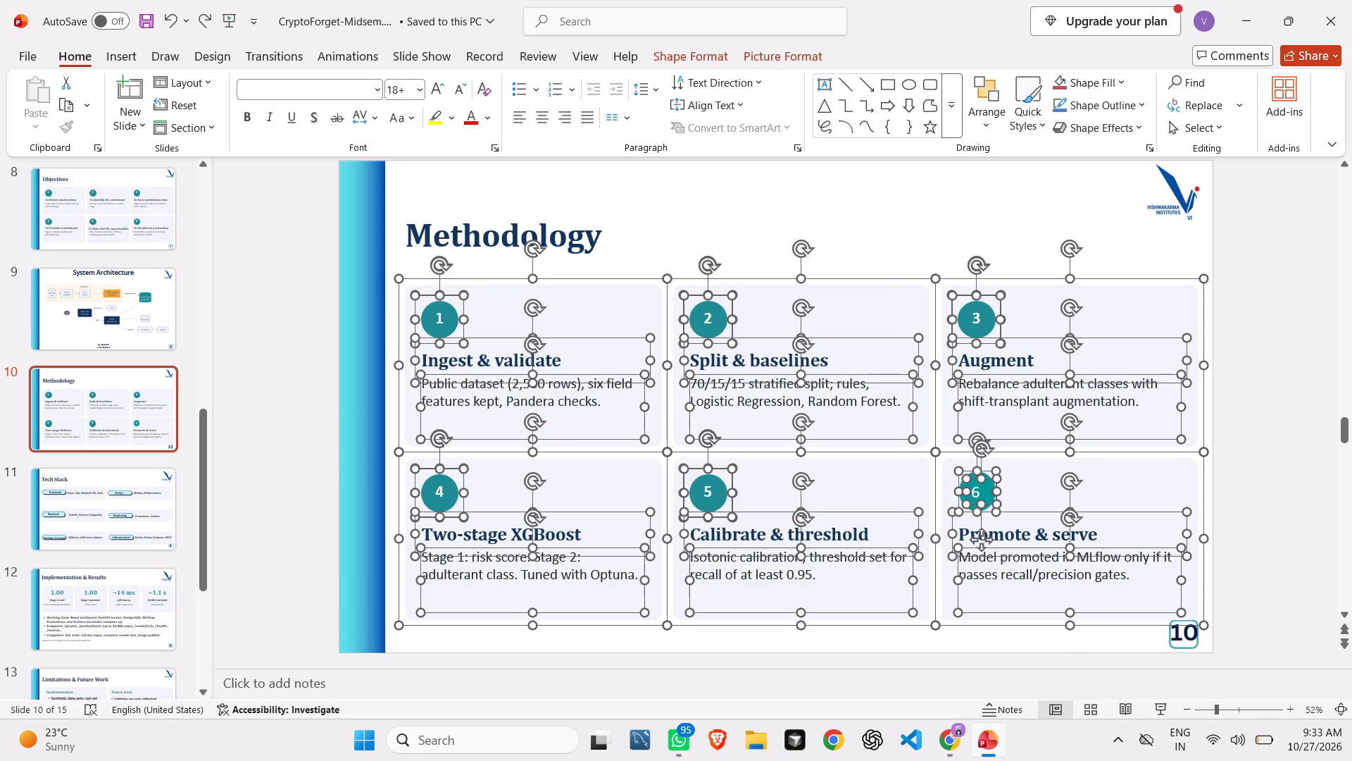
pyautogui.rightClick(872, 299)
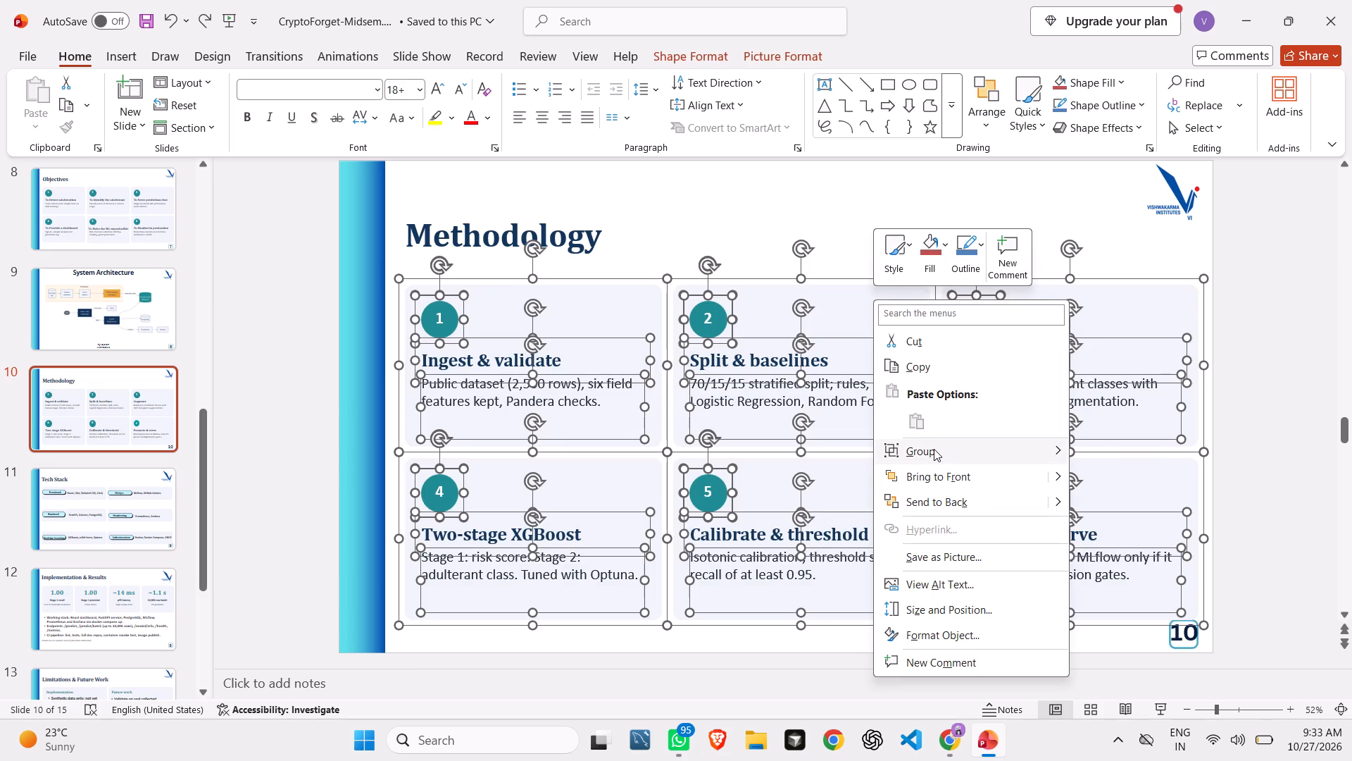
pyautogui.click(934, 449)
pyautogui.click(1121, 449)
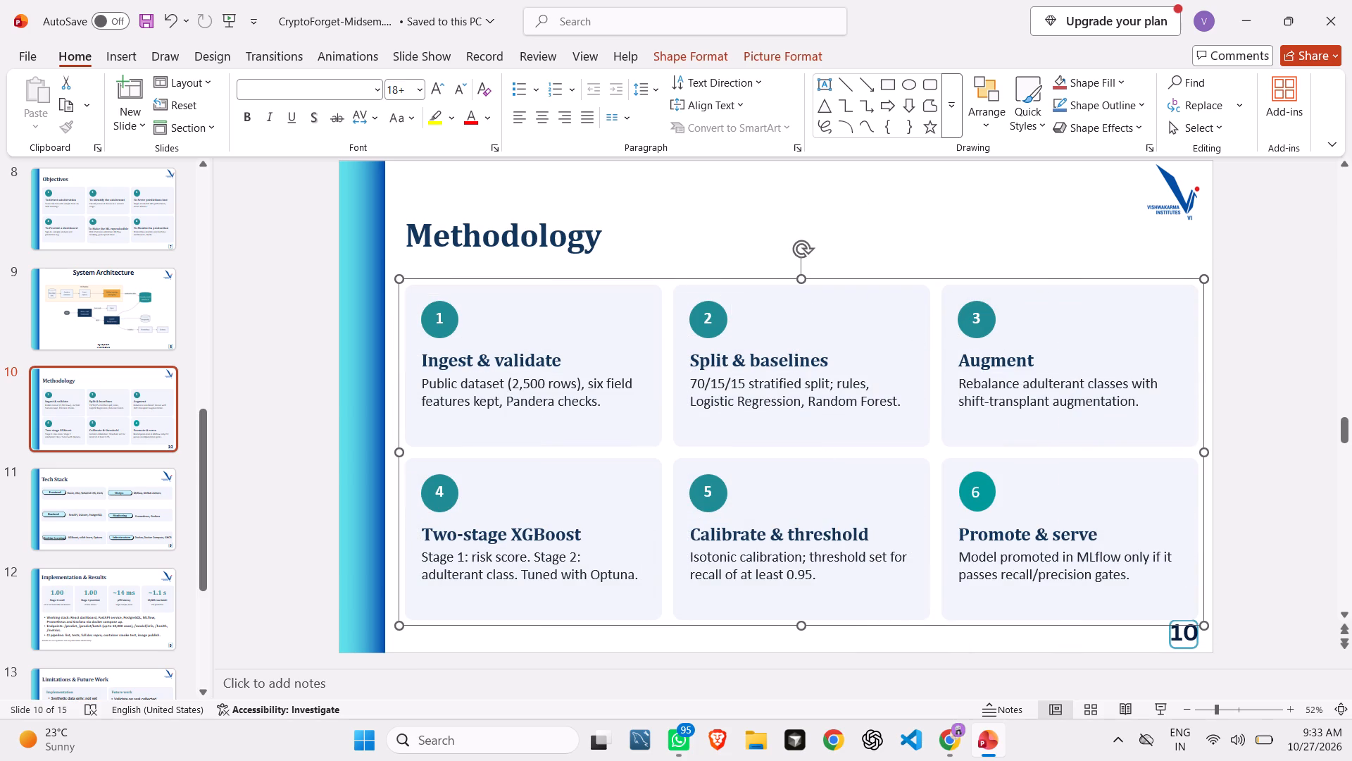
# Narrow the grouped Methodology cards to about 60% of their width, keeping the left edge fixed and freeing the slide's right third.
pyautogui.moveTo(1204, 453); pyautogui.dragTo(1059, 476)
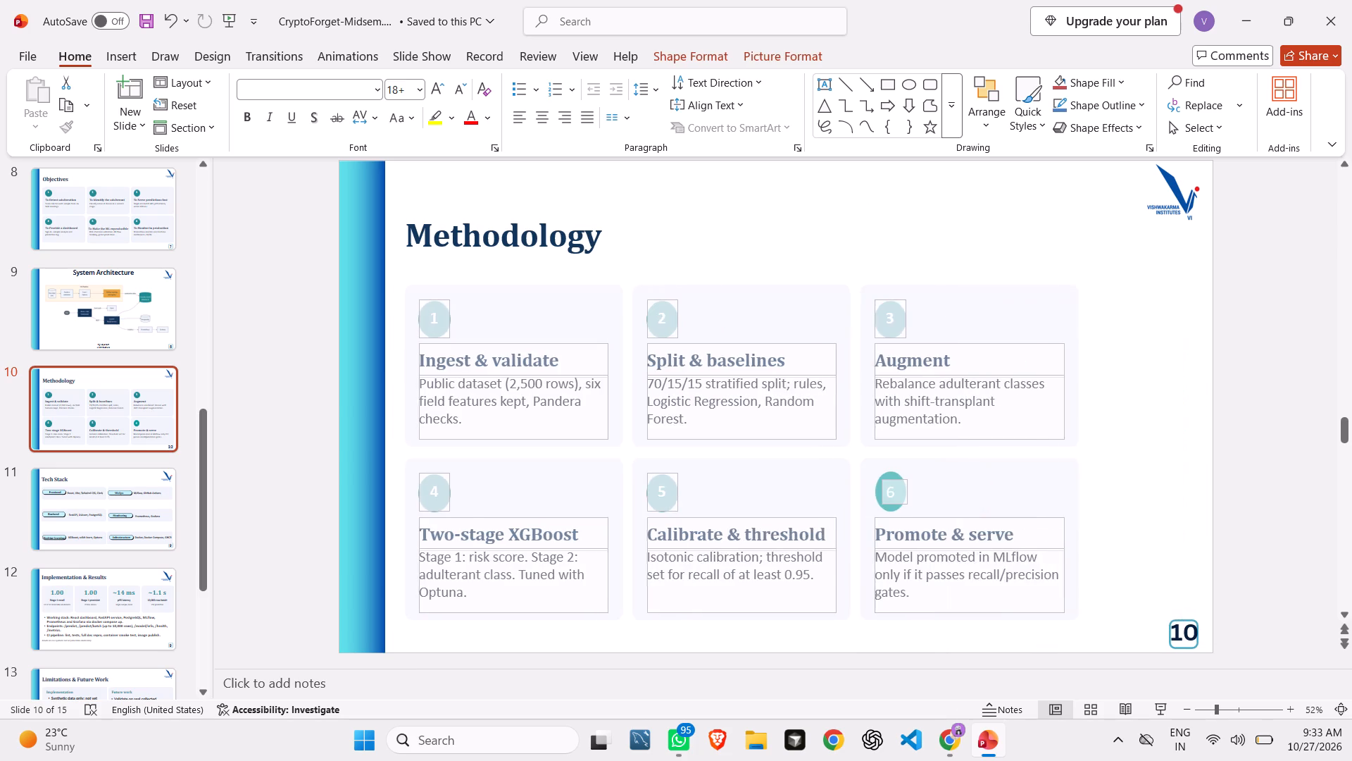
pyautogui.moveTo(1059, 476); pyautogui.dragTo(989, 486)
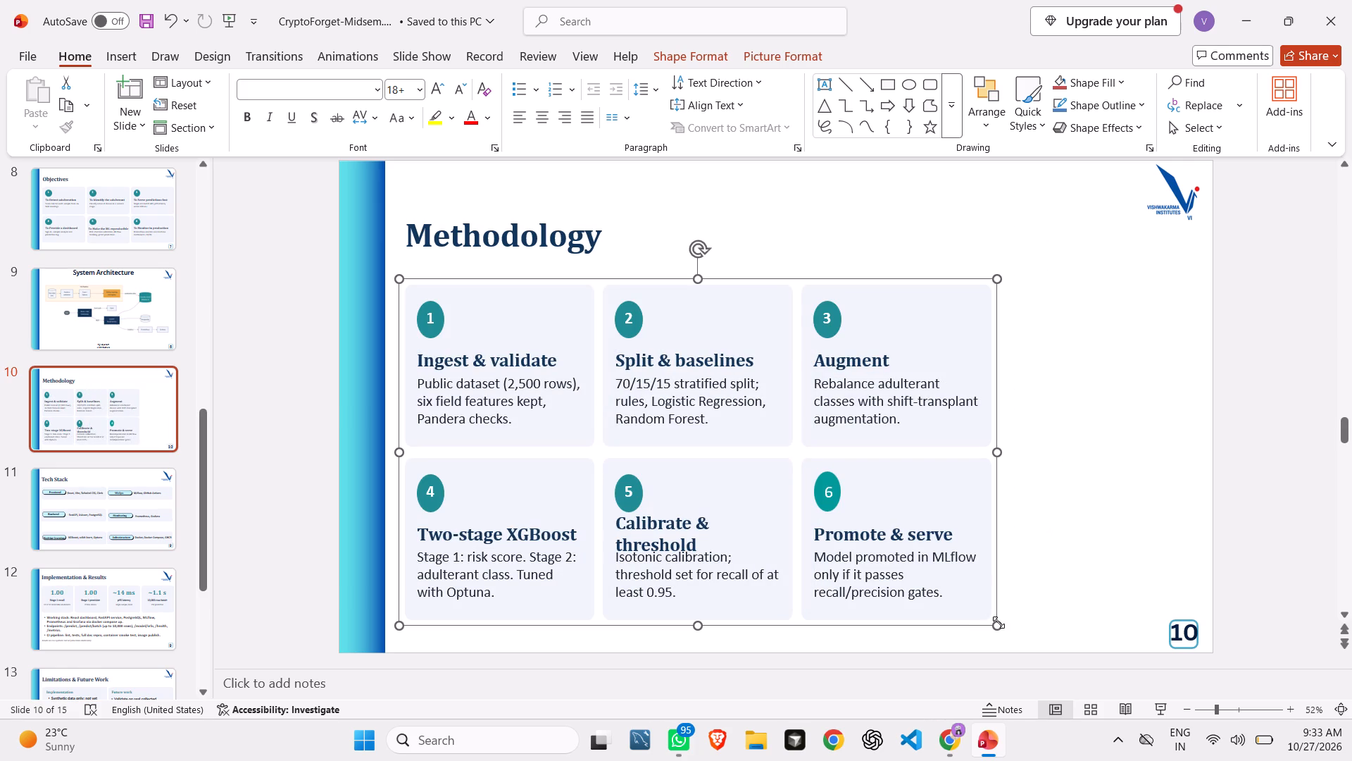
pyautogui.moveTo(999, 622); pyautogui.dragTo(877, 614)
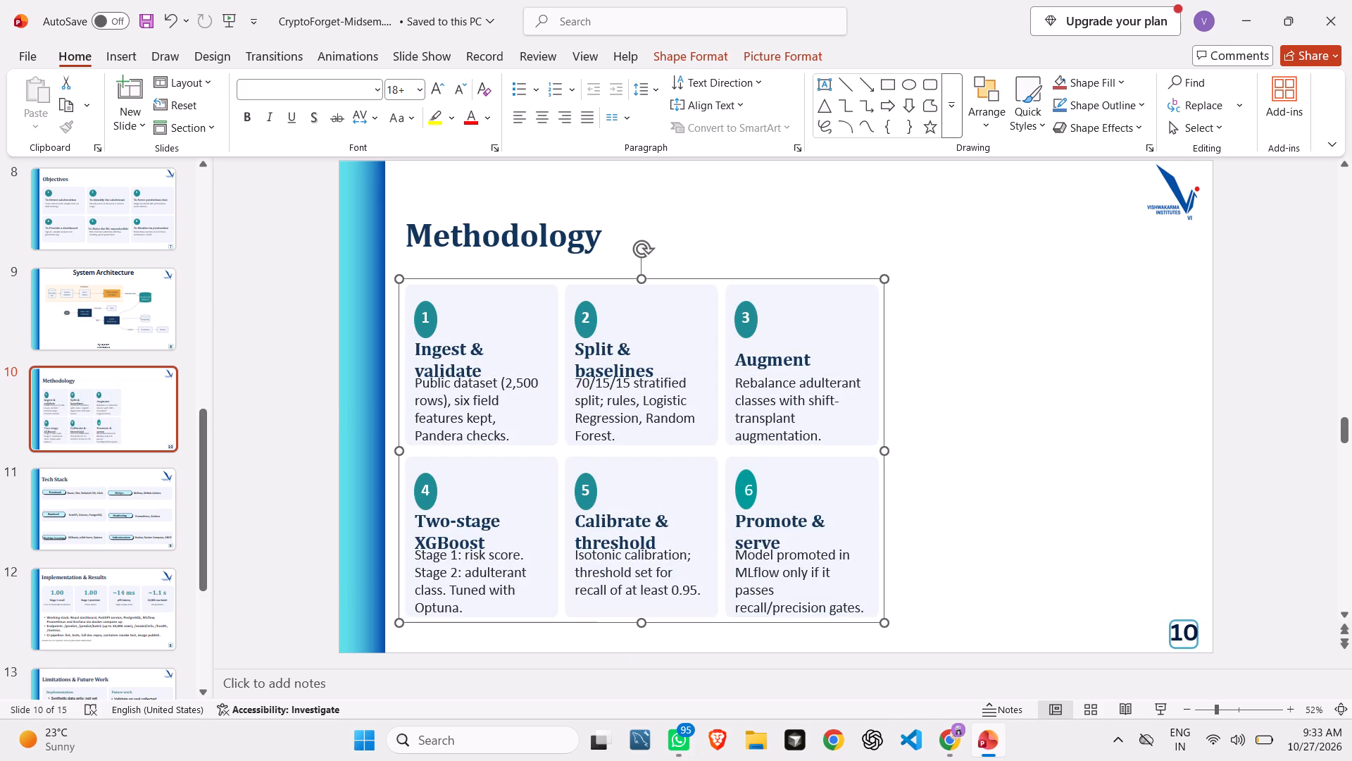
# Stretch the card group slightly taller, up to just below the Methodology title and down to near the slide's bottom edge.
pyautogui.moveTo(641, 278); pyautogui.dragTo(633, 263)
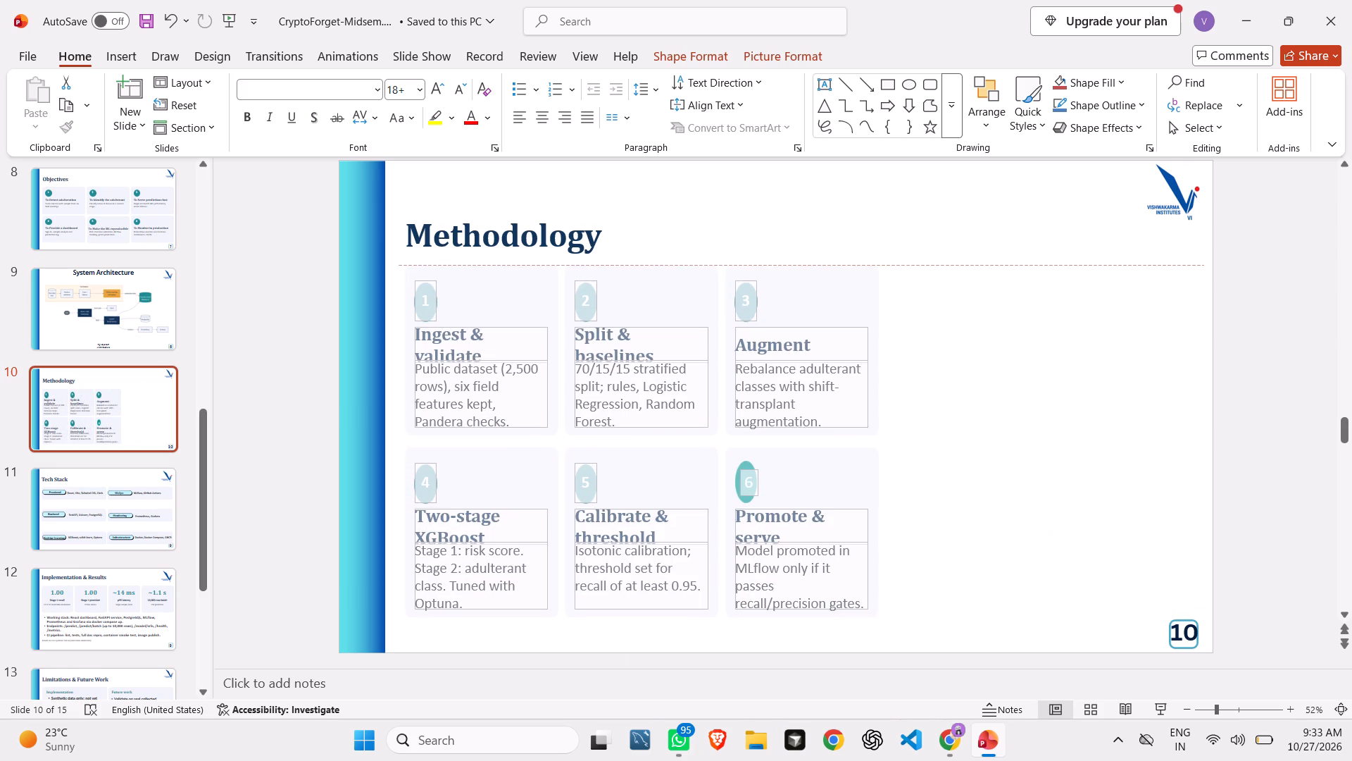
pyautogui.moveTo(633, 263); pyautogui.dragTo(610, 271)
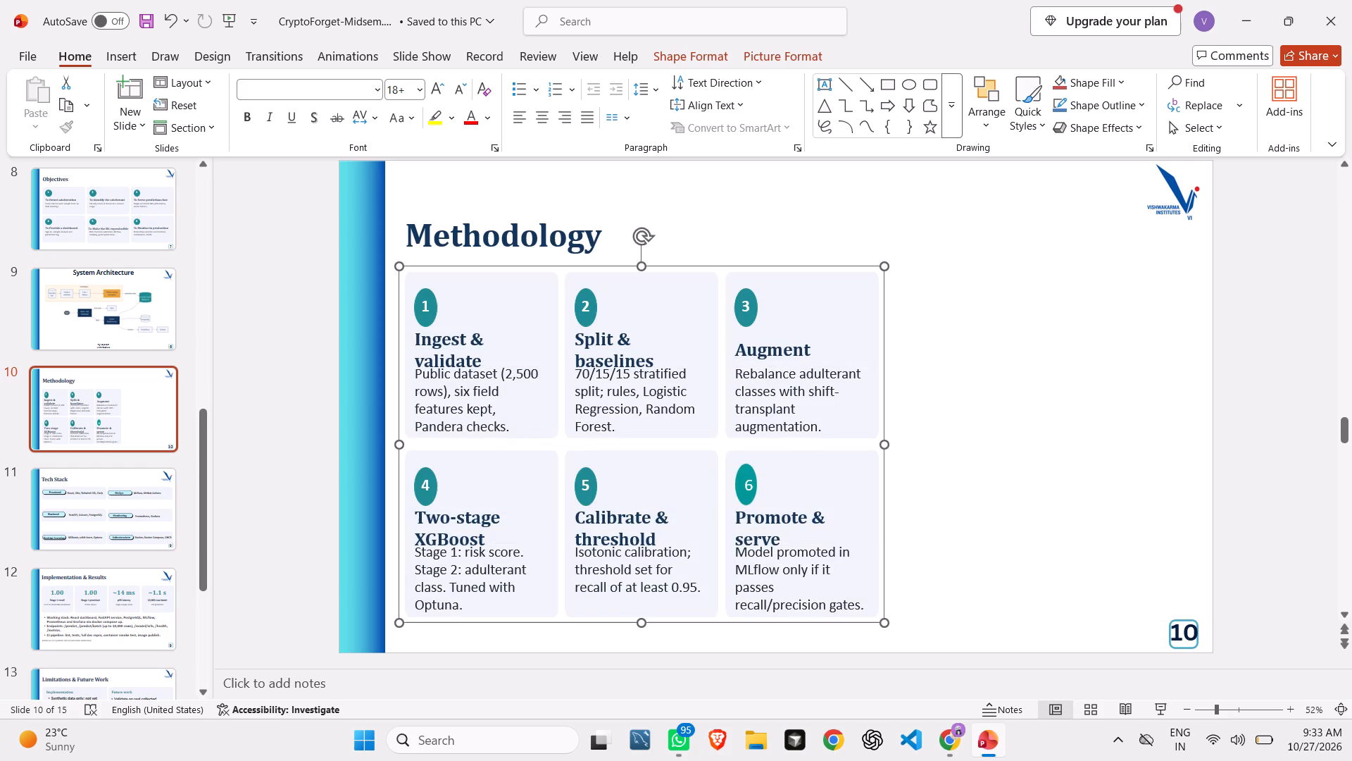
pyautogui.click(947, 423)
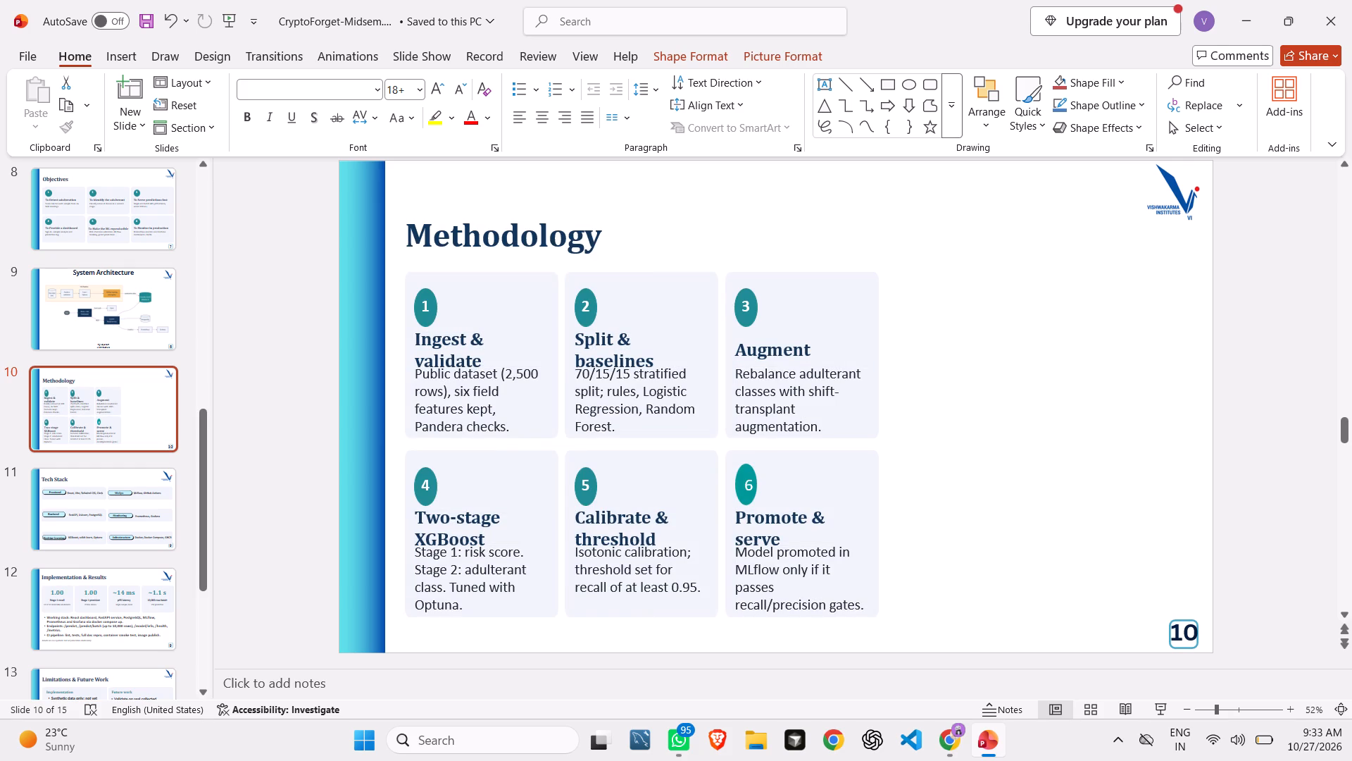
pyautogui.click(625, 614)
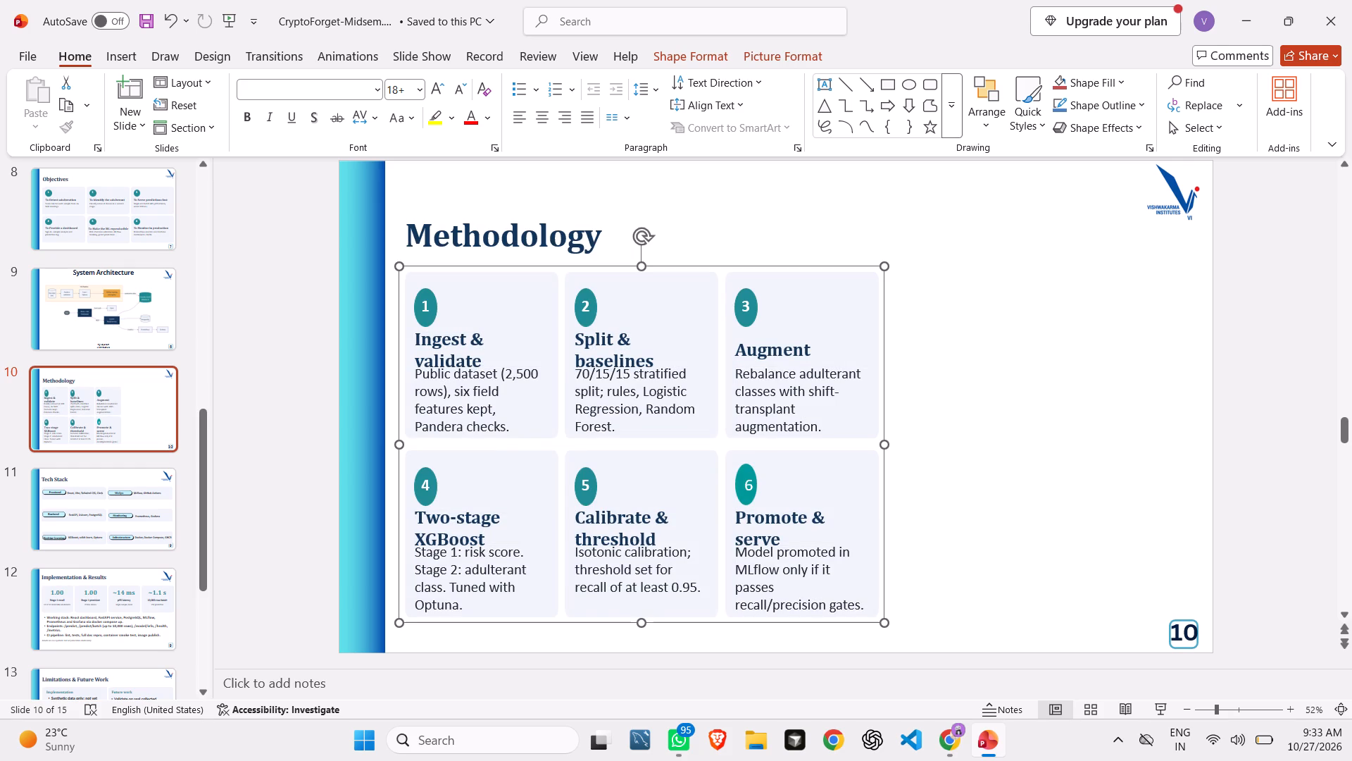
pyautogui.doubleClick(647, 621)
pyautogui.moveTo(641, 624); pyautogui.dragTo(641, 636)
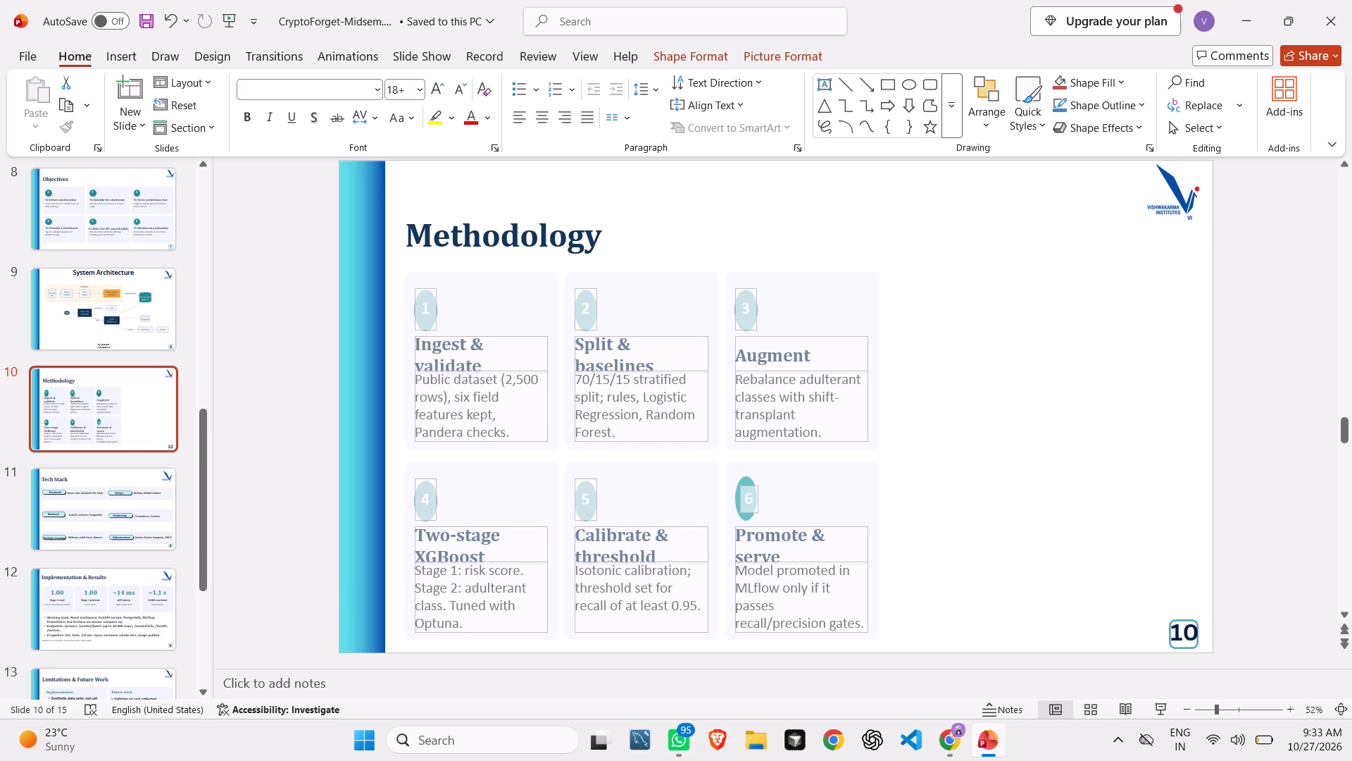
pyautogui.moveTo(641, 636); pyautogui.dragTo(639, 639)
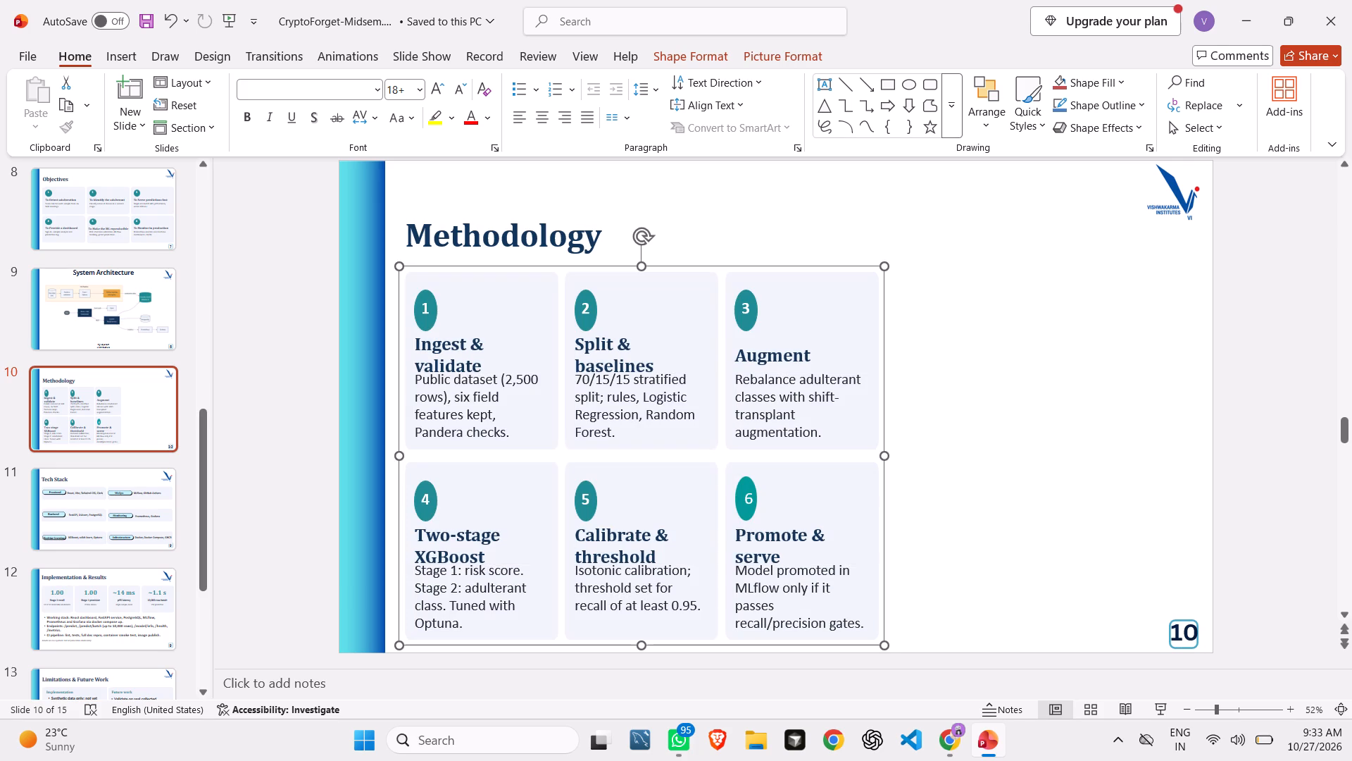
pyautogui.click(1273, 376)
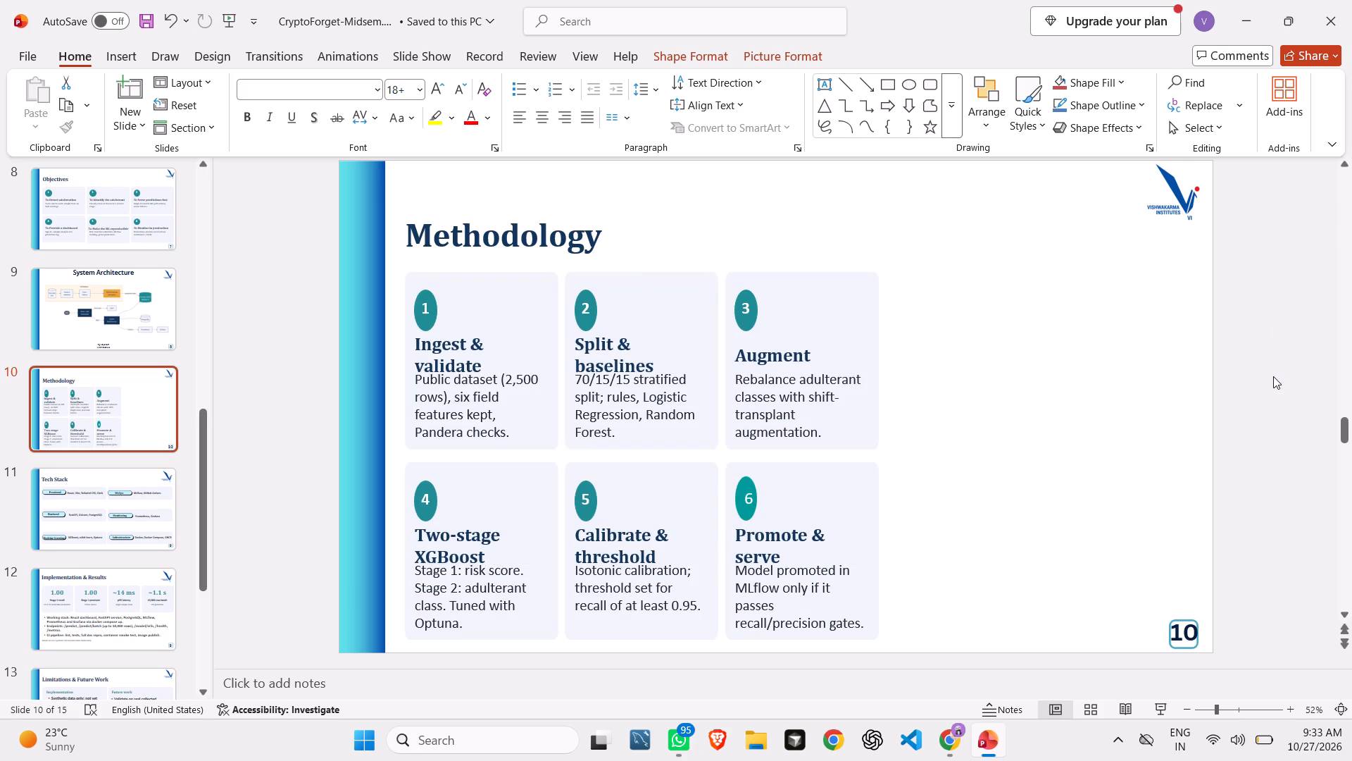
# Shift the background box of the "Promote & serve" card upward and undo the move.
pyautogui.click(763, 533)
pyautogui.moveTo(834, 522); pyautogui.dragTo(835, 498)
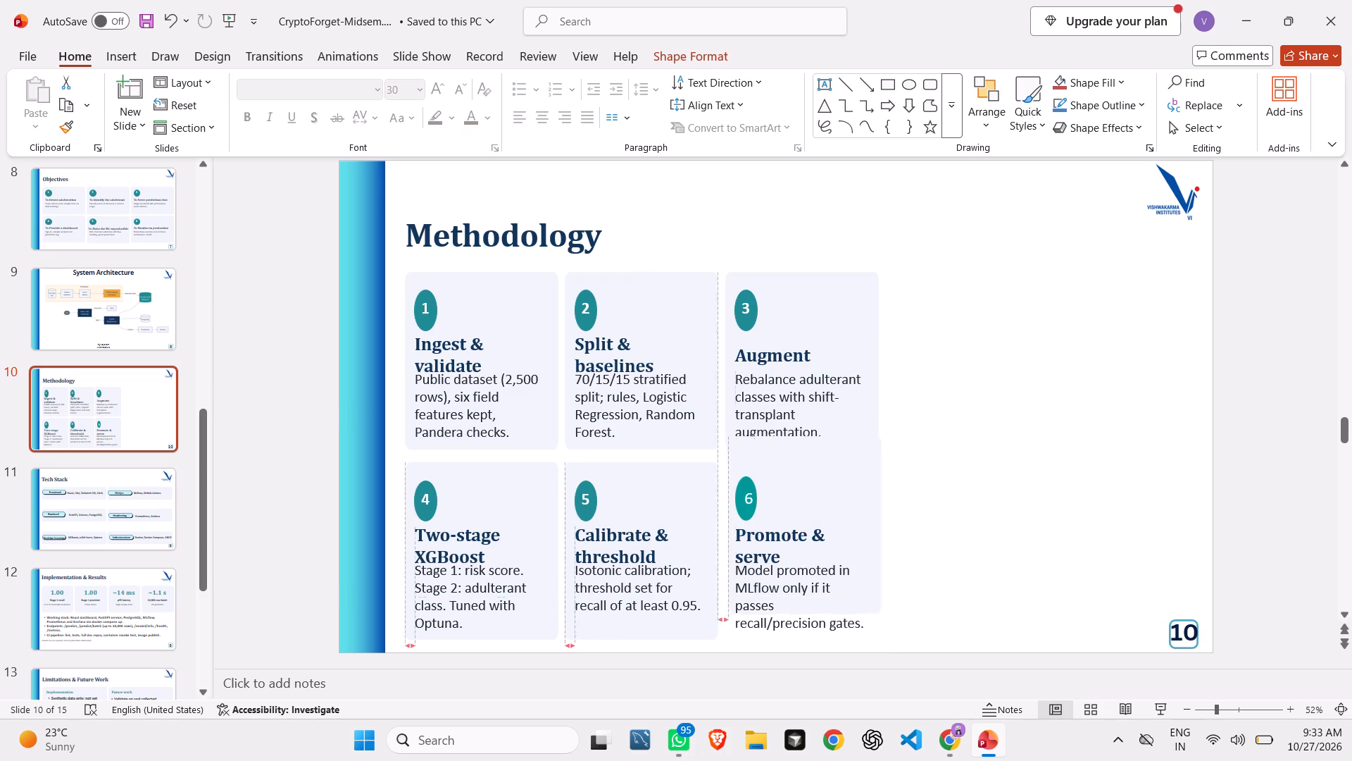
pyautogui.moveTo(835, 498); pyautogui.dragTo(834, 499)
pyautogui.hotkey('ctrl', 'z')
# Move the "Promote & serve" heading up beside the 6 badge and raise its description text to close the gap.
pyautogui.click(756, 543)
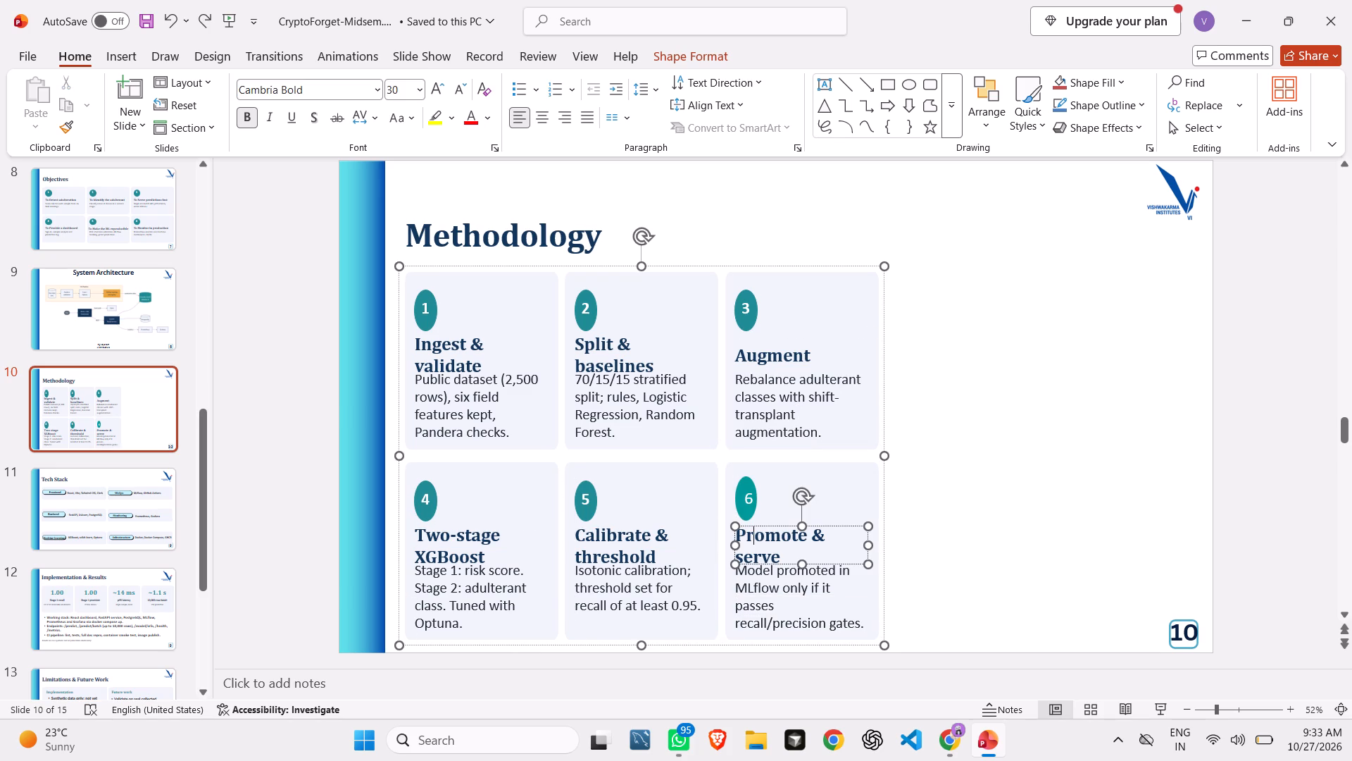
pyautogui.moveTo(823, 528); pyautogui.dragTo(841, 509)
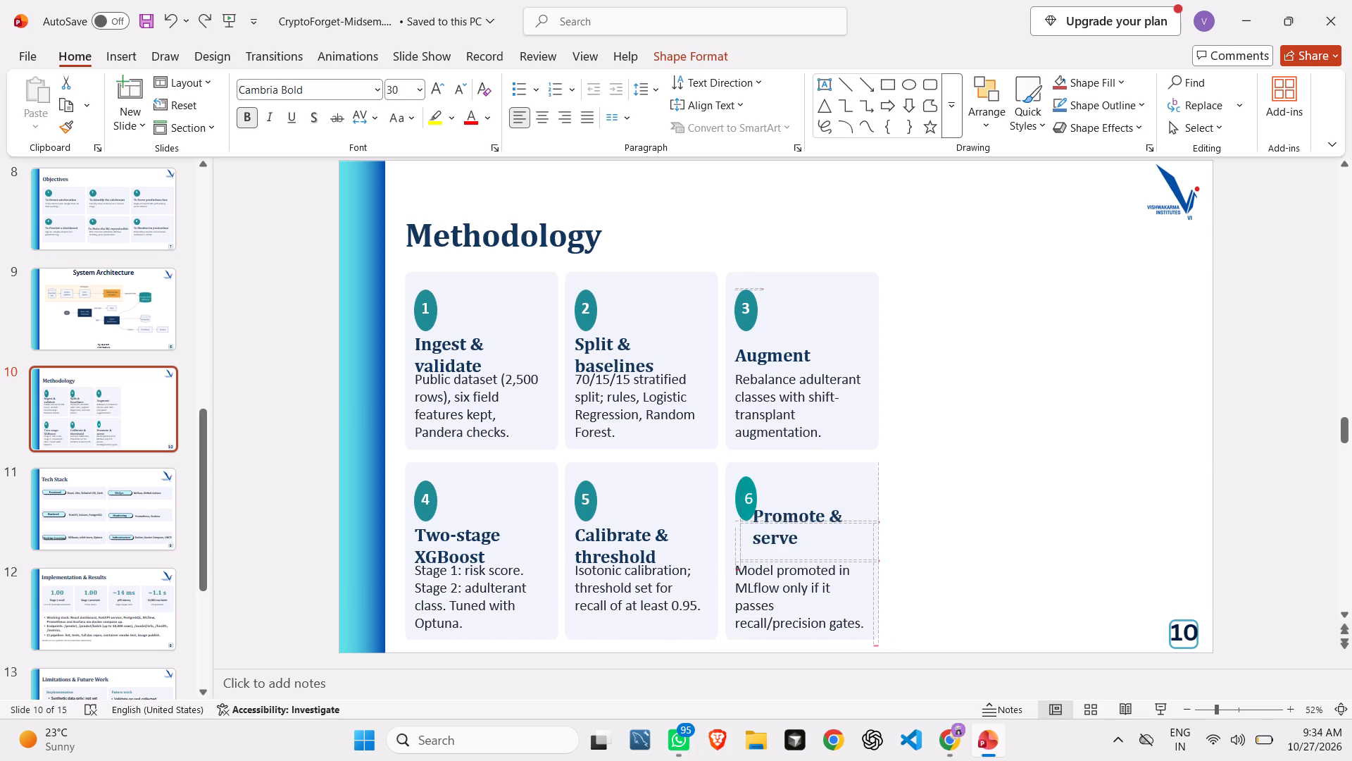
pyautogui.moveTo(841, 509); pyautogui.dragTo(851, 483)
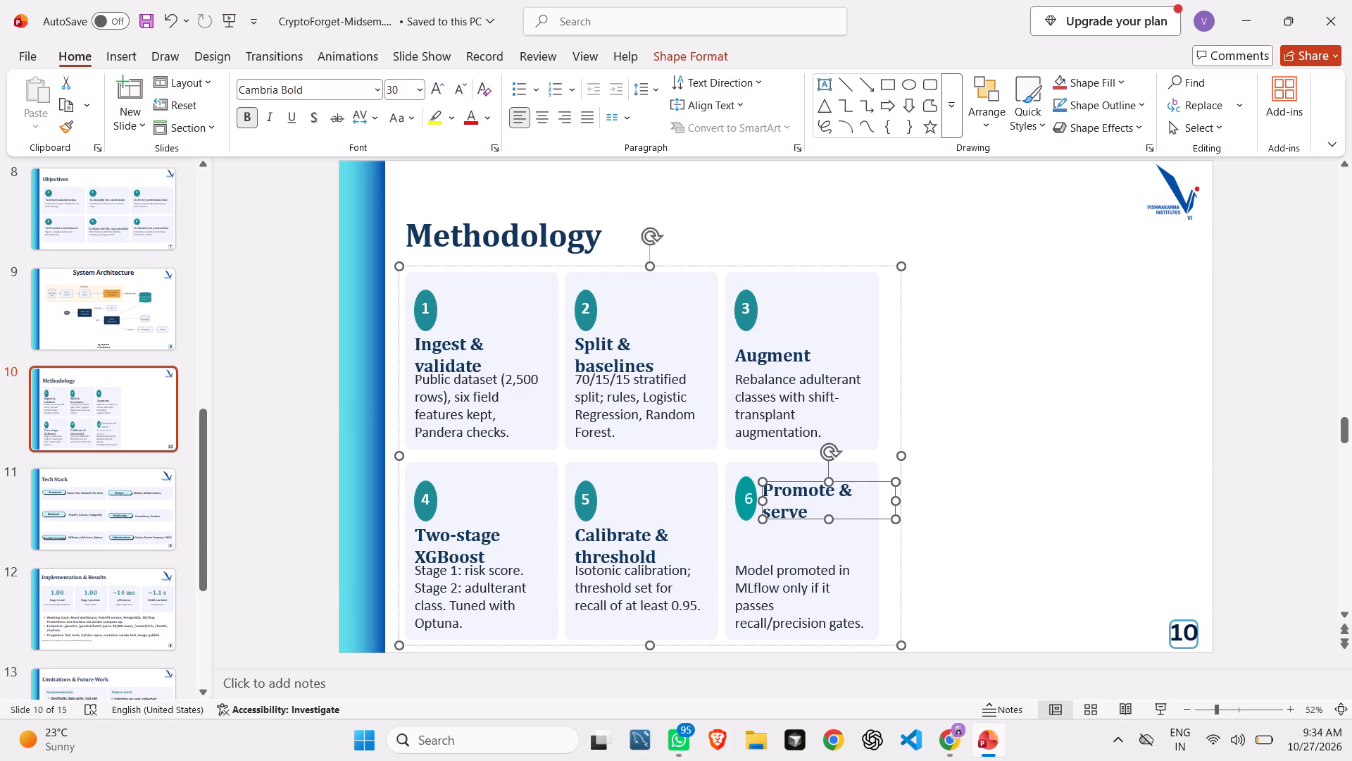
pyautogui.click(773, 582)
pyautogui.moveTo(775, 560); pyautogui.dragTo(775, 537)
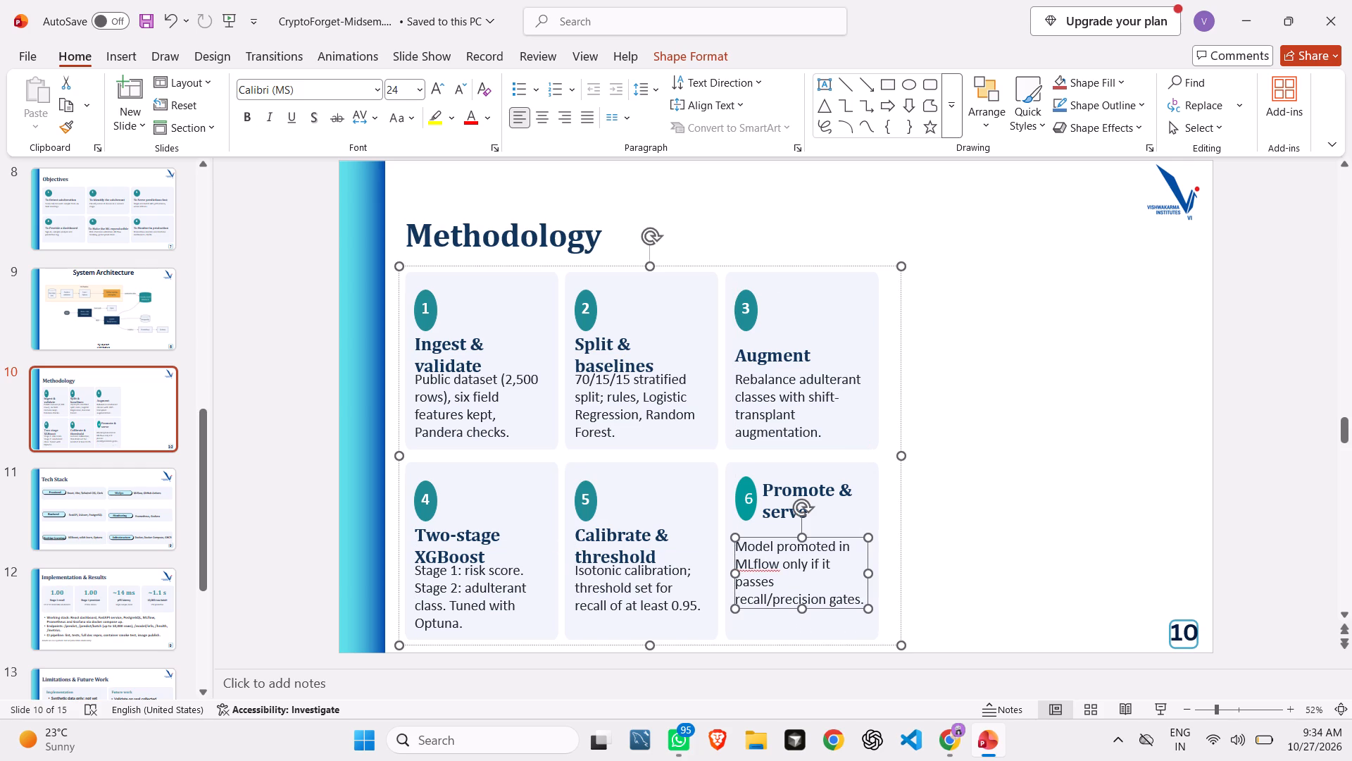
# Move the "Calibrate & threshold" heading up beside the 5 badge and select its description text.
pyautogui.click(616, 524)
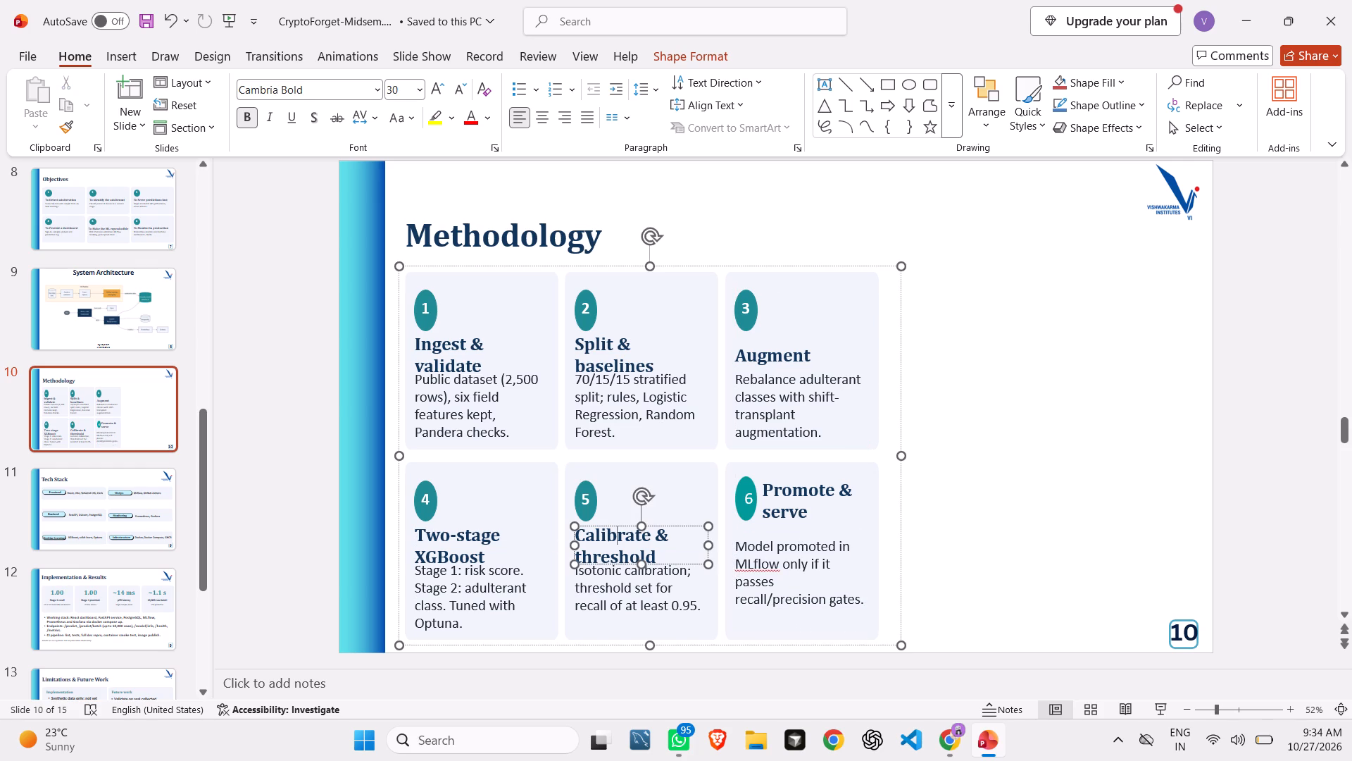
pyautogui.moveTo(630, 527); pyautogui.dragTo(658, 486)
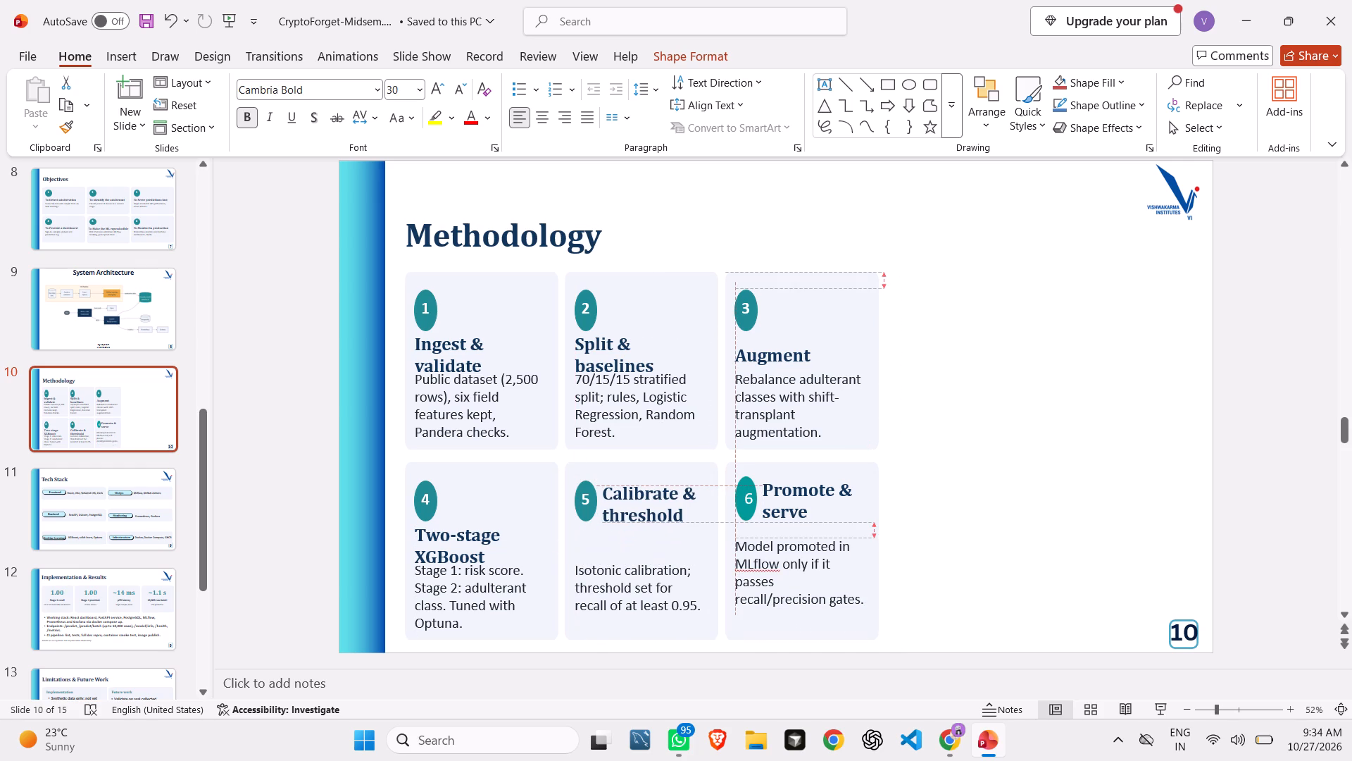
pyautogui.moveTo(658, 486); pyautogui.dragTo(659, 488)
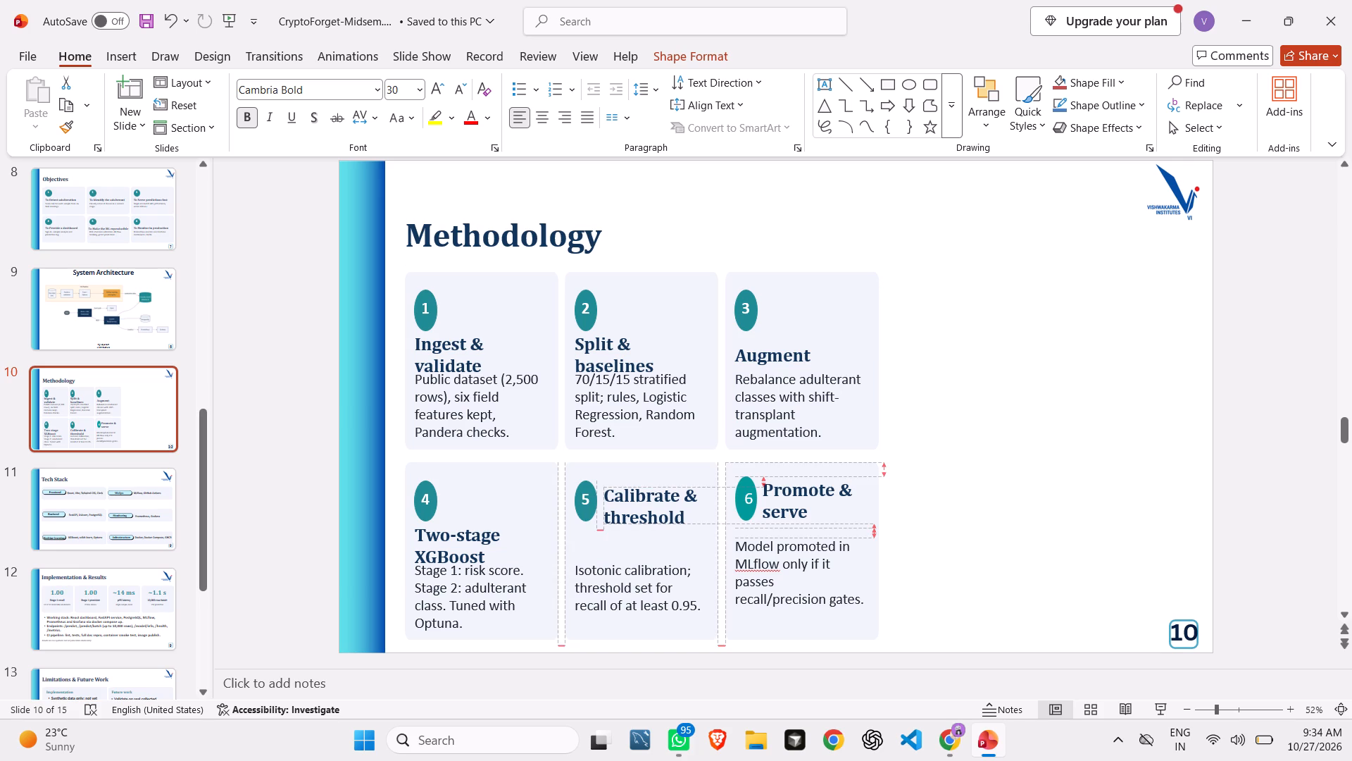
pyautogui.moveTo(659, 488); pyautogui.dragTo(656, 487)
pyautogui.click(603, 607)
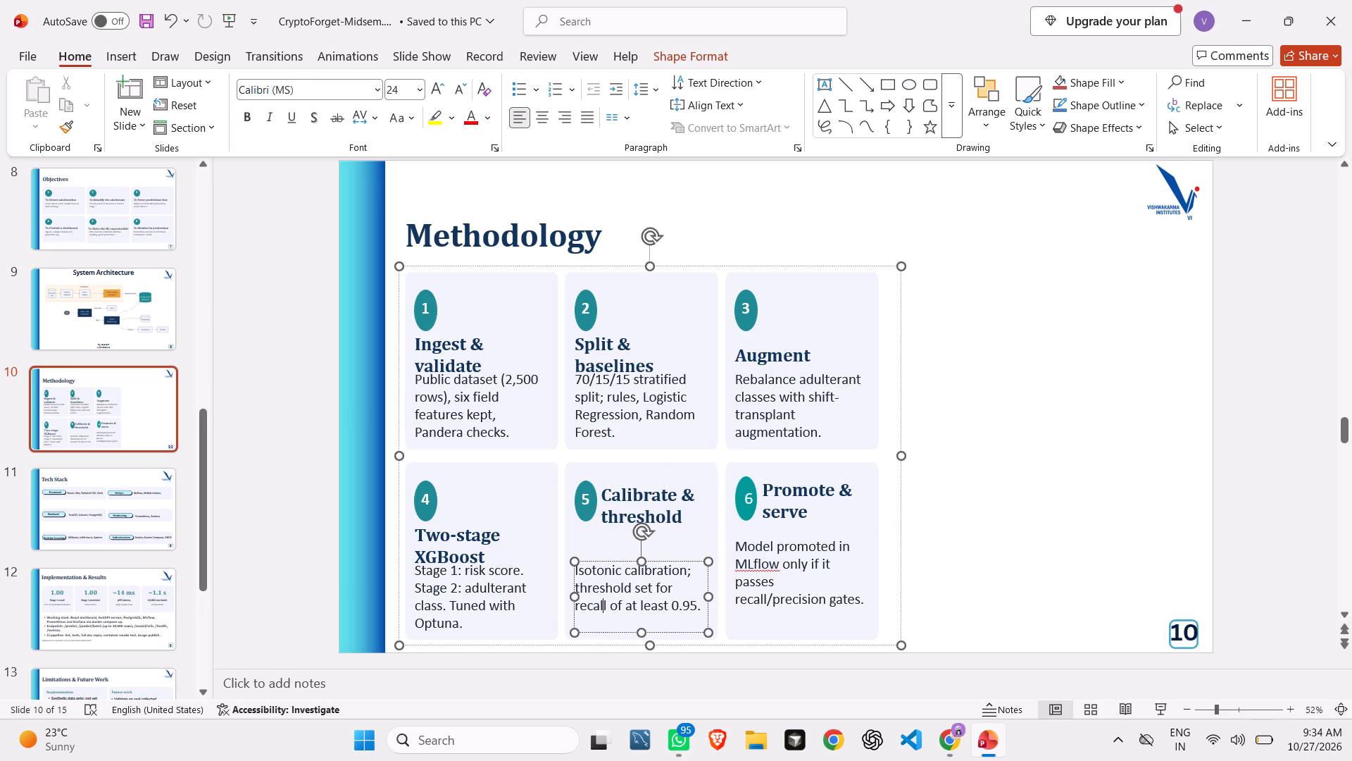
# Raise the "Calibrate & threshold" description text to just below its heading, level with the "Promote & serve" description.
pyautogui.moveTo(629, 564); pyautogui.dragTo(630, 539)
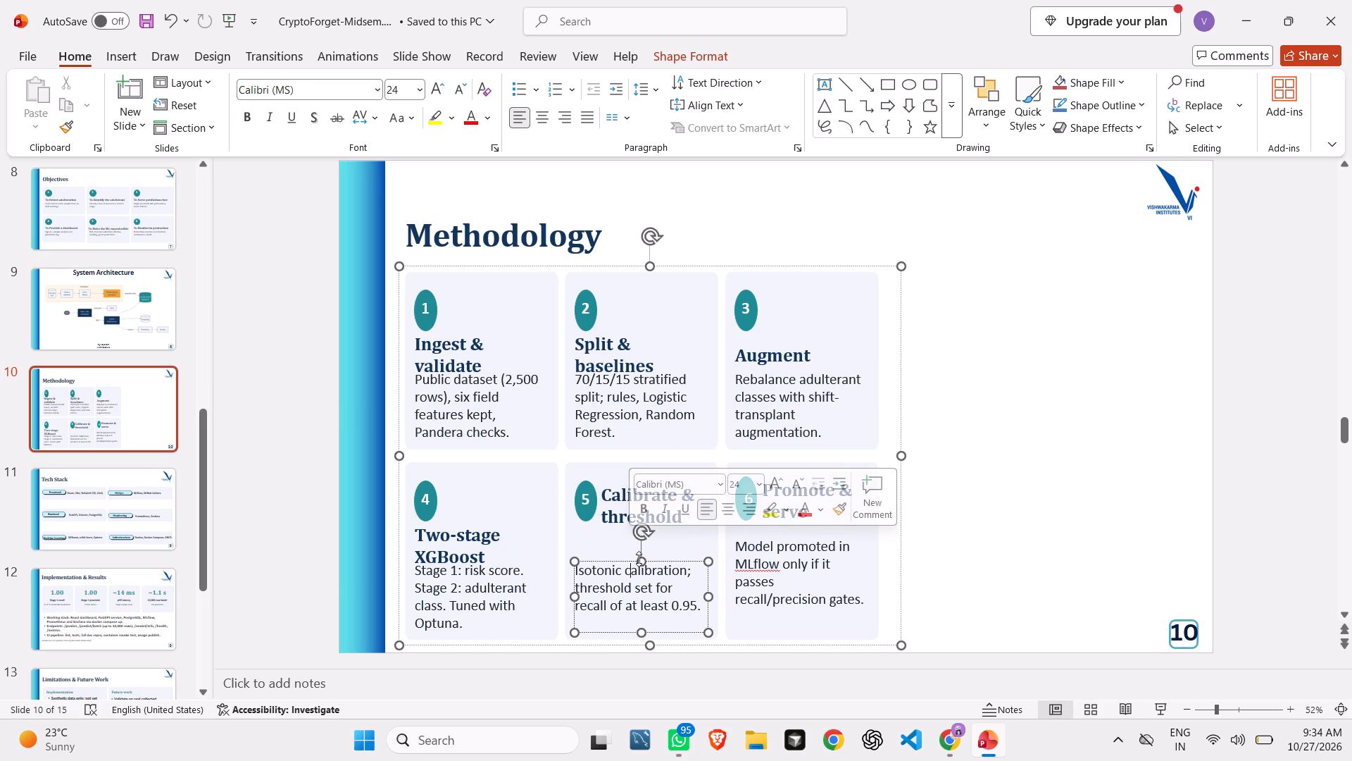
pyautogui.moveTo(632, 561); pyautogui.dragTo(631, 541)
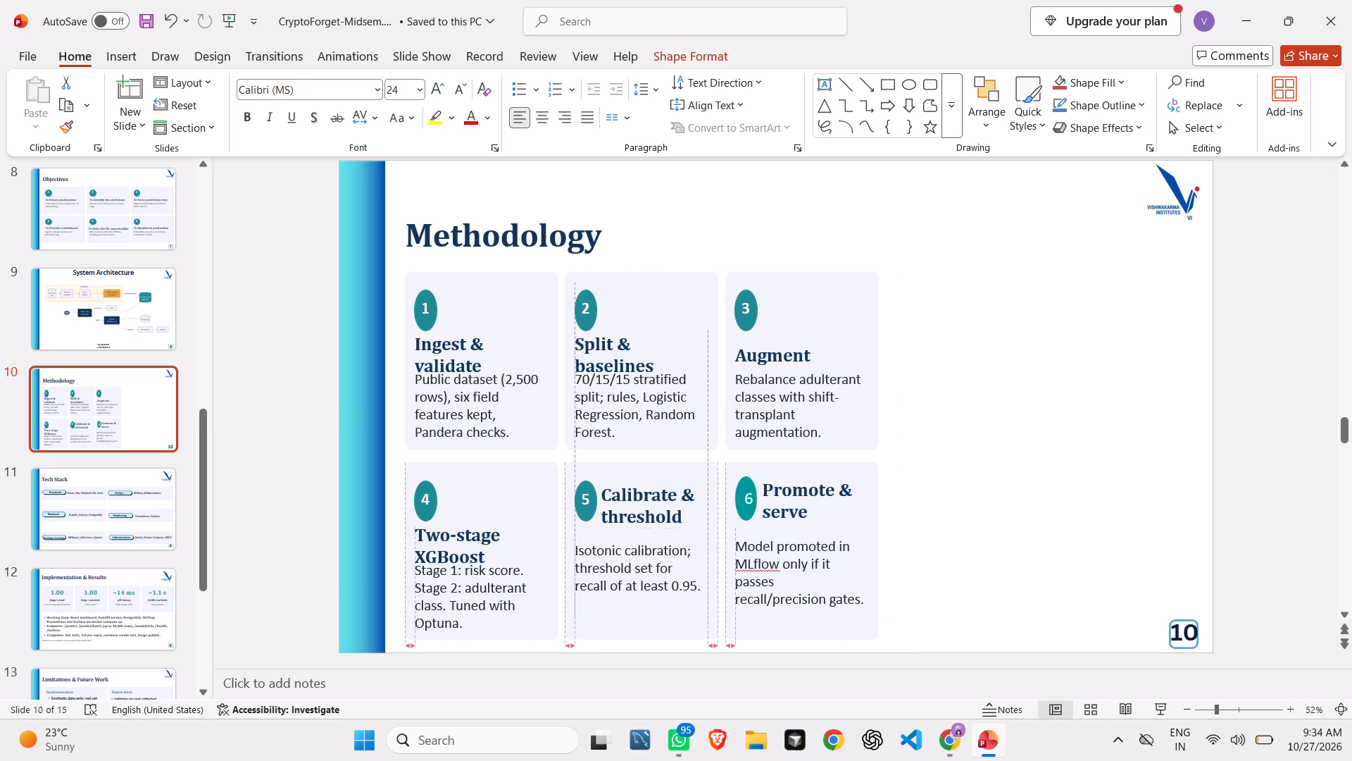
pyautogui.moveTo(631, 541); pyautogui.dragTo(634, 538)
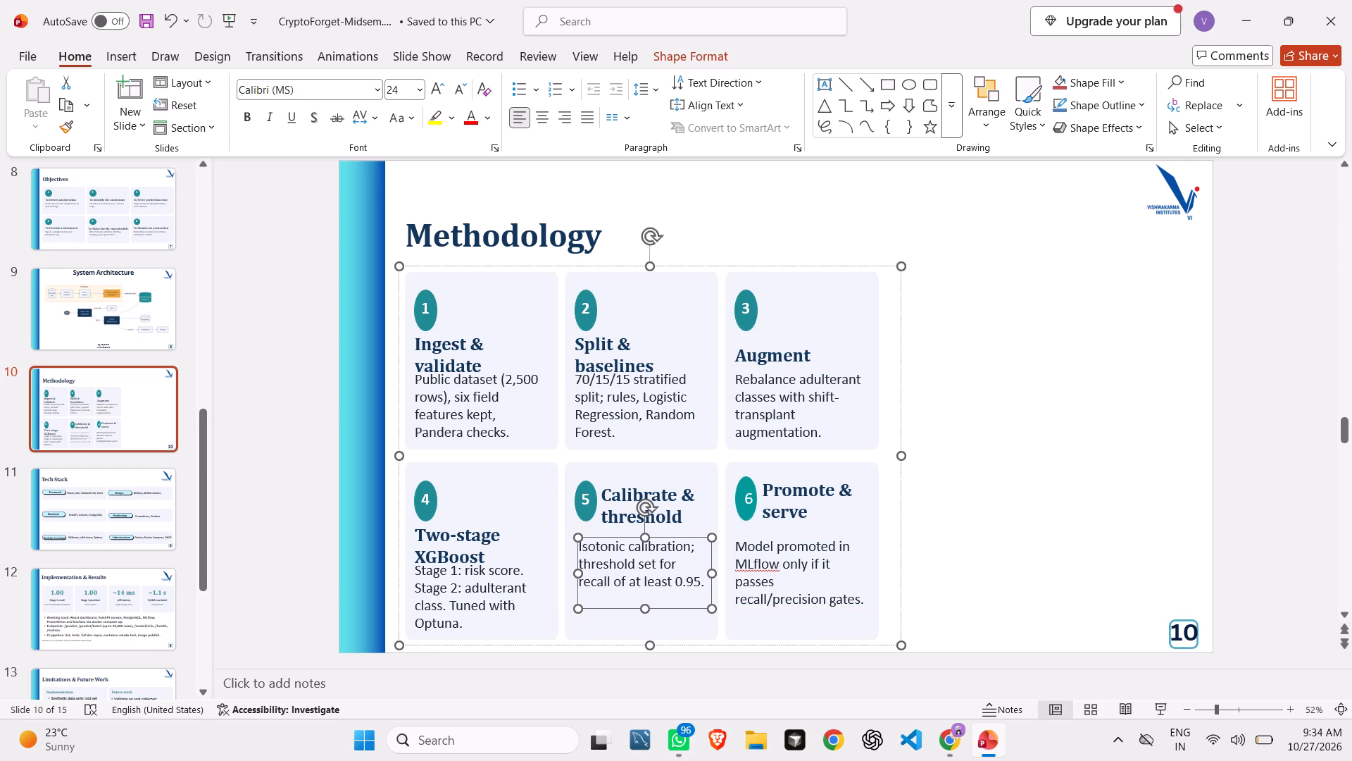
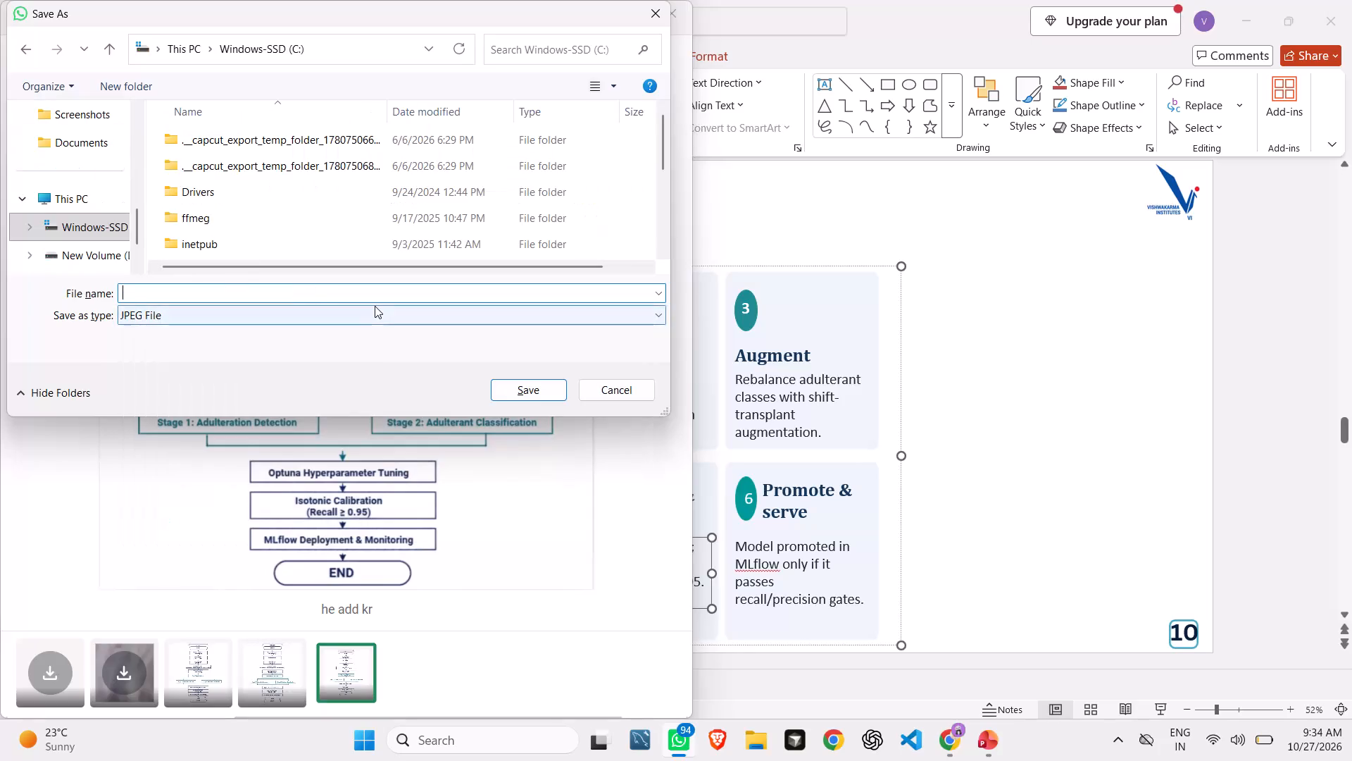
# Save the methodology flowchart image from the WhatsApp chat in the Downloads folder under the name "methodo milk".
pyautogui.press('BackSpace')
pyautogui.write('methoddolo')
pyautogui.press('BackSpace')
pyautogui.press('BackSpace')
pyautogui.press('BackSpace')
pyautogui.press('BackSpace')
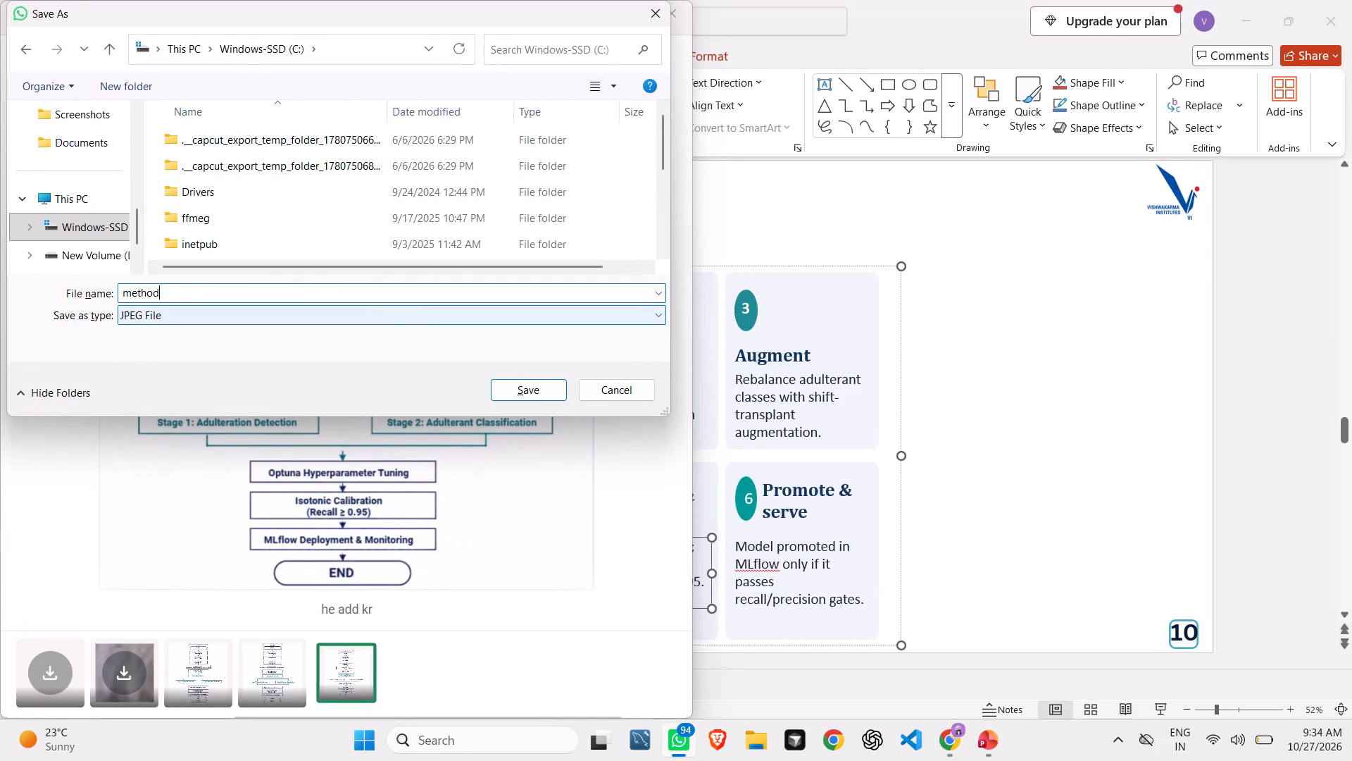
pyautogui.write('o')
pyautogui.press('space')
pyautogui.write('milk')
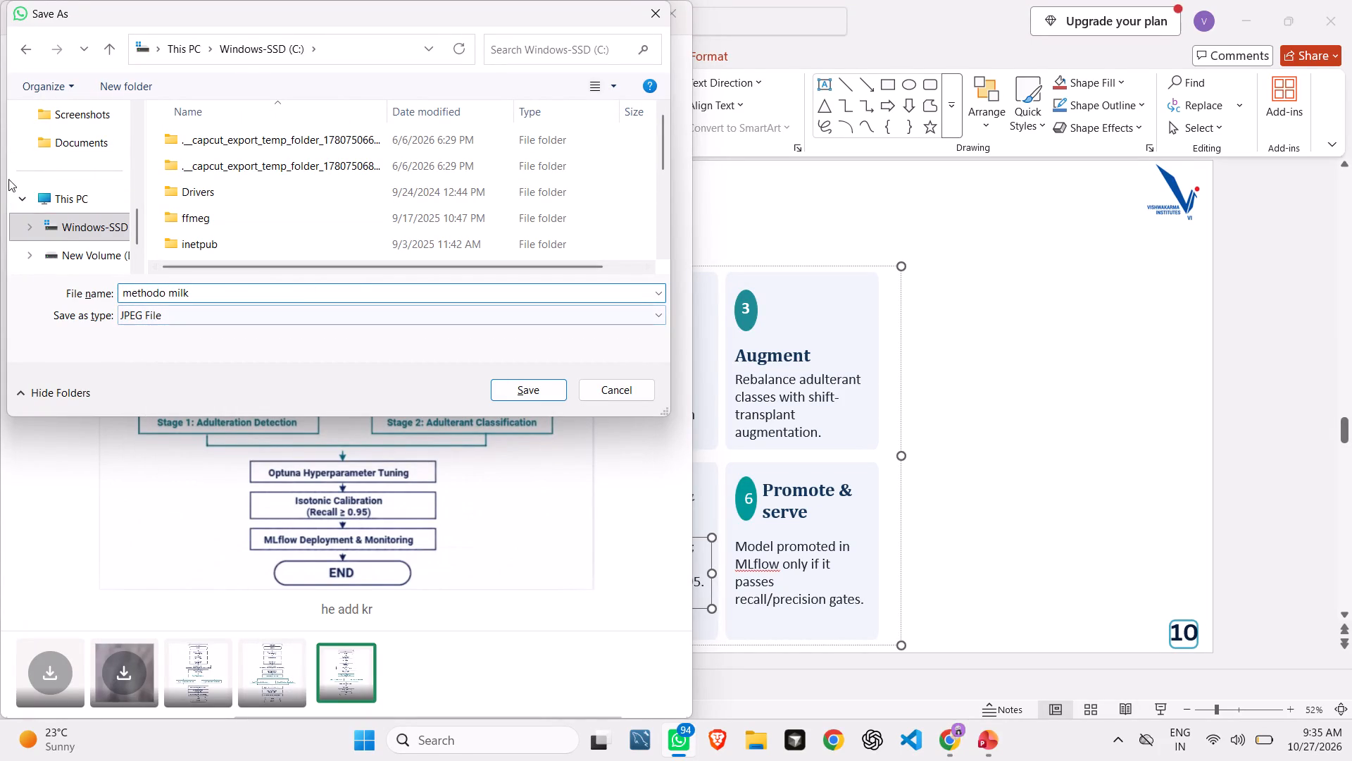
pyautogui.scroll(-3, 64, 237)
pyautogui.scroll(10, 79, 167)
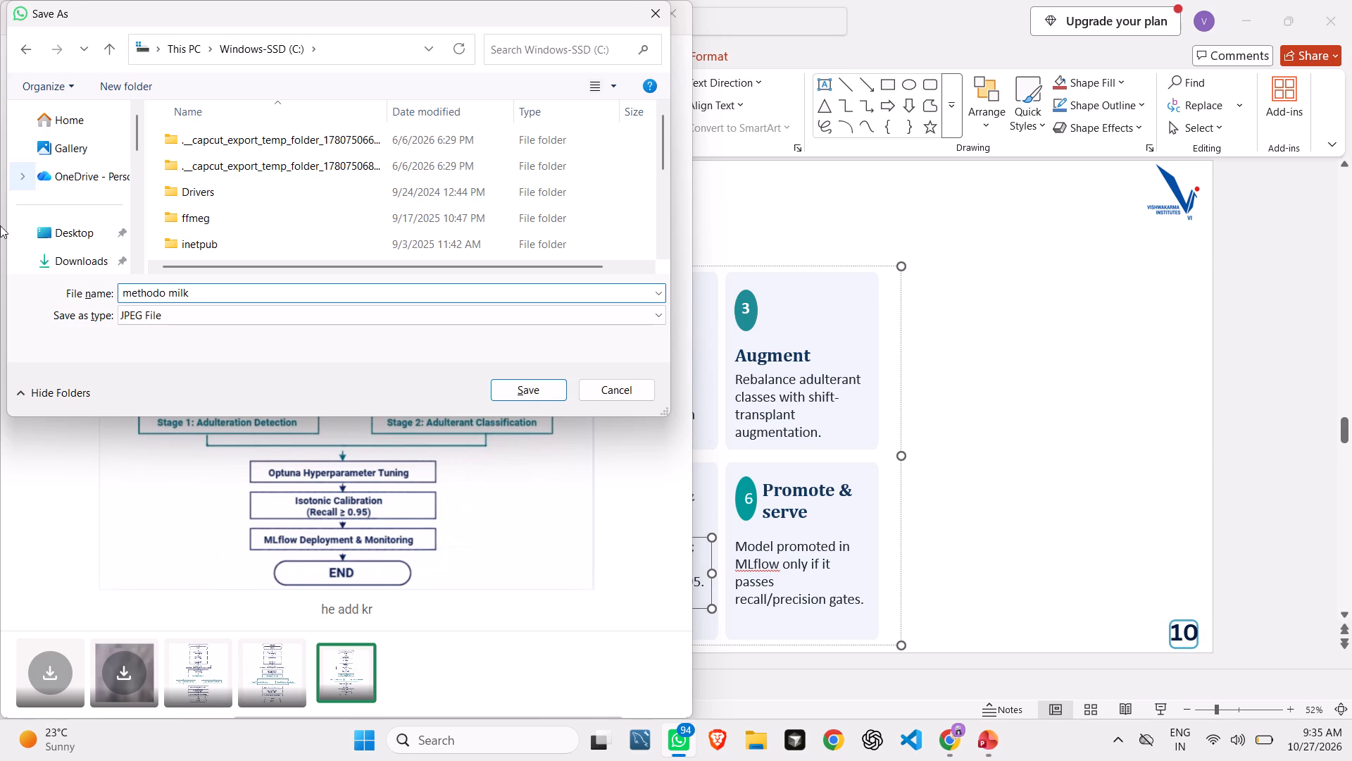
pyautogui.click(46, 258)
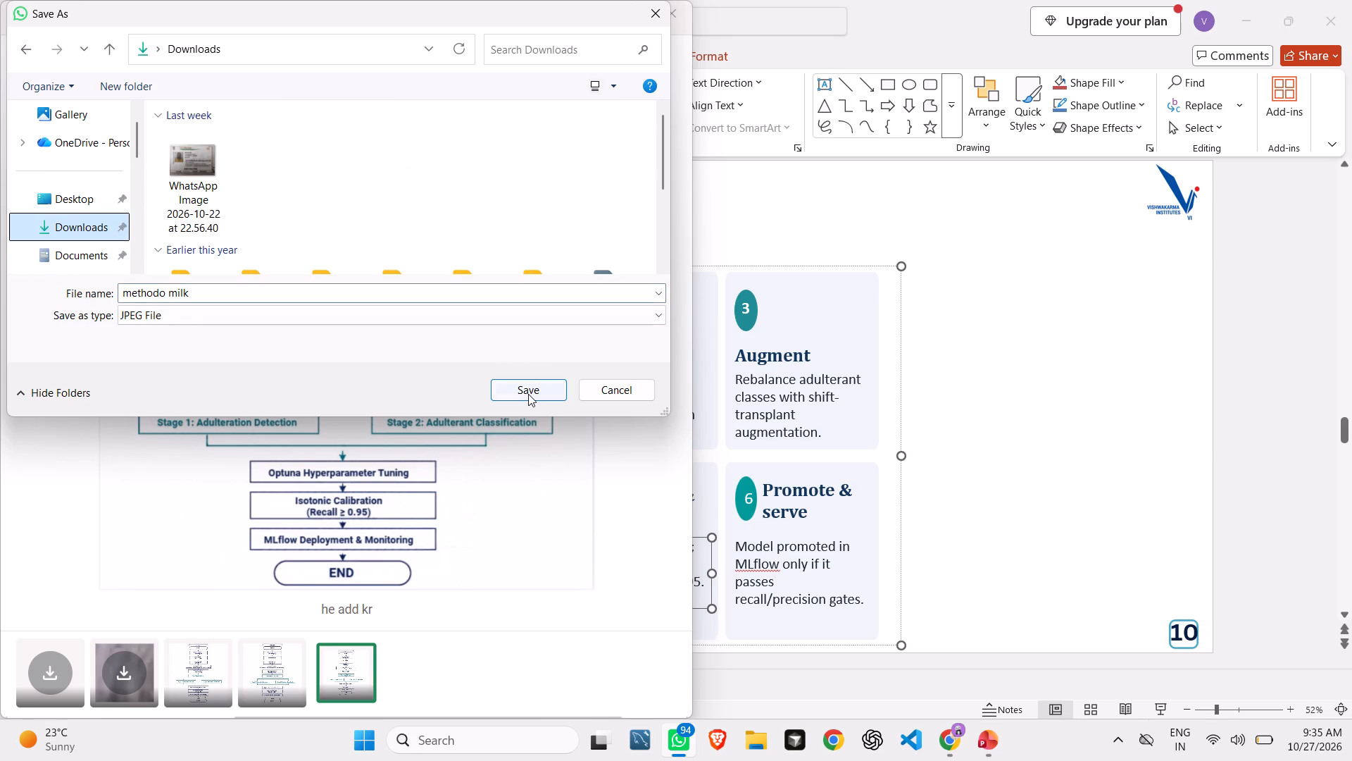
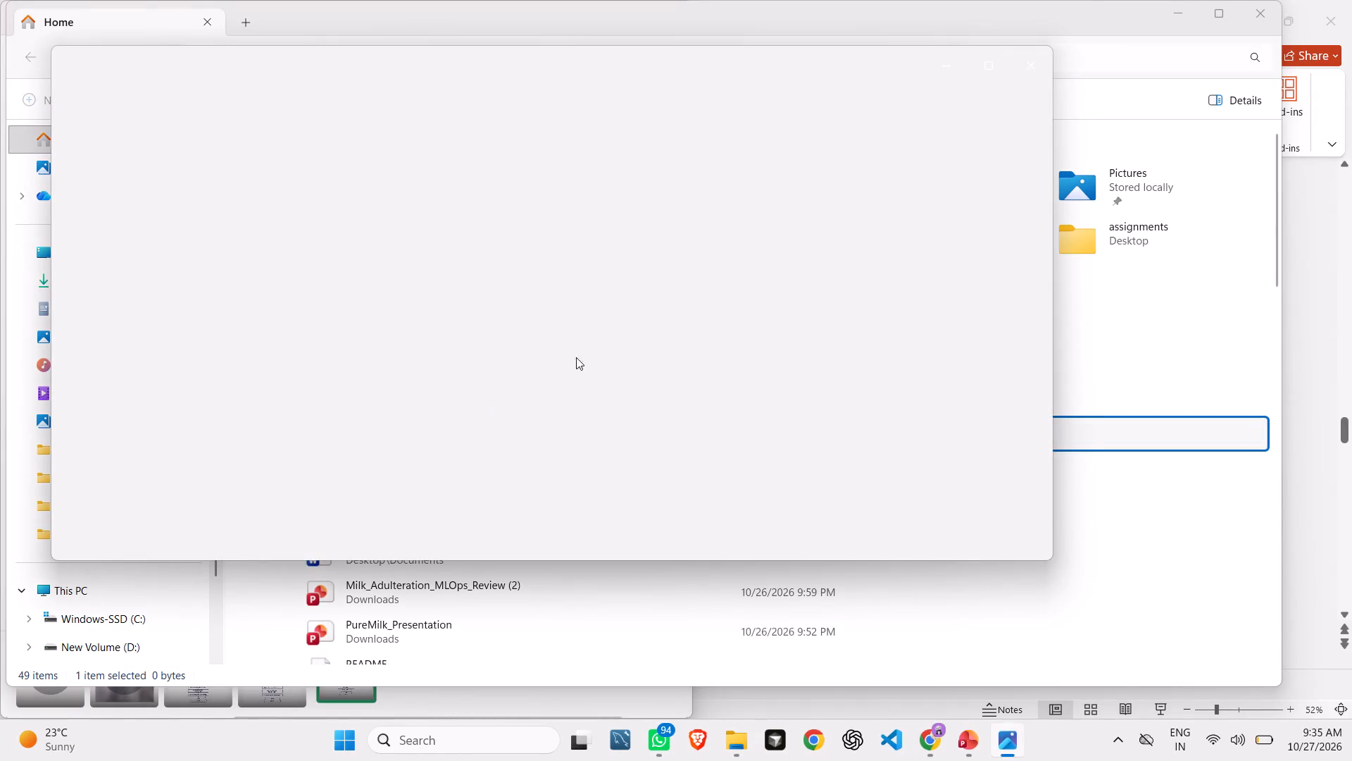
# Copy the methodology flowchart image "methodo milk.jpeg" to the clipboard and minimize the image viewer.
pyautogui.hotkey('ctrl', 'c')
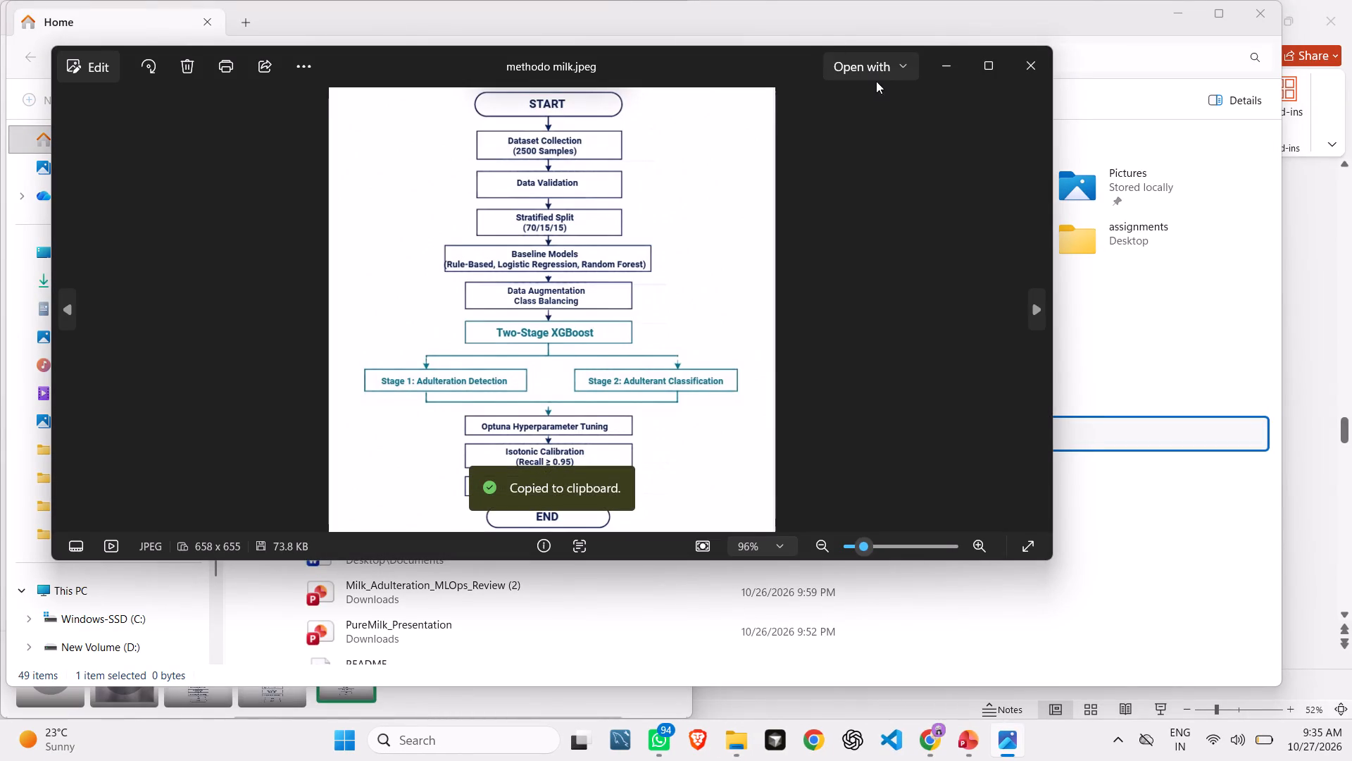
pyautogui.click(937, 69)
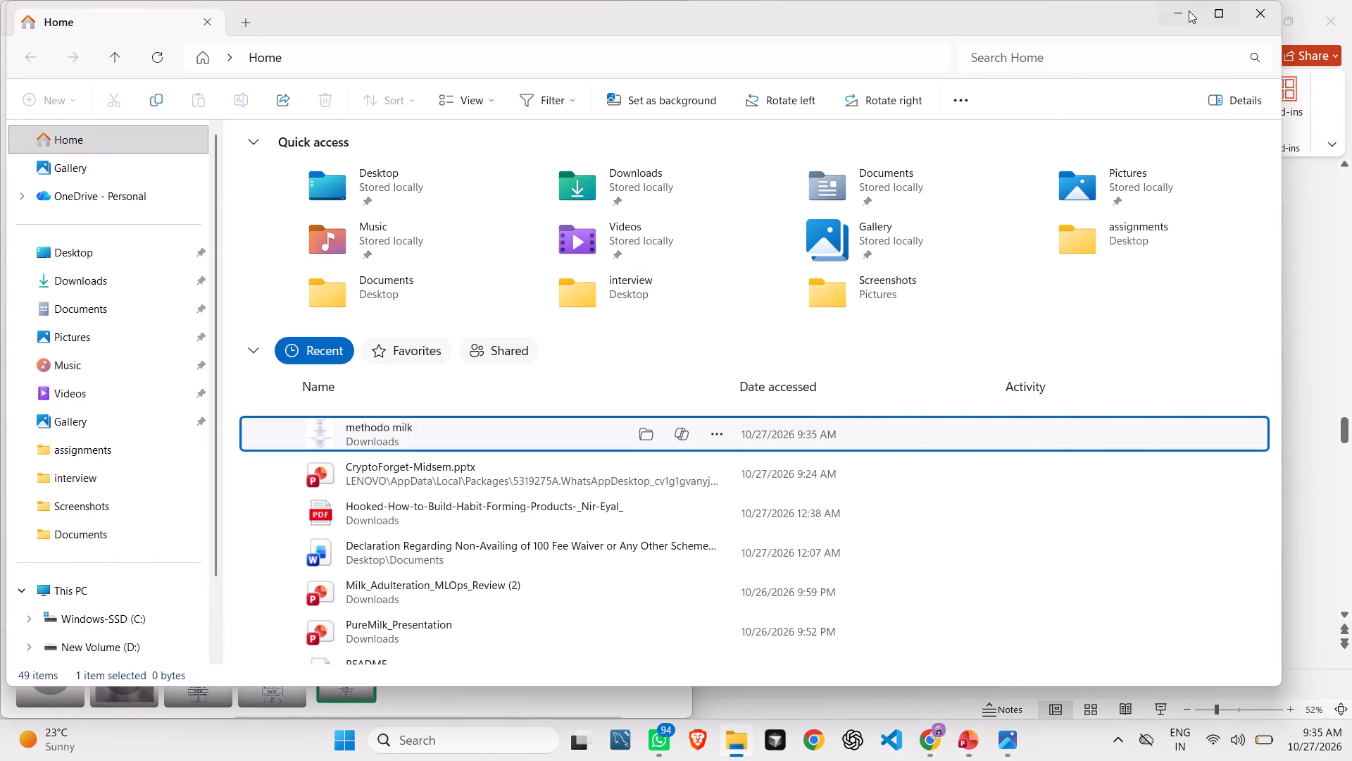
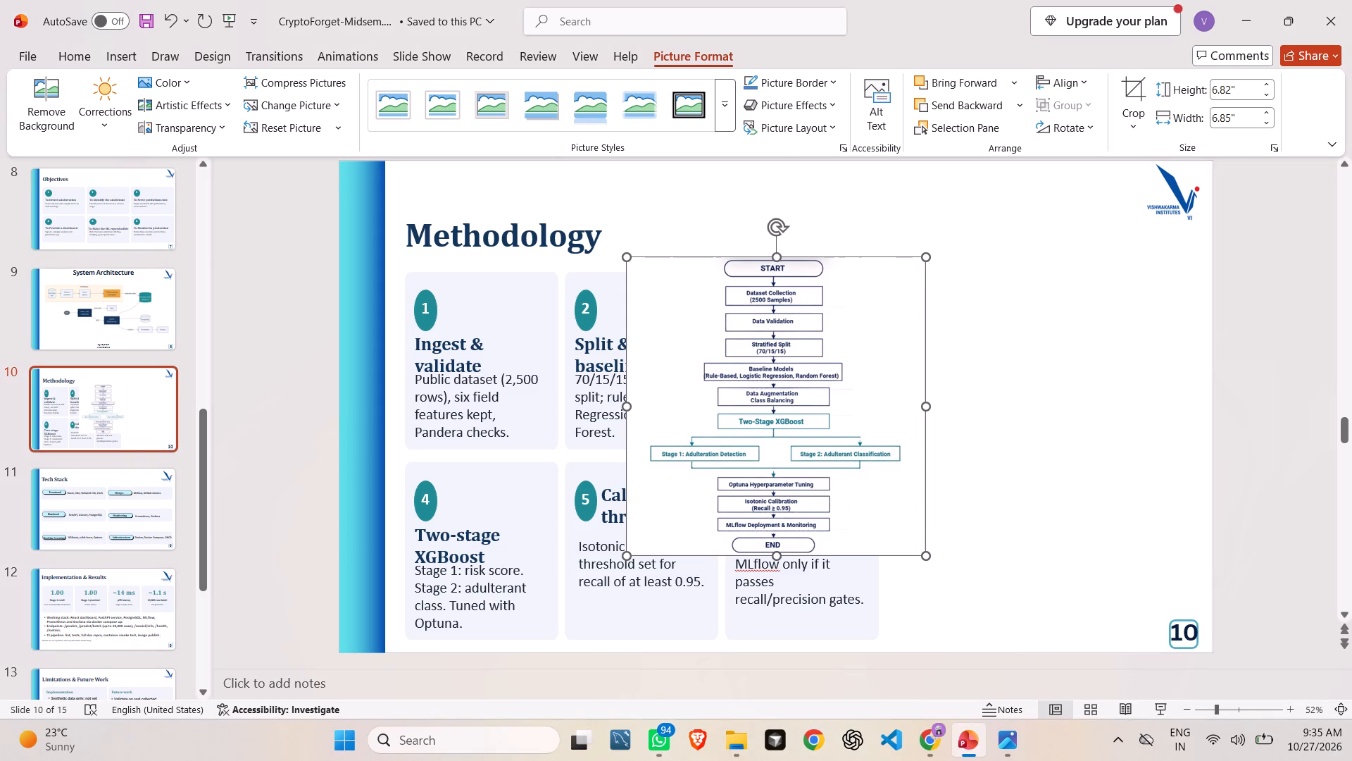
# Move the flowchart picture into the free space beside the six cards and stretch it downward to about 9.04" high.
pyautogui.moveTo(799, 265); pyautogui.dragTo(1058, 254)
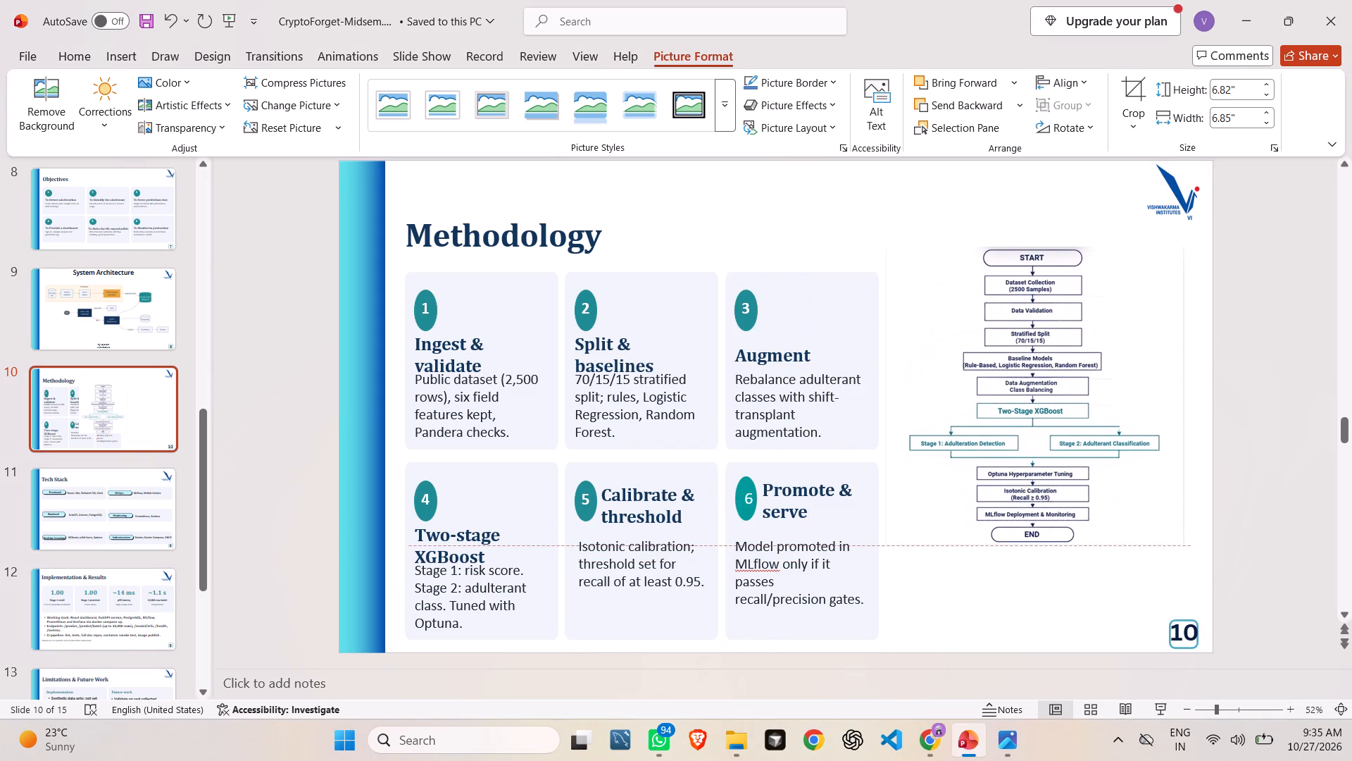
pyautogui.moveTo(1058, 254); pyautogui.dragTo(1063, 254)
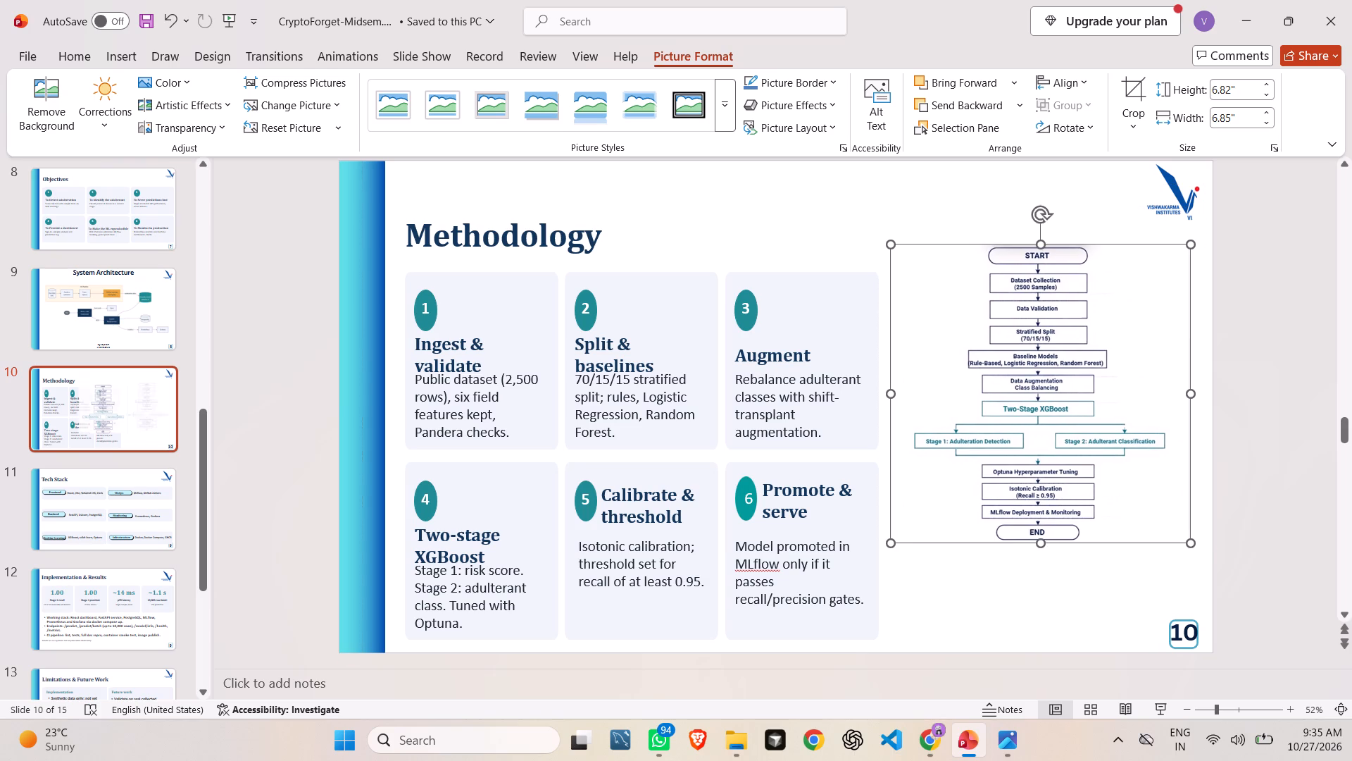
pyautogui.moveTo(1043, 543); pyautogui.dragTo(1049, 636)
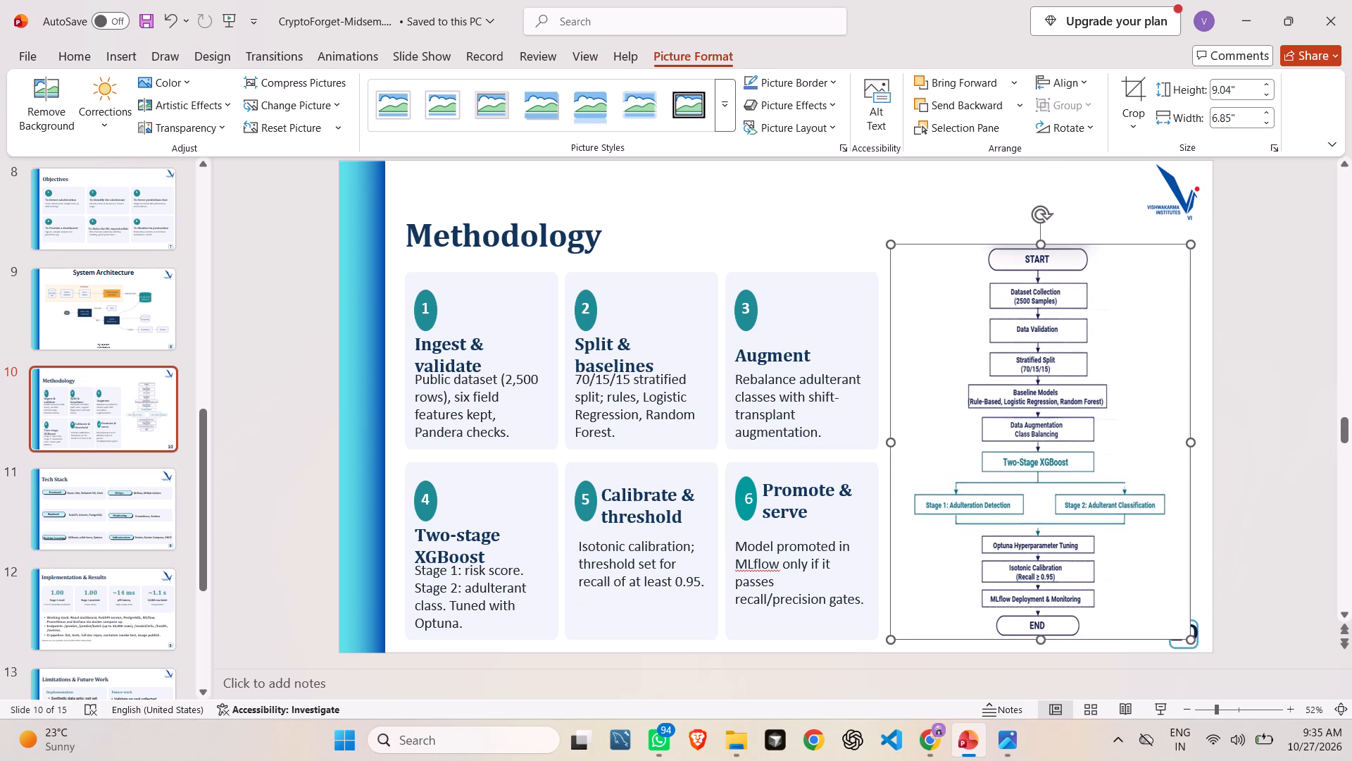
# Crop the blank side margins off the flowchart picture, down to about 6.01" wide.
pyautogui.click(1189, 440)
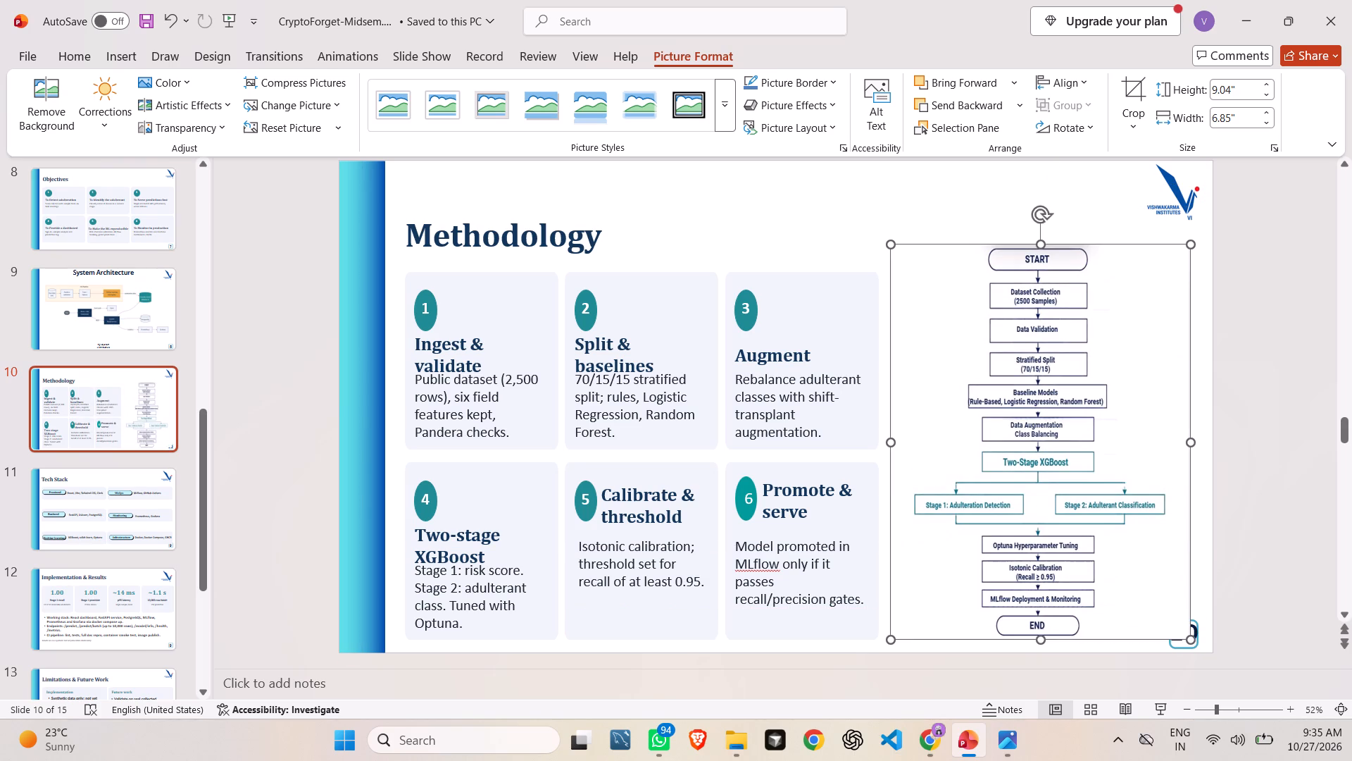
pyautogui.click(1140, 94)
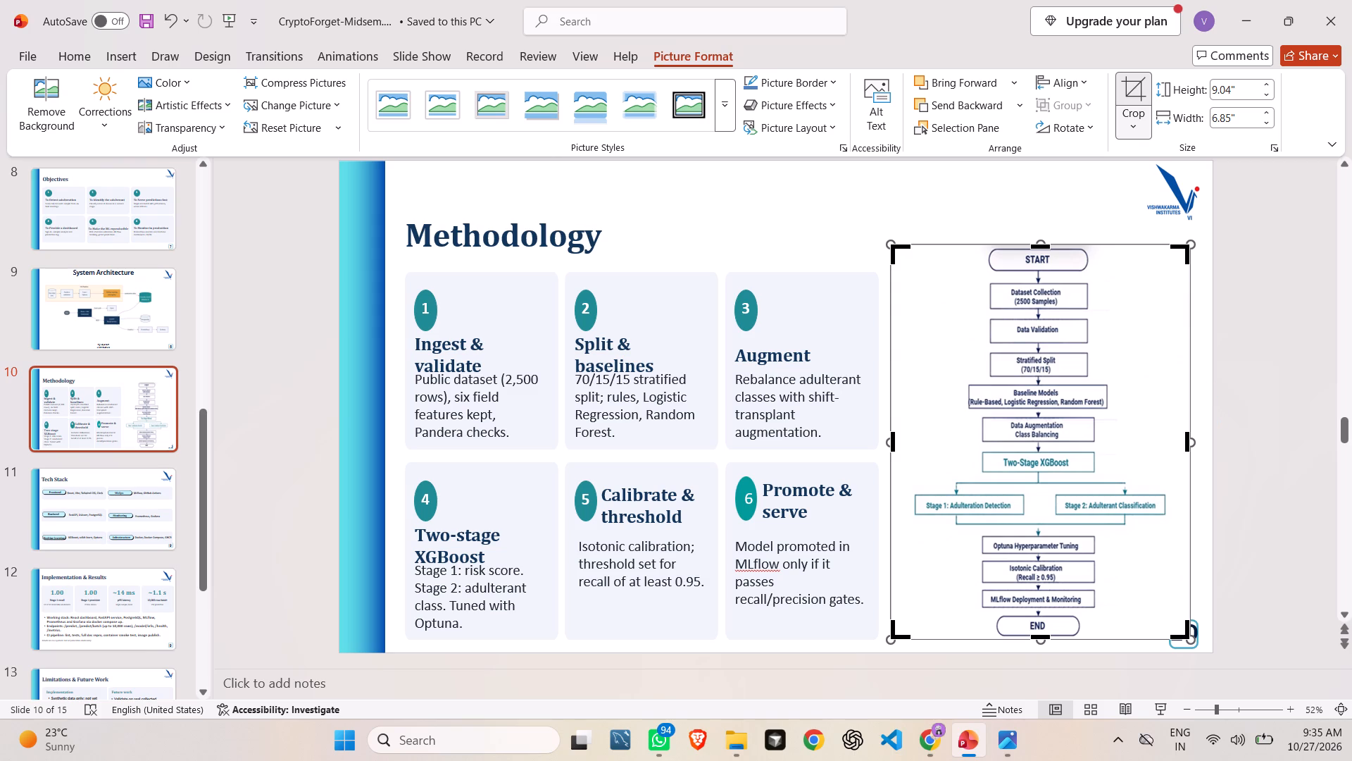
pyautogui.moveTo(1187, 441); pyautogui.dragTo(1169, 439)
pyautogui.moveTo(895, 440); pyautogui.dragTo(908, 443)
pyautogui.click(1308, 380)
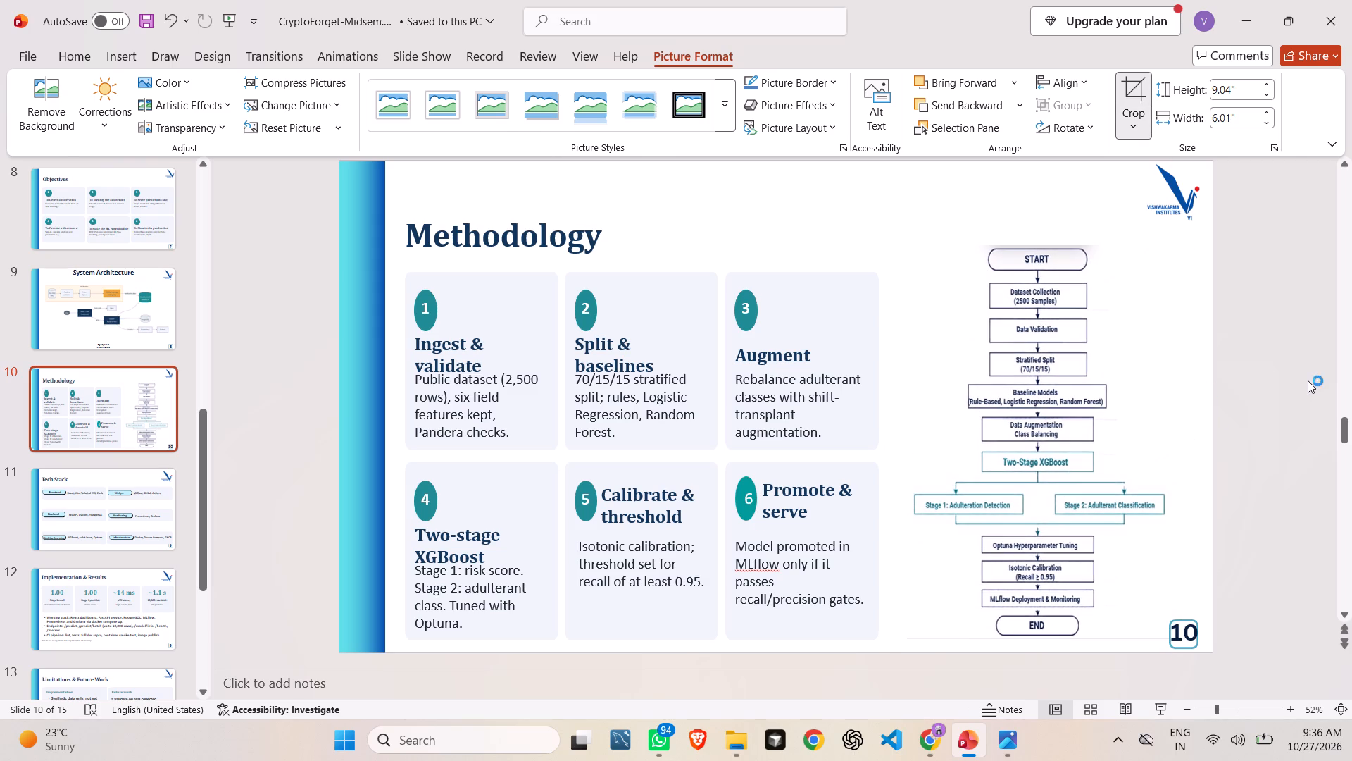
# Enlarge the cropped flowchart to fill the space between the cards and the slide's edge, extending it sideways and upward.
pyautogui.click(1132, 418)
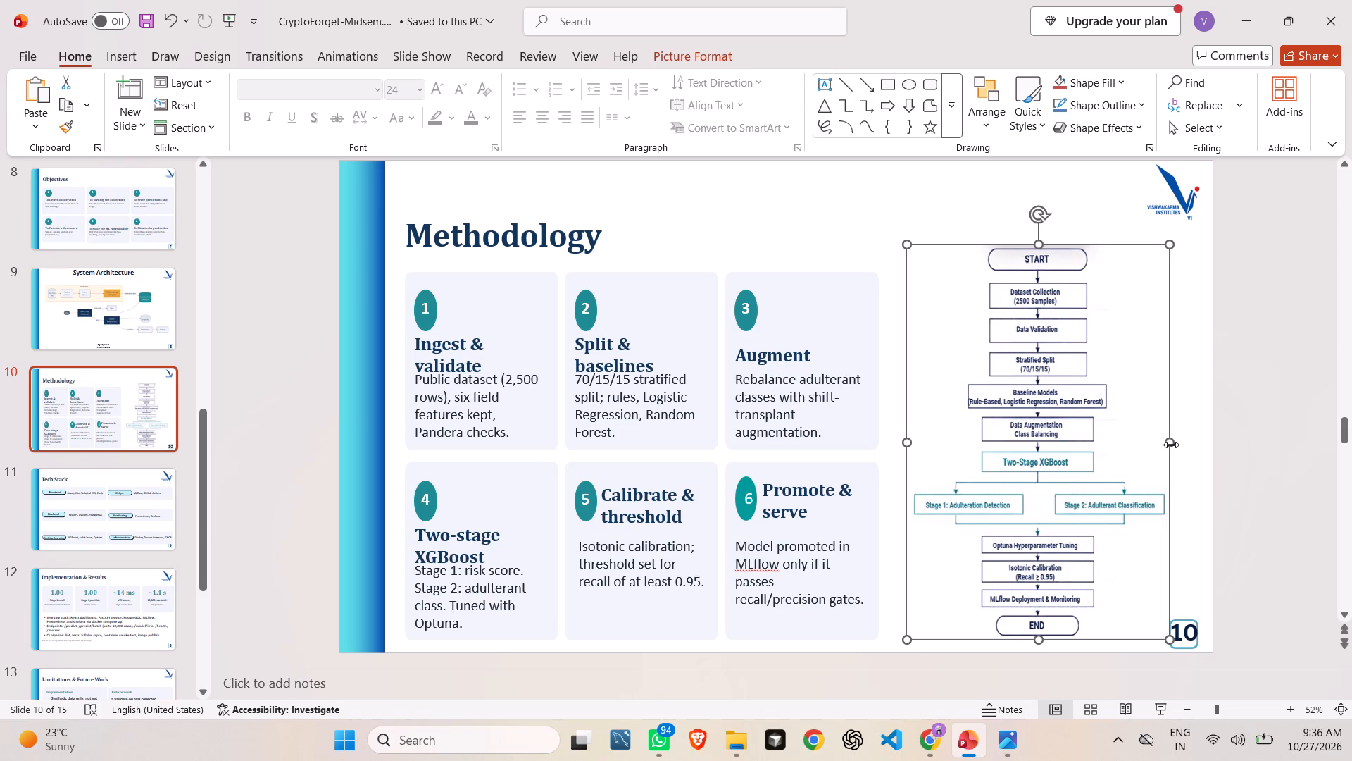
pyautogui.moveTo(1171, 445); pyautogui.dragTo(1204, 447)
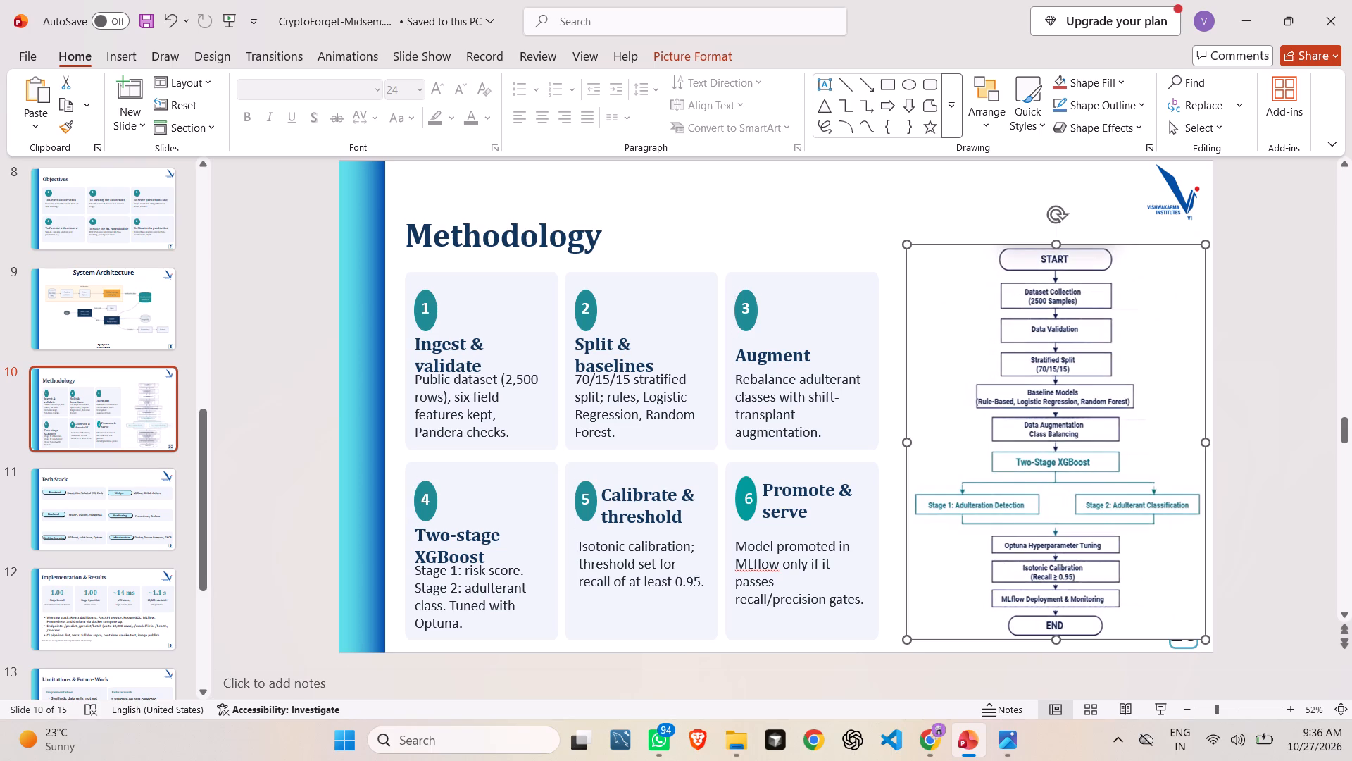
pyautogui.moveTo(906, 440); pyautogui.dragTo(887, 439)
pyautogui.moveTo(1046, 244); pyautogui.dragTo(1033, 225)
pyautogui.click(1286, 305)
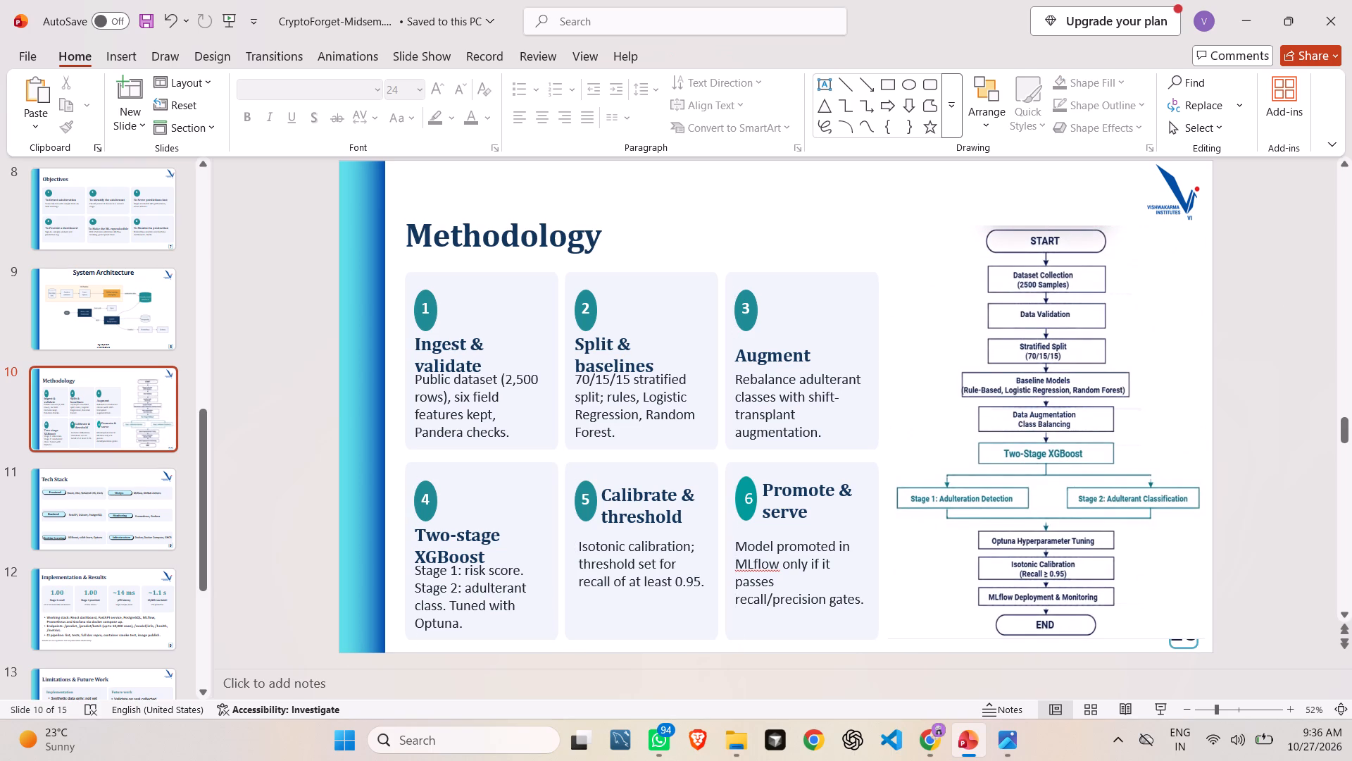
# Delete the slide number 10 and its outlined box from behind the flowchart's lower corner.
pyautogui.click(1187, 652)
pyautogui.rightClick(1179, 626)
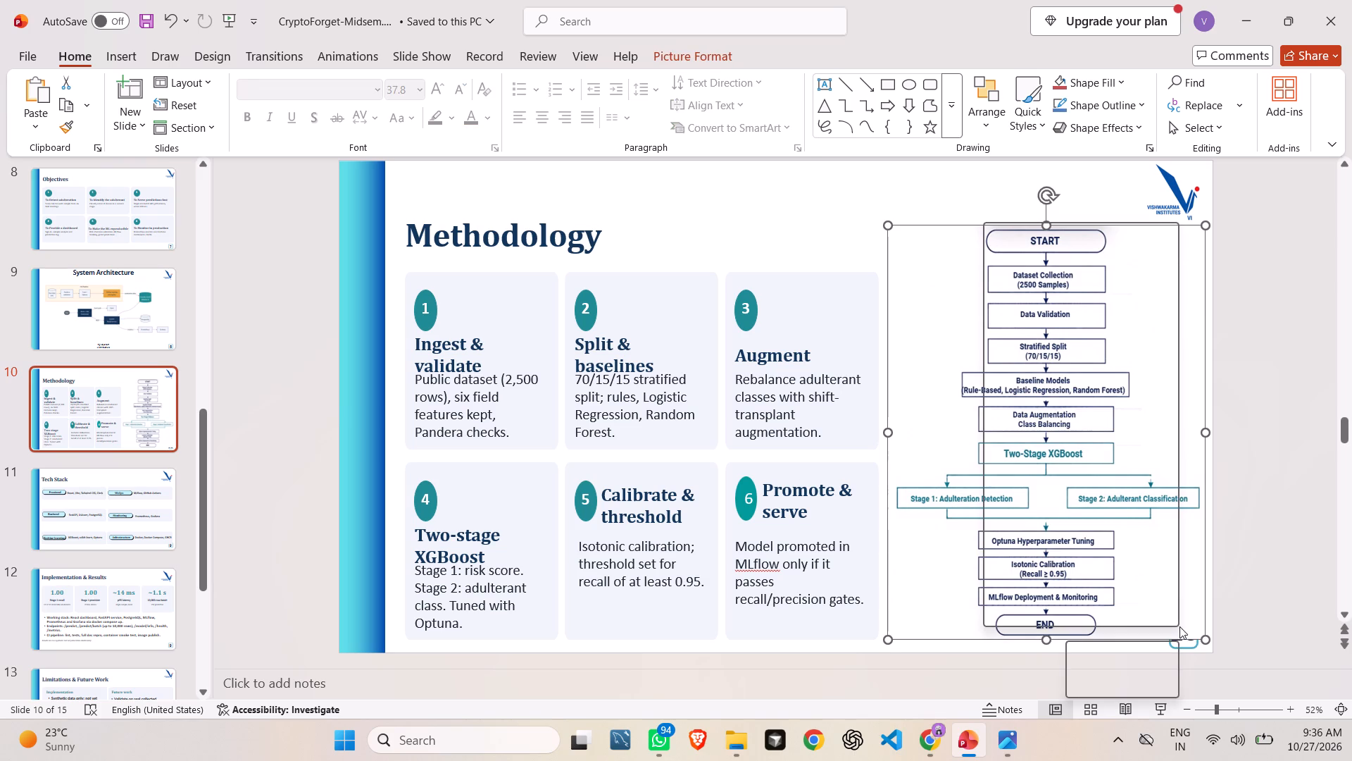
pyautogui.click(1196, 639)
pyautogui.click(1191, 642)
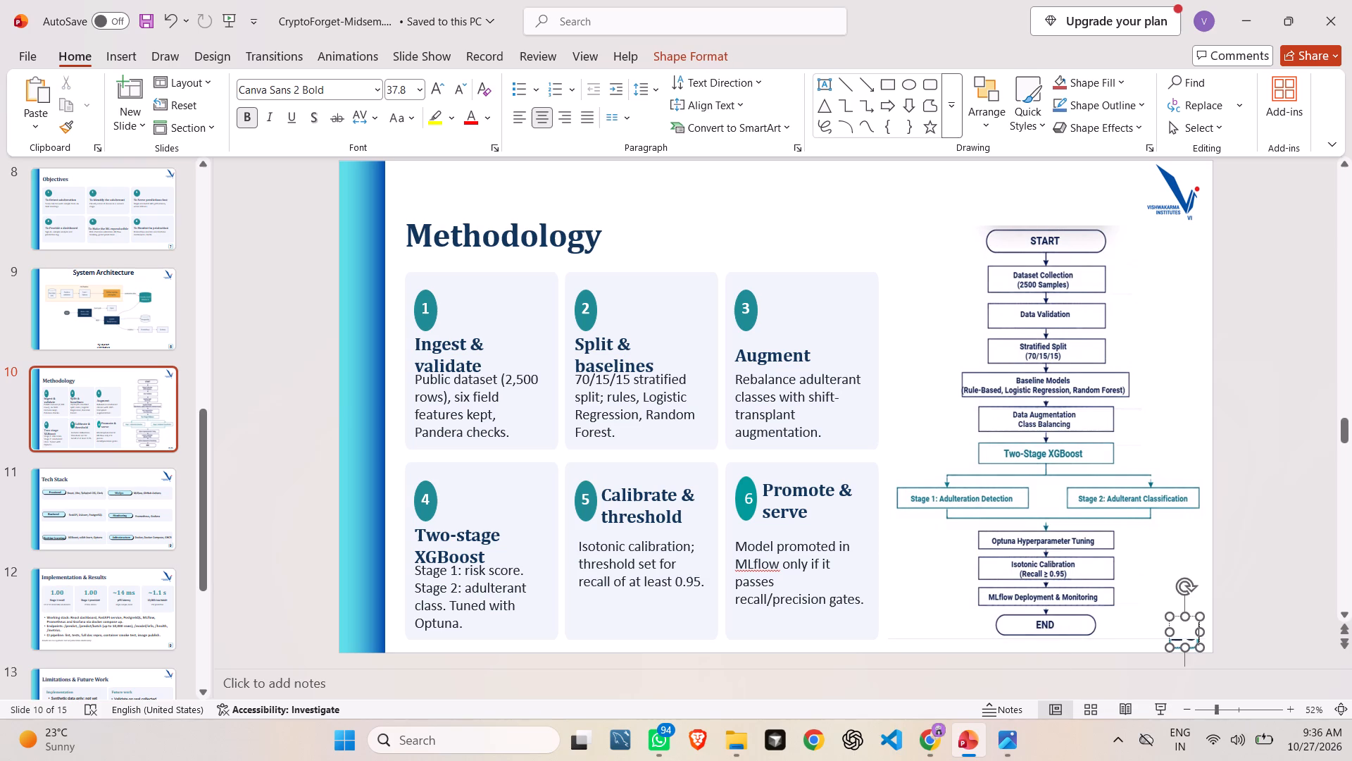
pyautogui.rightClick(1191, 642)
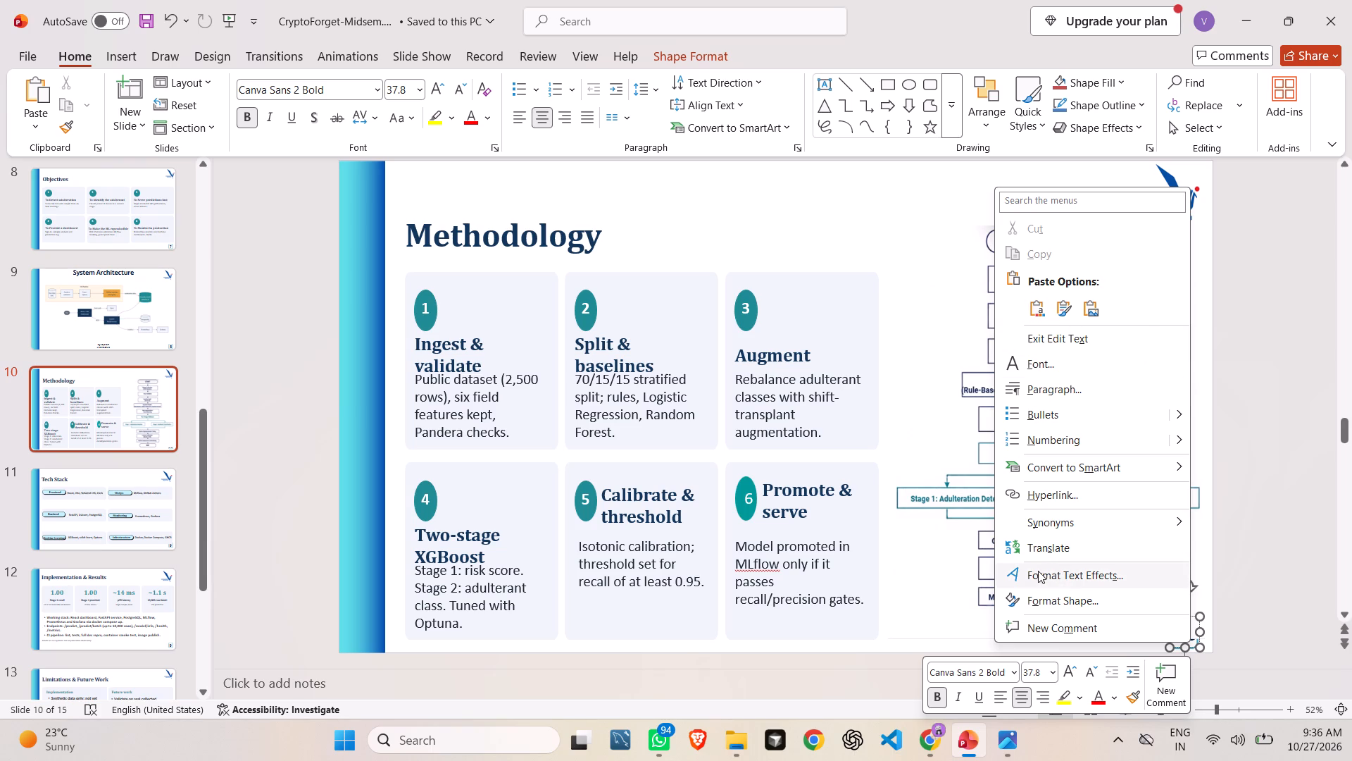
pyautogui.click(1240, 598)
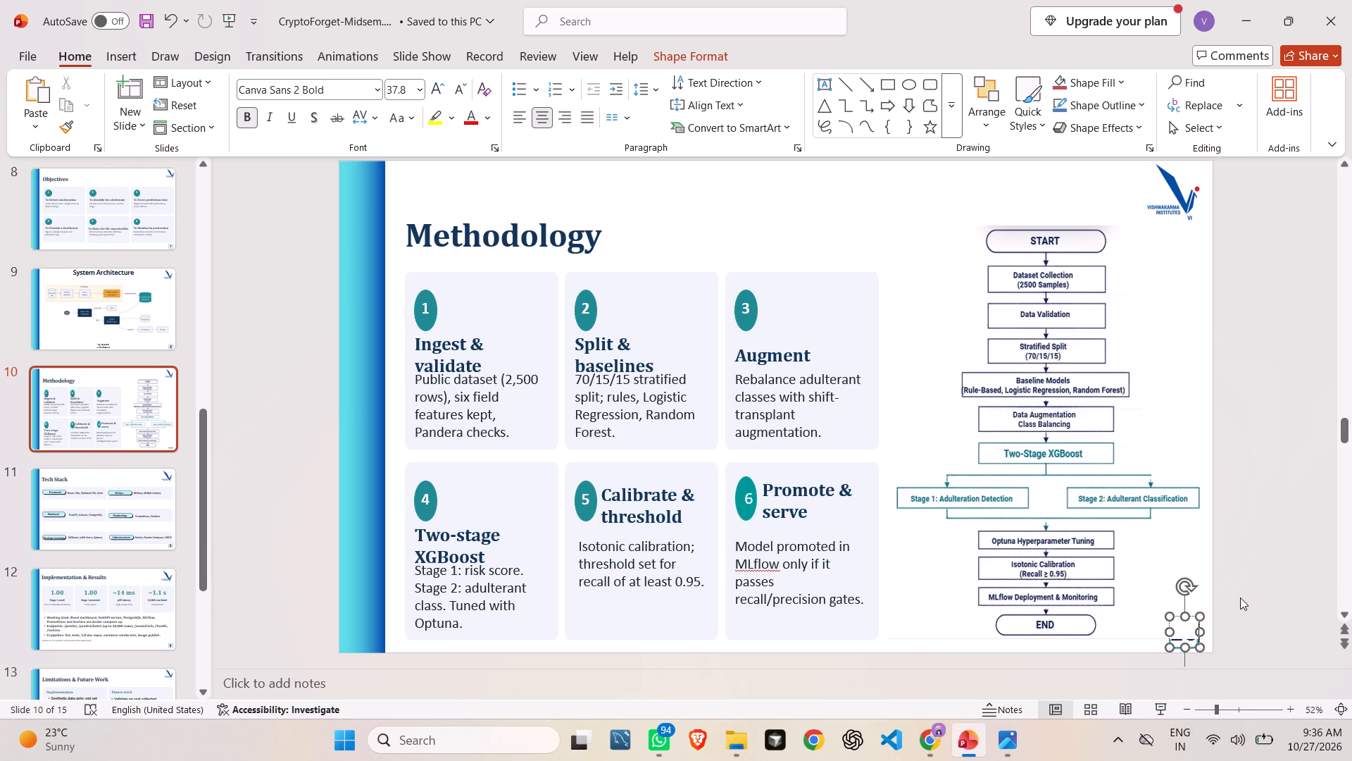
pyautogui.click(1176, 629)
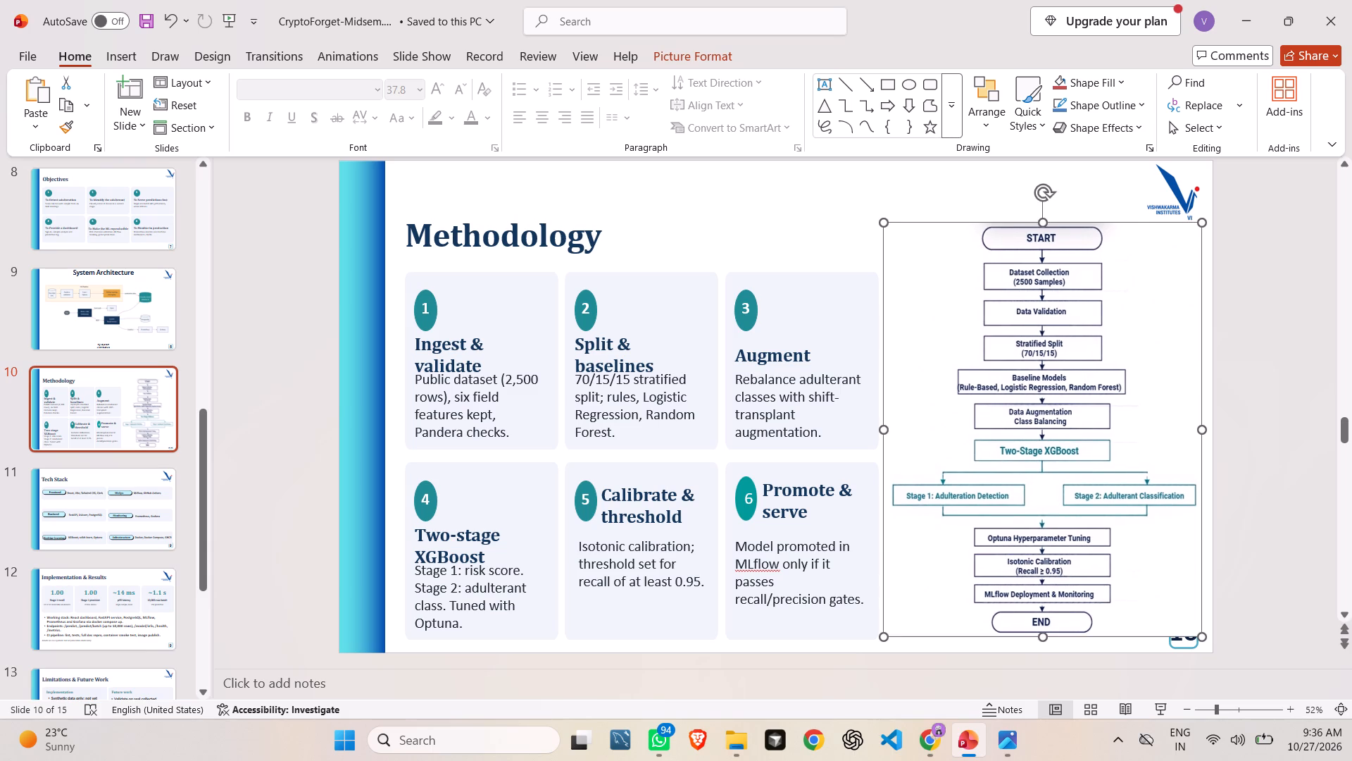
pyautogui.click(1179, 641)
pyautogui.press('Delete')
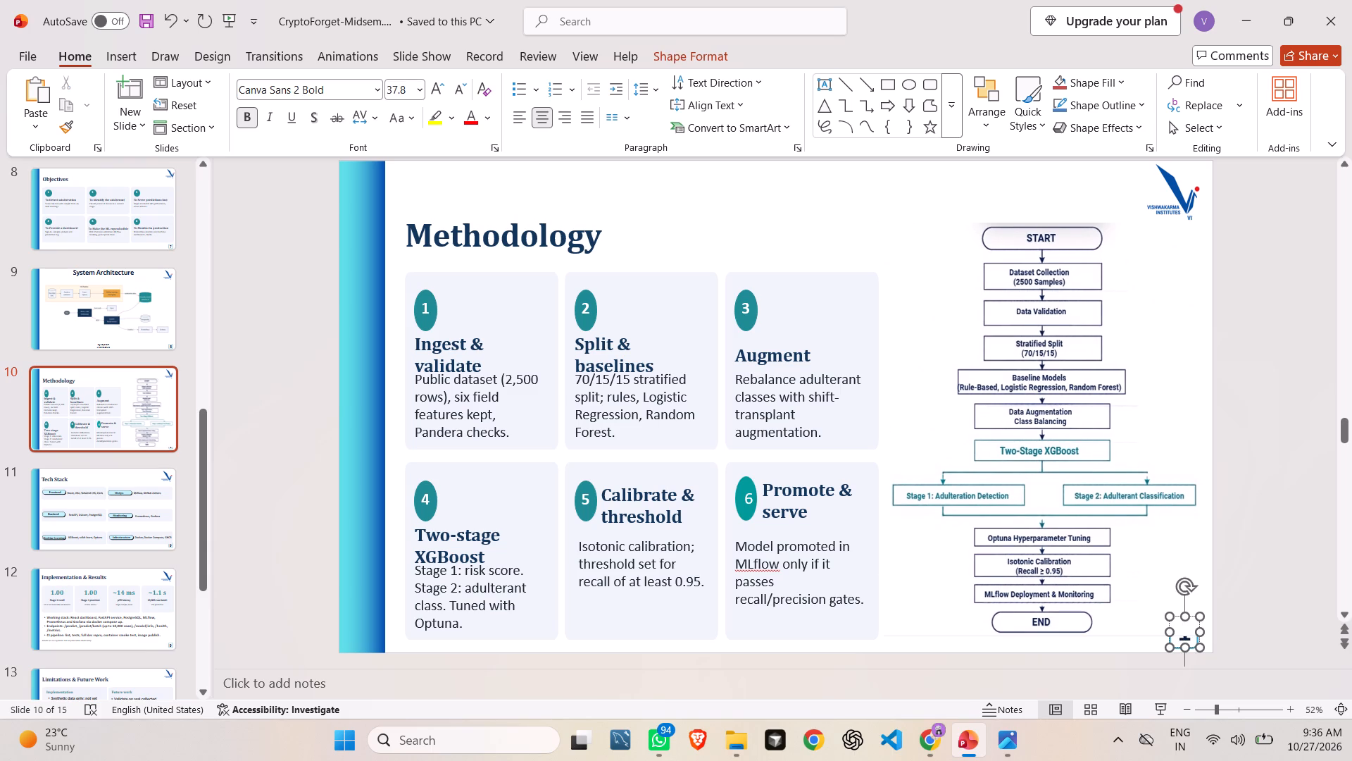
pyautogui.click(1192, 648)
pyautogui.moveTo(1192, 648); pyautogui.dragTo(1154, 638)
pyautogui.press('Delete')
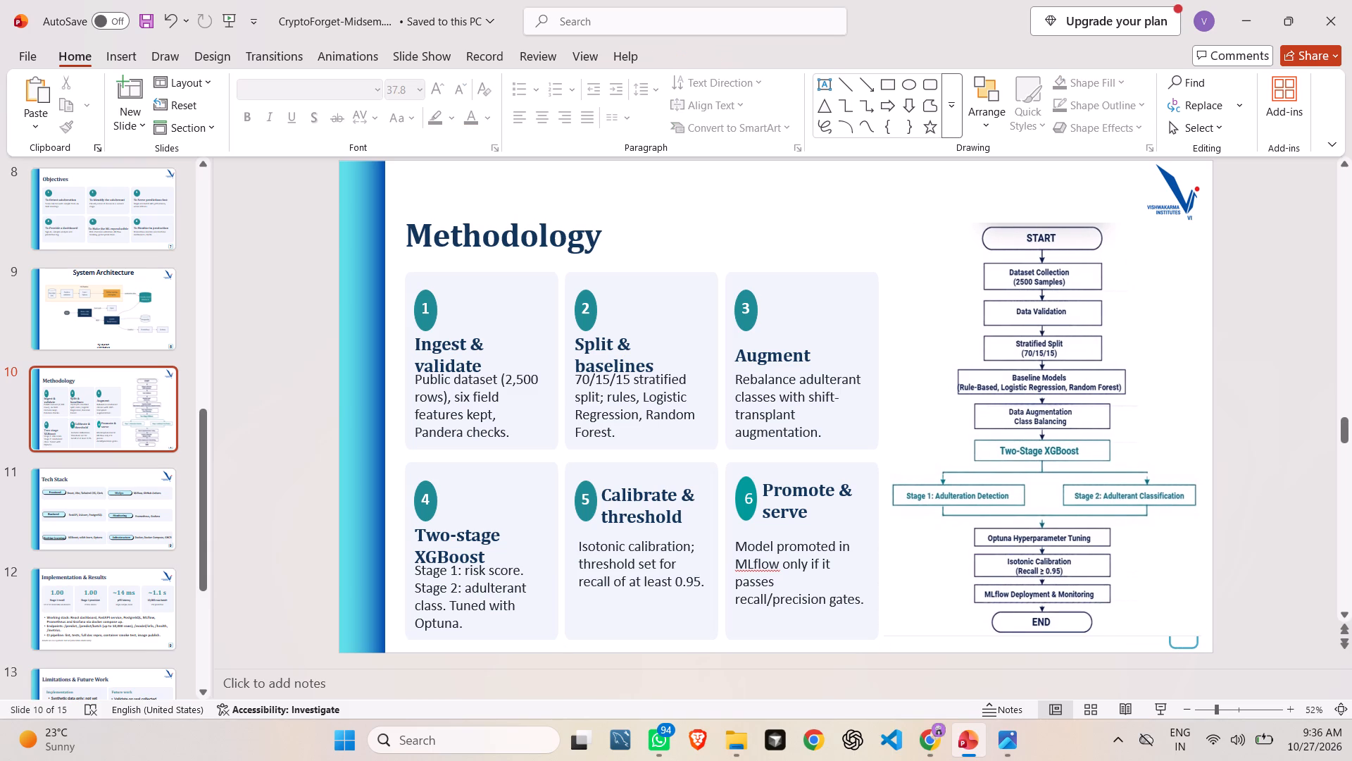
pyautogui.click(1179, 642)
pyautogui.press('Delete')
# Move the flowchart picture down so its lower edge meets the slide's bottom edge, just clear of the cards.
pyautogui.moveTo(1008, 422); pyautogui.dragTo(1007, 438)
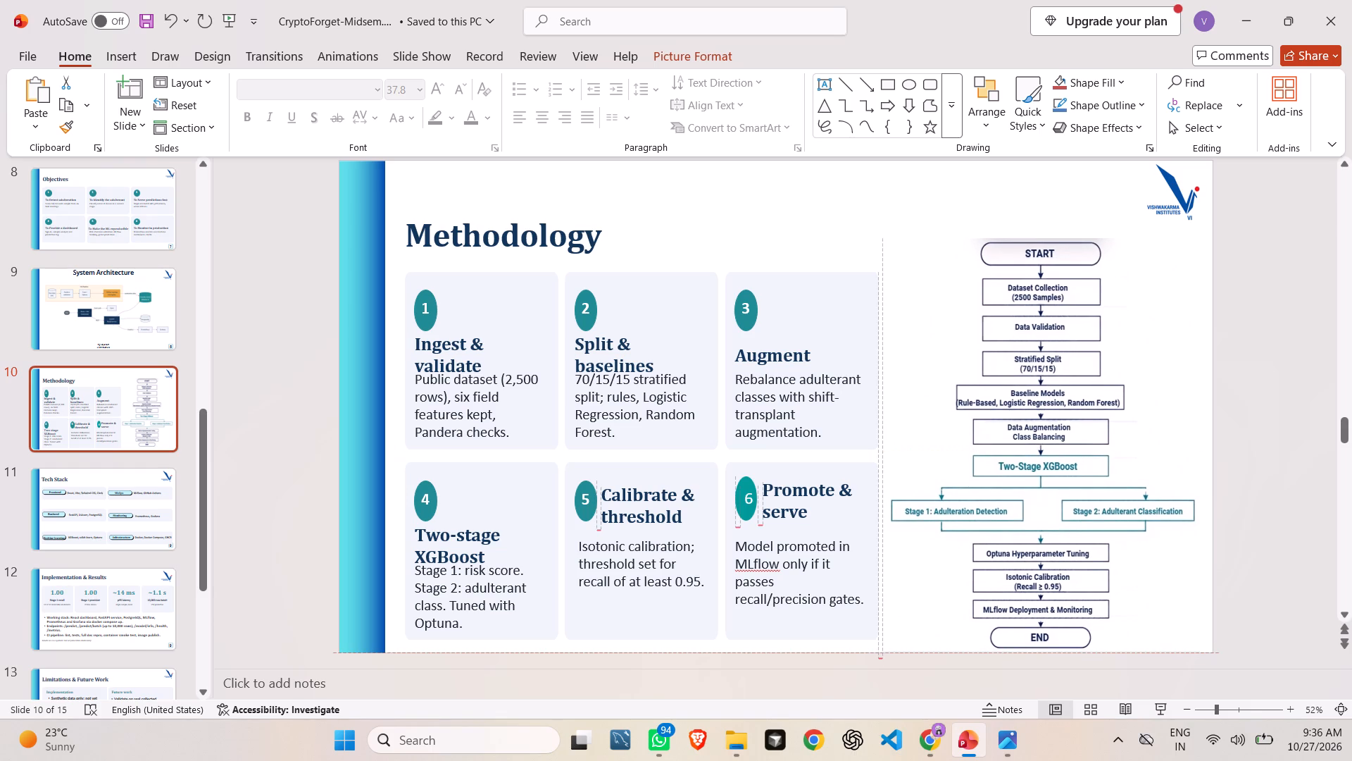
pyautogui.moveTo(1007, 438); pyautogui.dragTo(1011, 438)
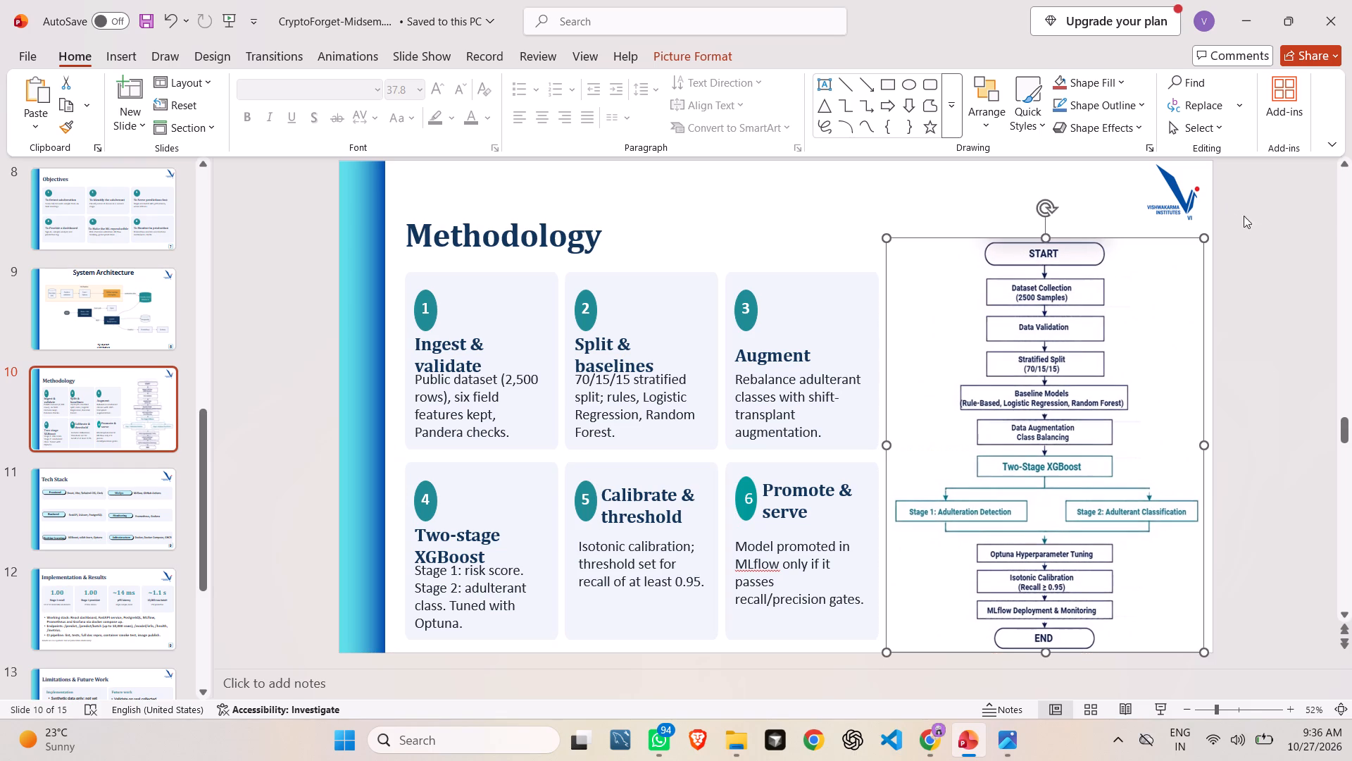
pyautogui.click(1262, 301)
# Save the presentation.
pyautogui.click(240, 403)
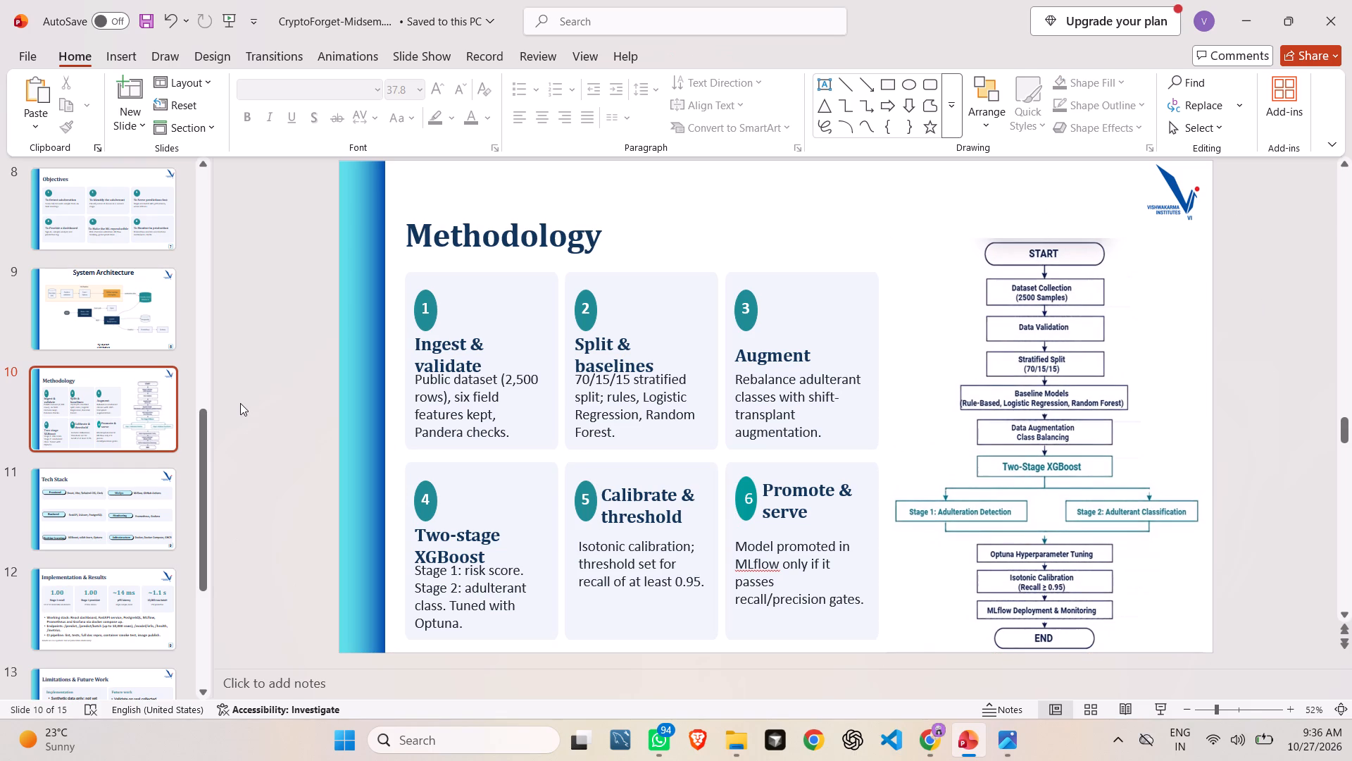
pyautogui.hotkey('ctrl', 's')
pyautogui.scroll(3, 113, 349)
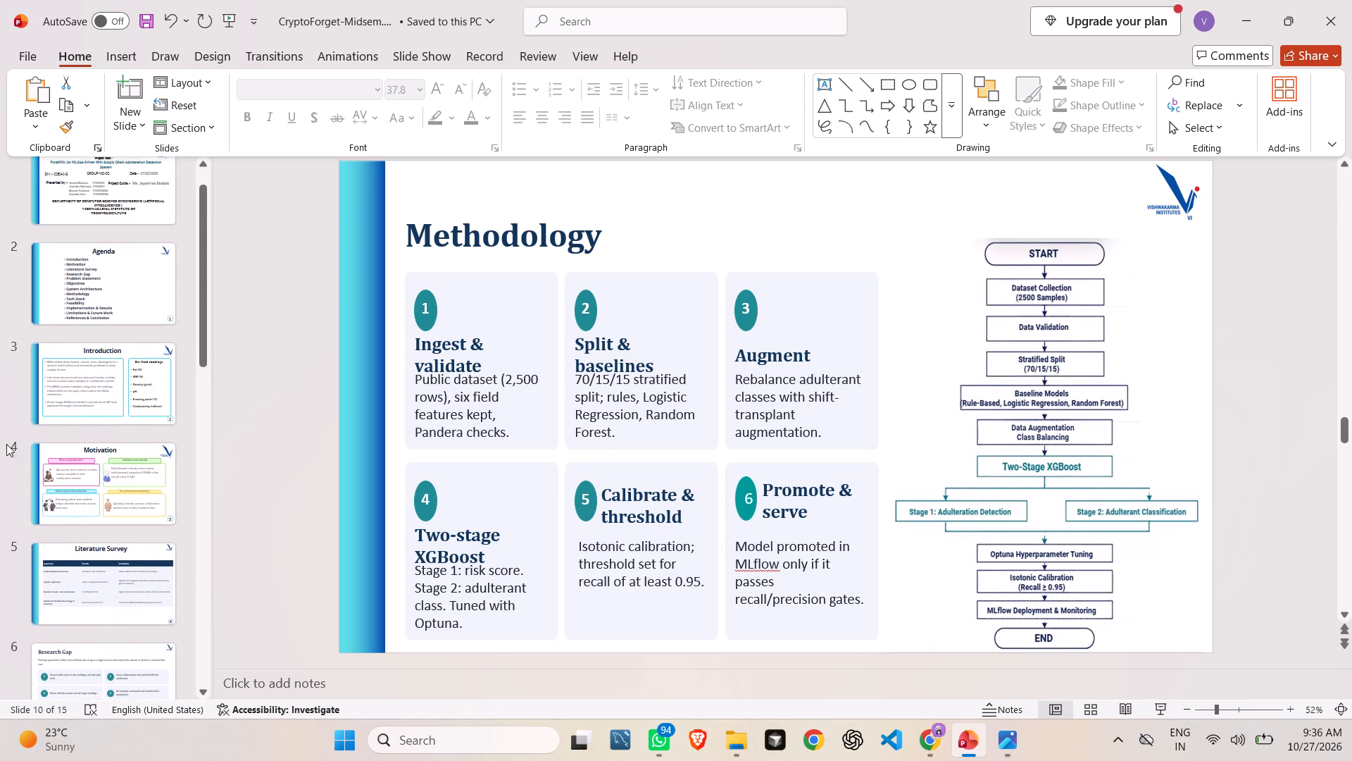
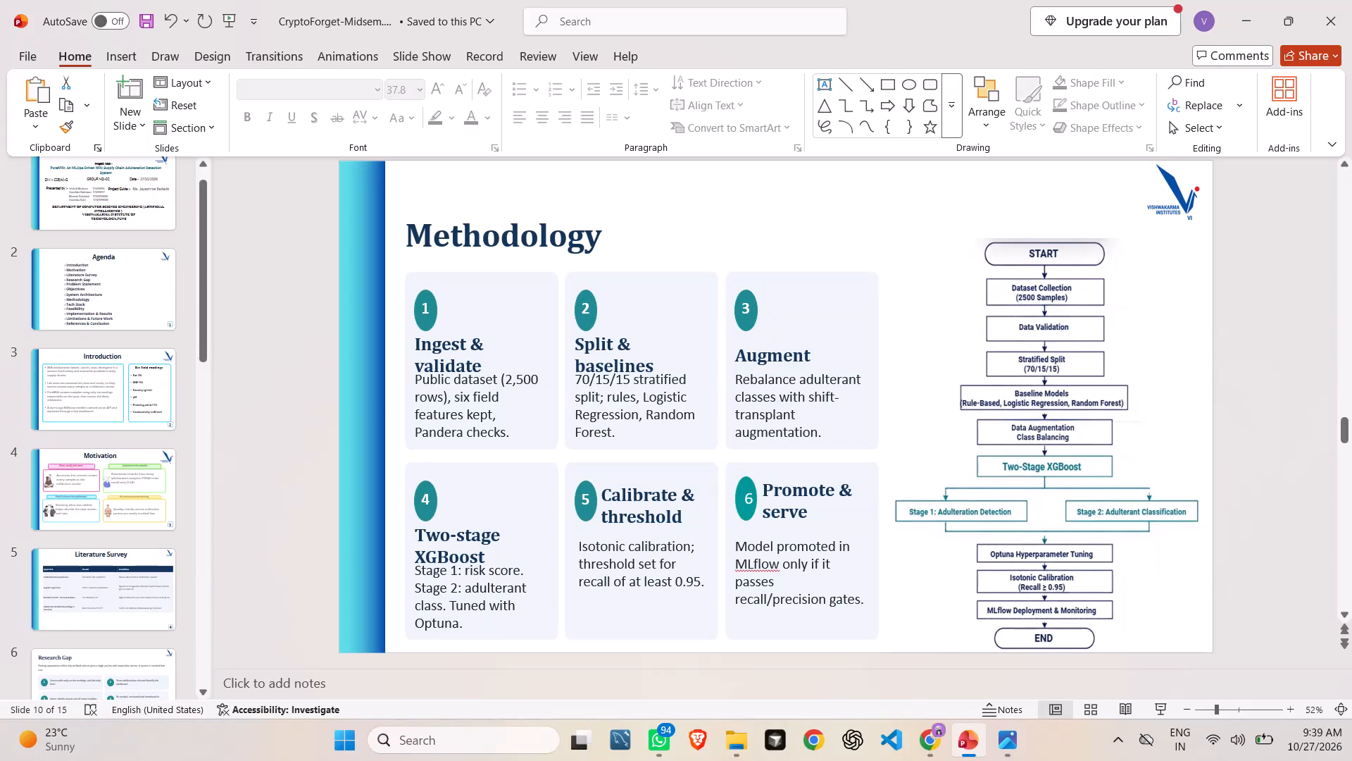
# Move the Two-stage XGBoost heading on the Methodology slide up beside its number 4 circle.
pyautogui.click(451, 538)
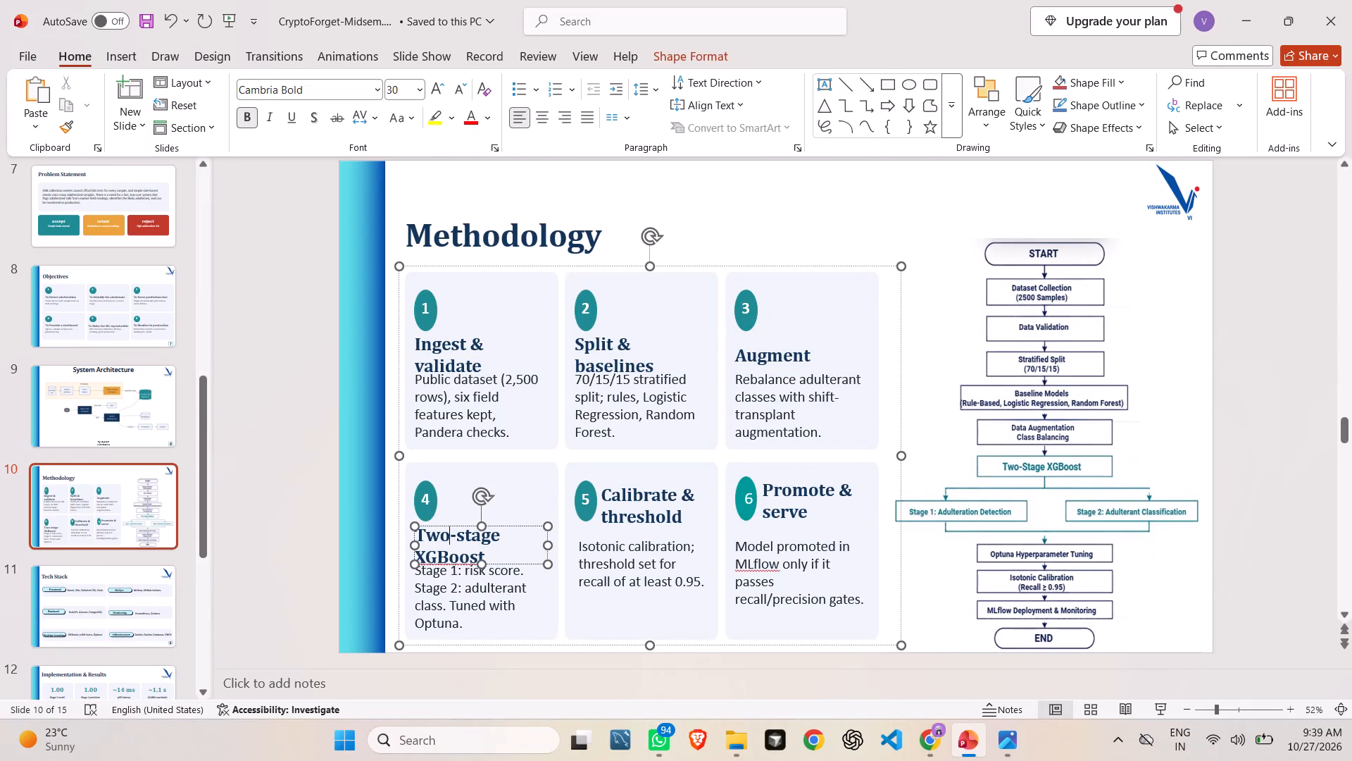
pyautogui.moveTo(486, 527); pyautogui.dragTo(554, 515)
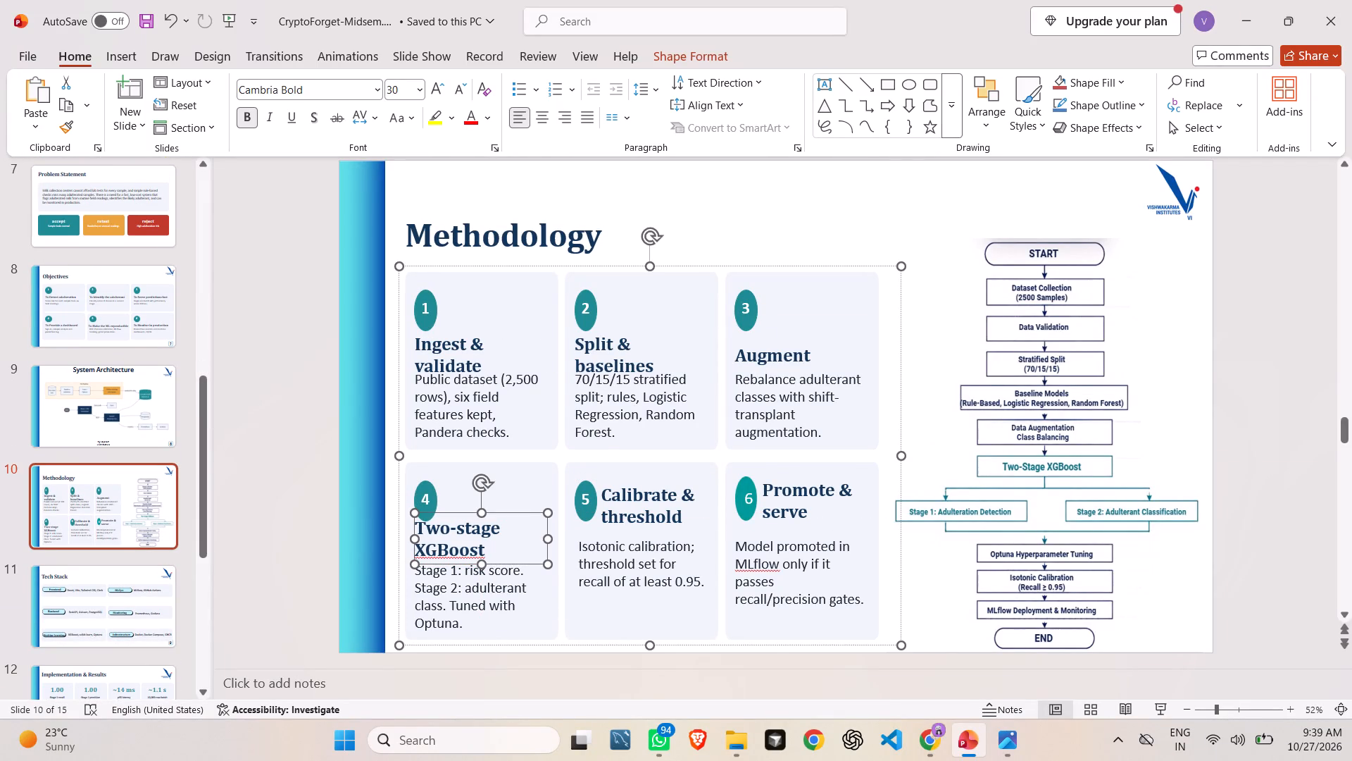
pyautogui.moveTo(495, 509); pyautogui.dragTo(534, 483)
pyautogui.hotkey('ctrl', 'z')
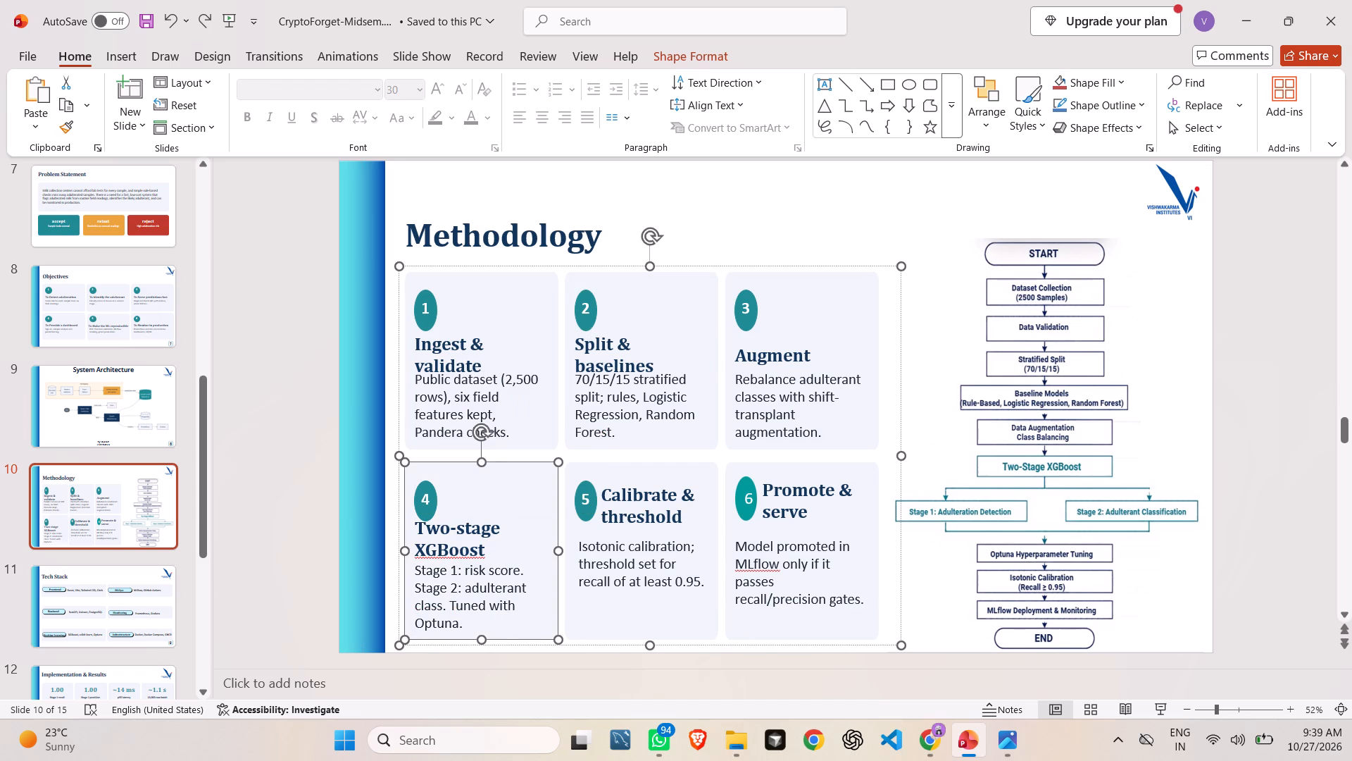
pyautogui.click(420, 526)
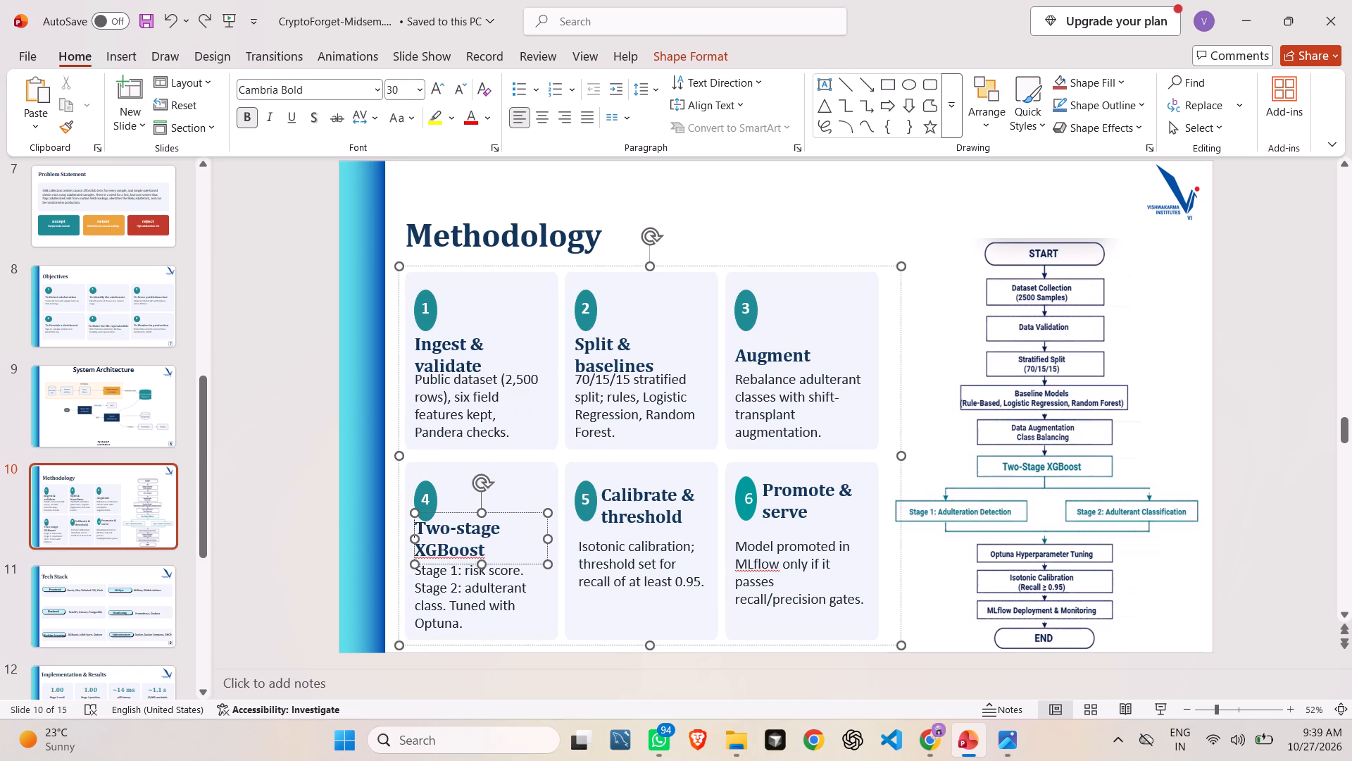
pyautogui.click(480, 525)
pyautogui.moveTo(494, 512); pyautogui.dragTo(520, 484)
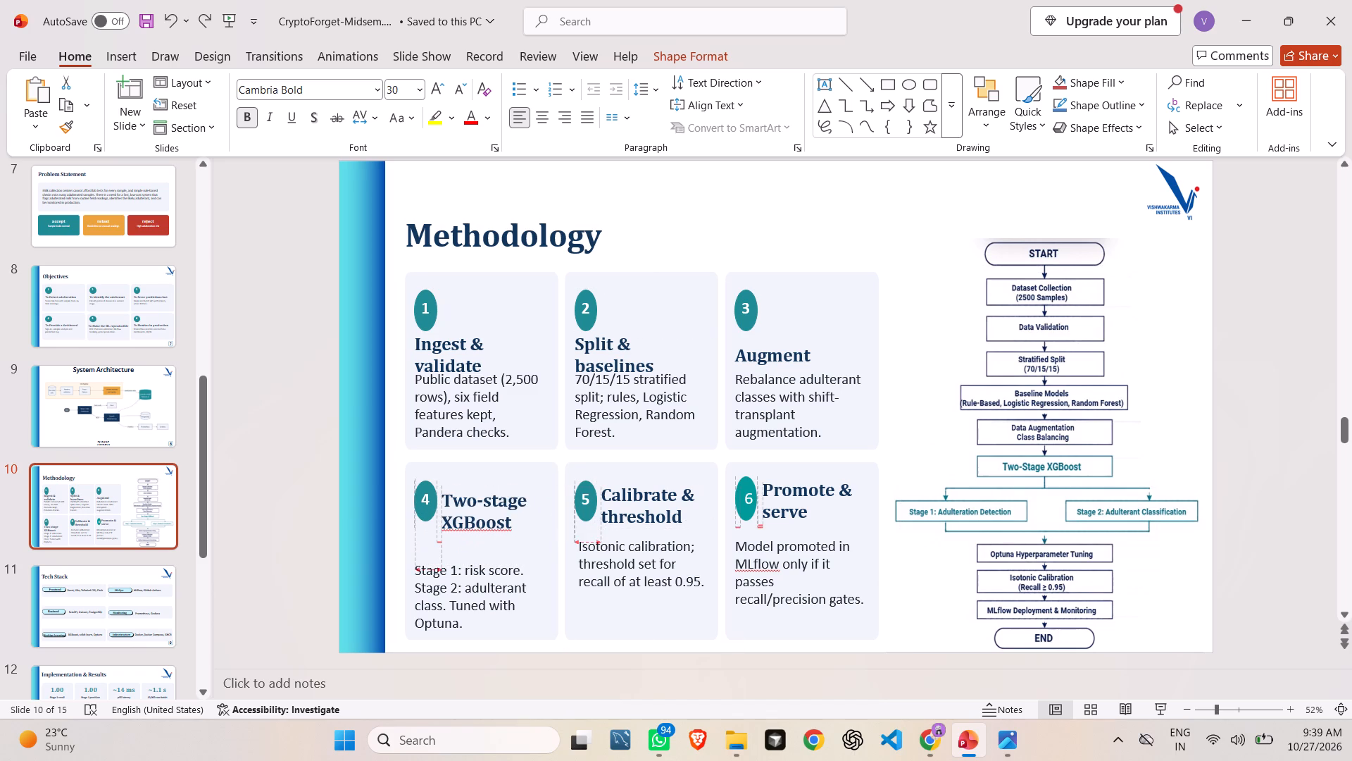
pyautogui.moveTo(520, 484); pyautogui.dragTo(526, 475)
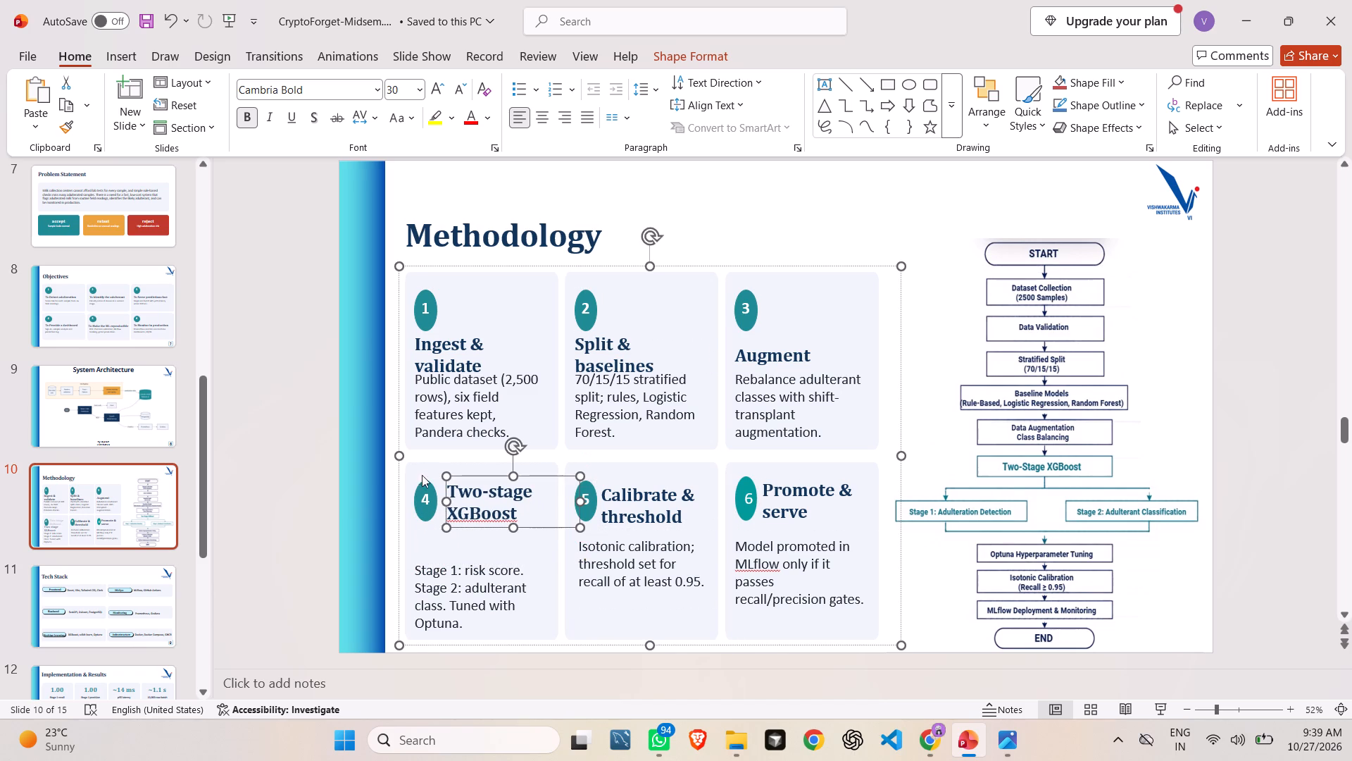
pyautogui.click(299, 364)
# Move card 4's description up beneath its heading, roughly level with card 5's description.
pyautogui.click(420, 580)
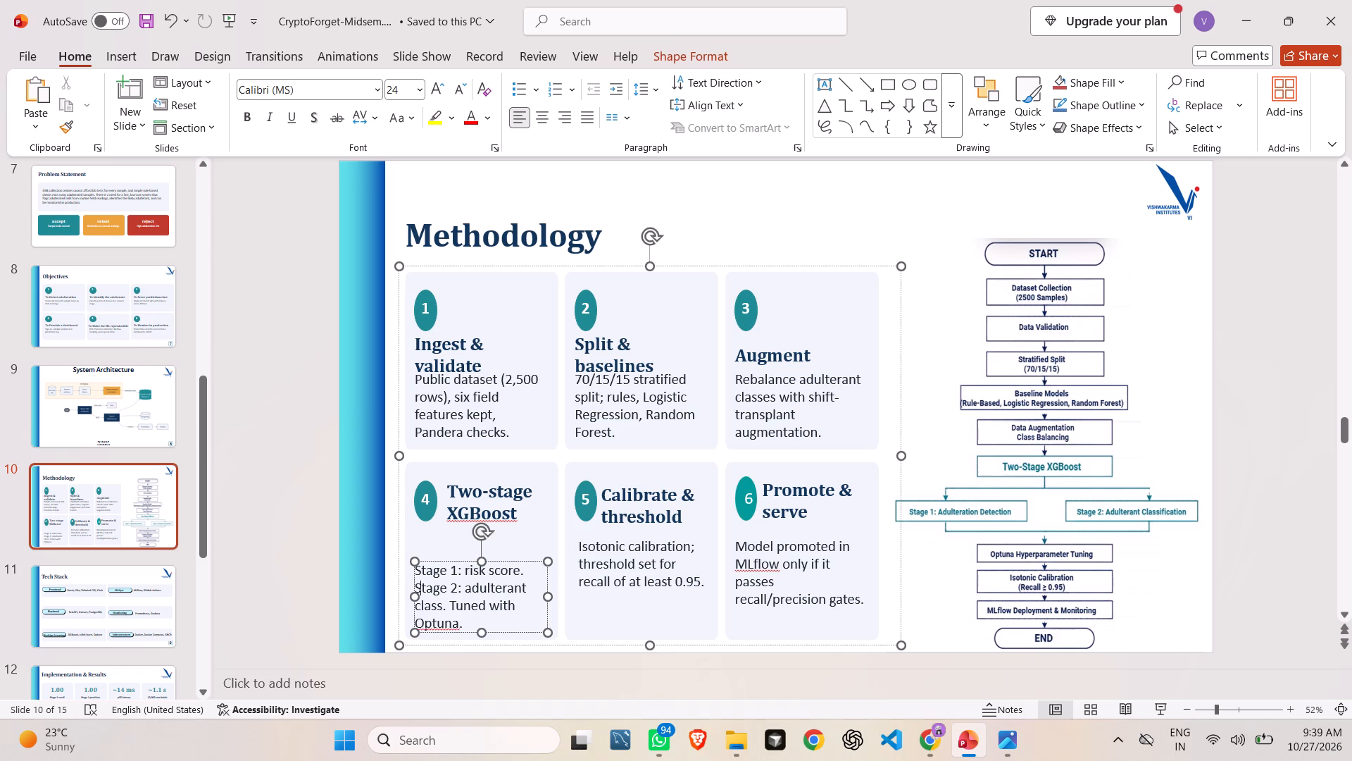
pyautogui.moveTo(440, 562); pyautogui.dragTo(449, 528)
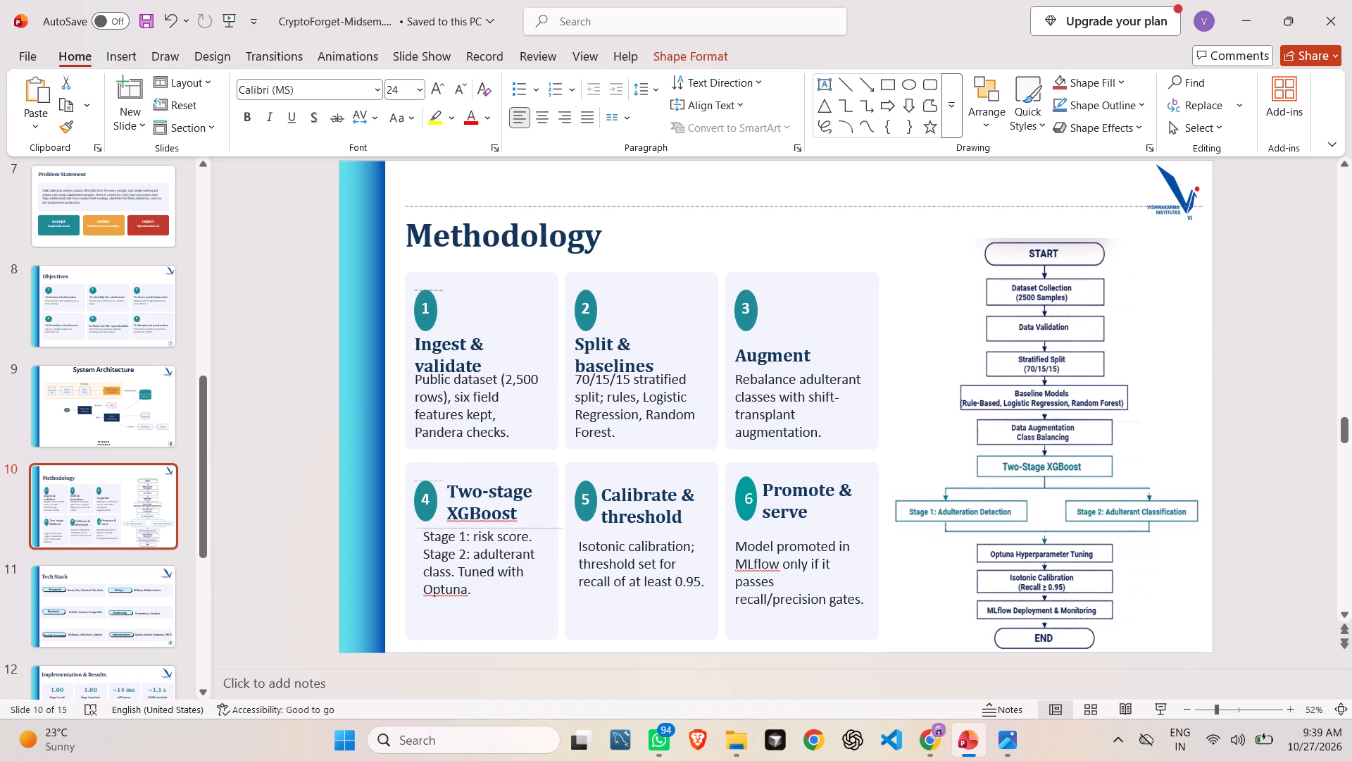
pyautogui.moveTo(449, 528); pyautogui.dragTo(448, 542)
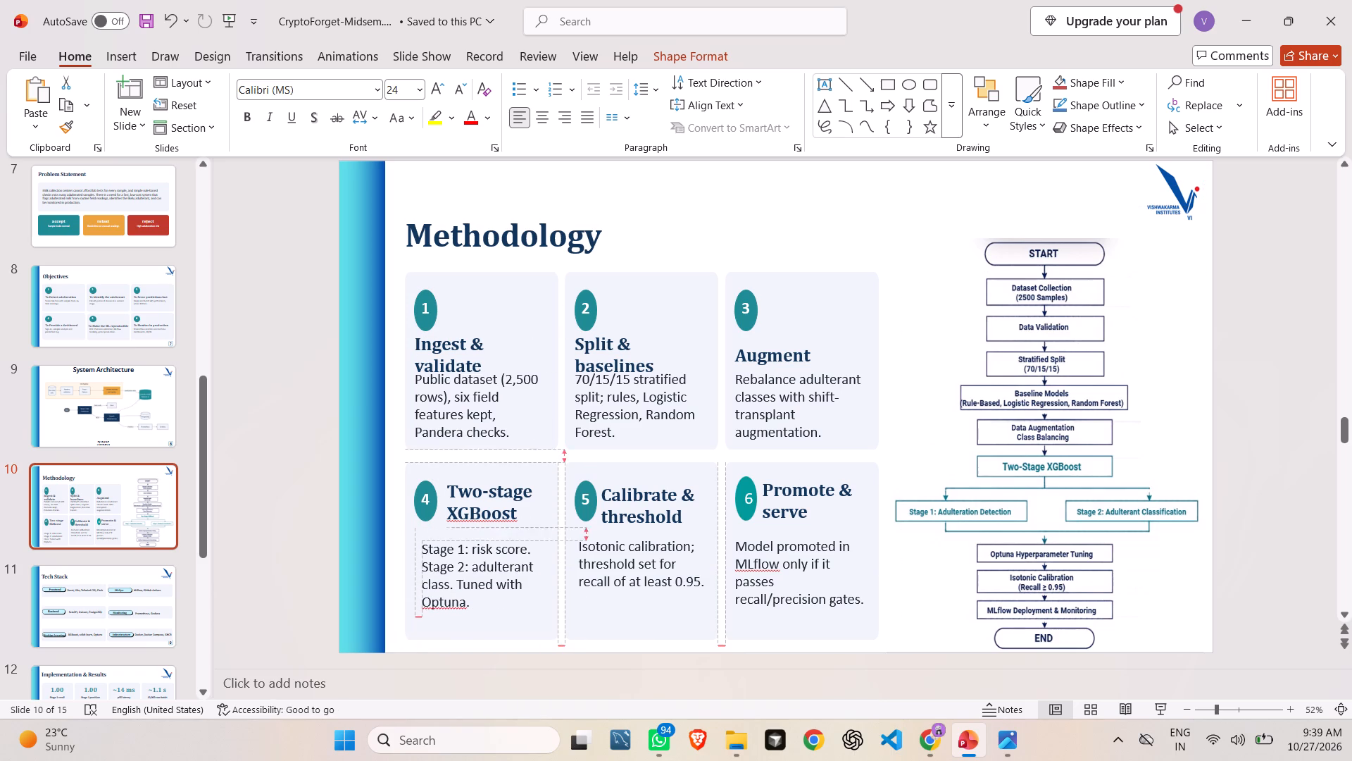
pyautogui.moveTo(448, 542); pyautogui.dragTo(448, 538)
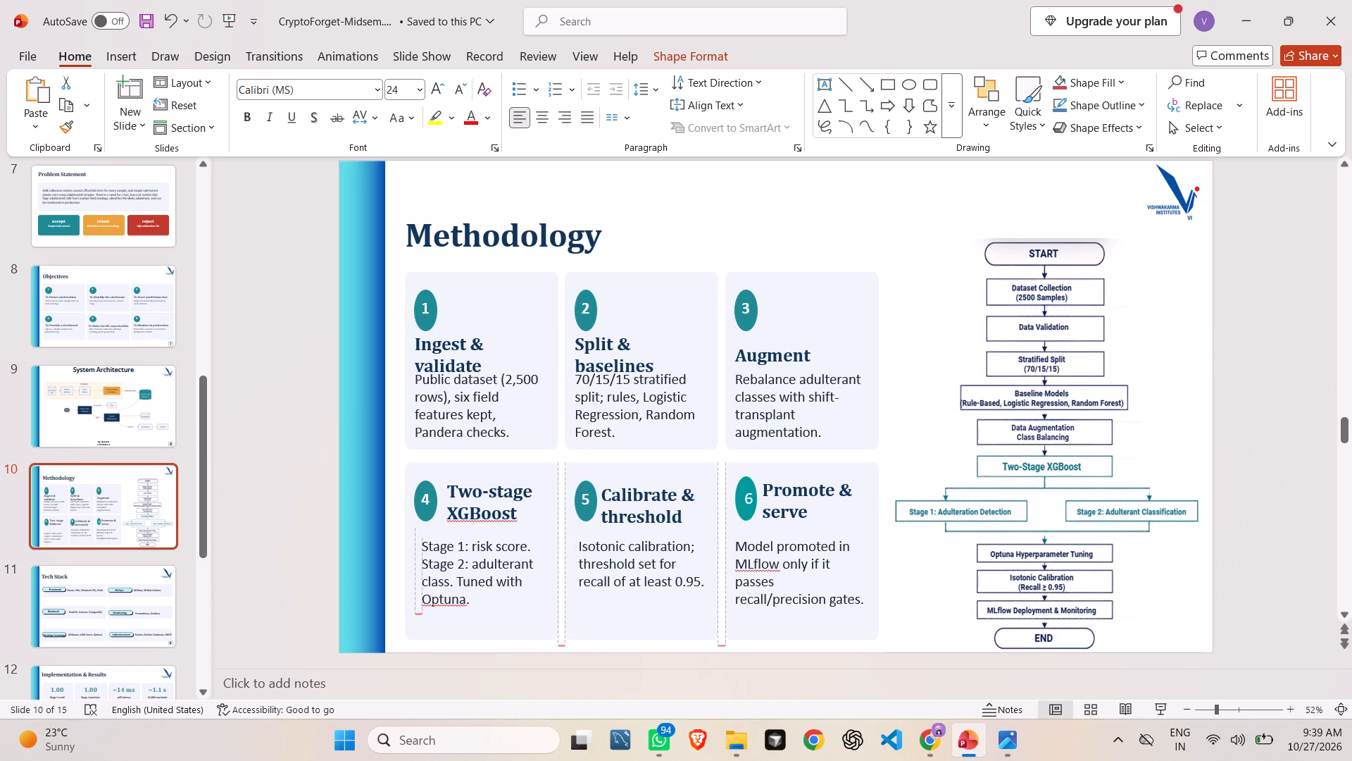
pyautogui.moveTo(448, 538); pyautogui.dragTo(447, 540)
pyautogui.click(306, 344)
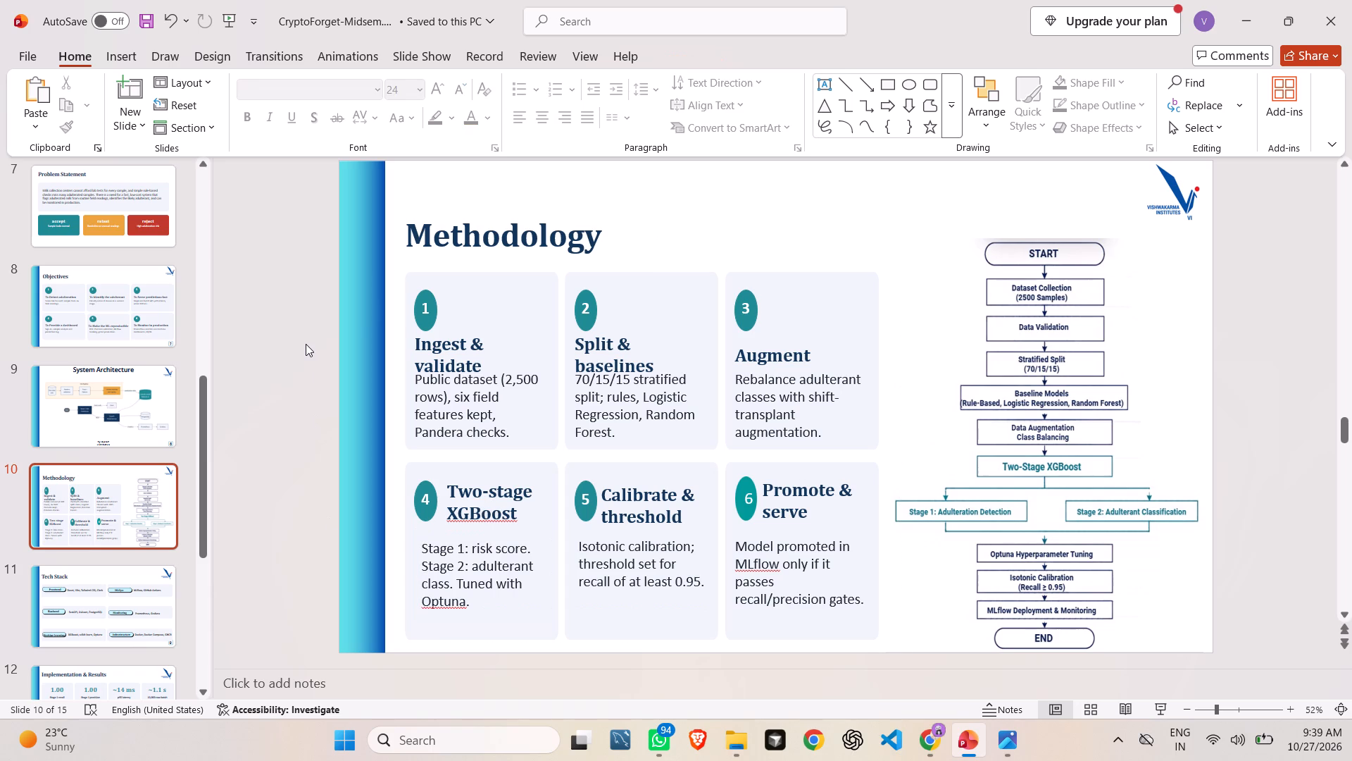
# Move the Split & baselines, Ingest & validate and Augment headings up beside their number circles 2, 1 and 3, level with each other.
pyautogui.click(608, 364)
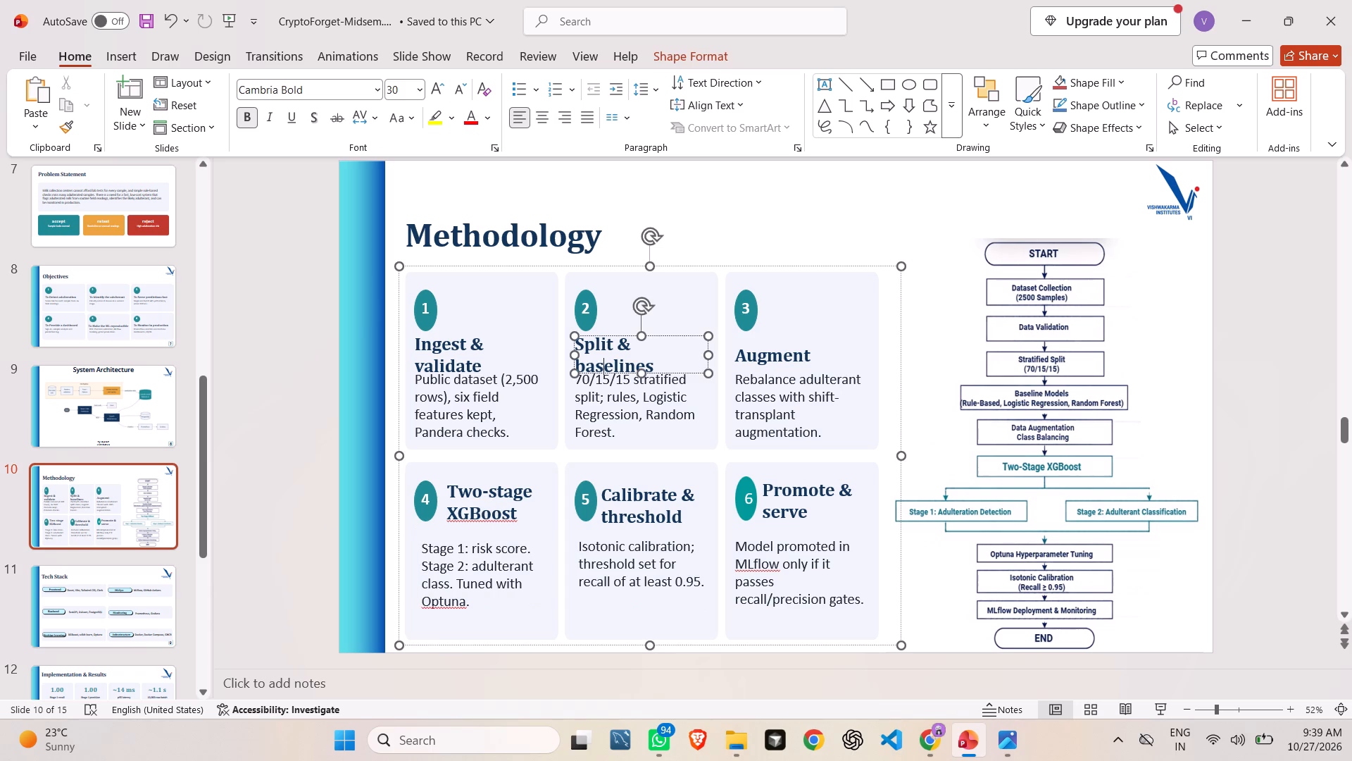
pyautogui.moveTo(649, 336); pyautogui.dragTo(686, 304)
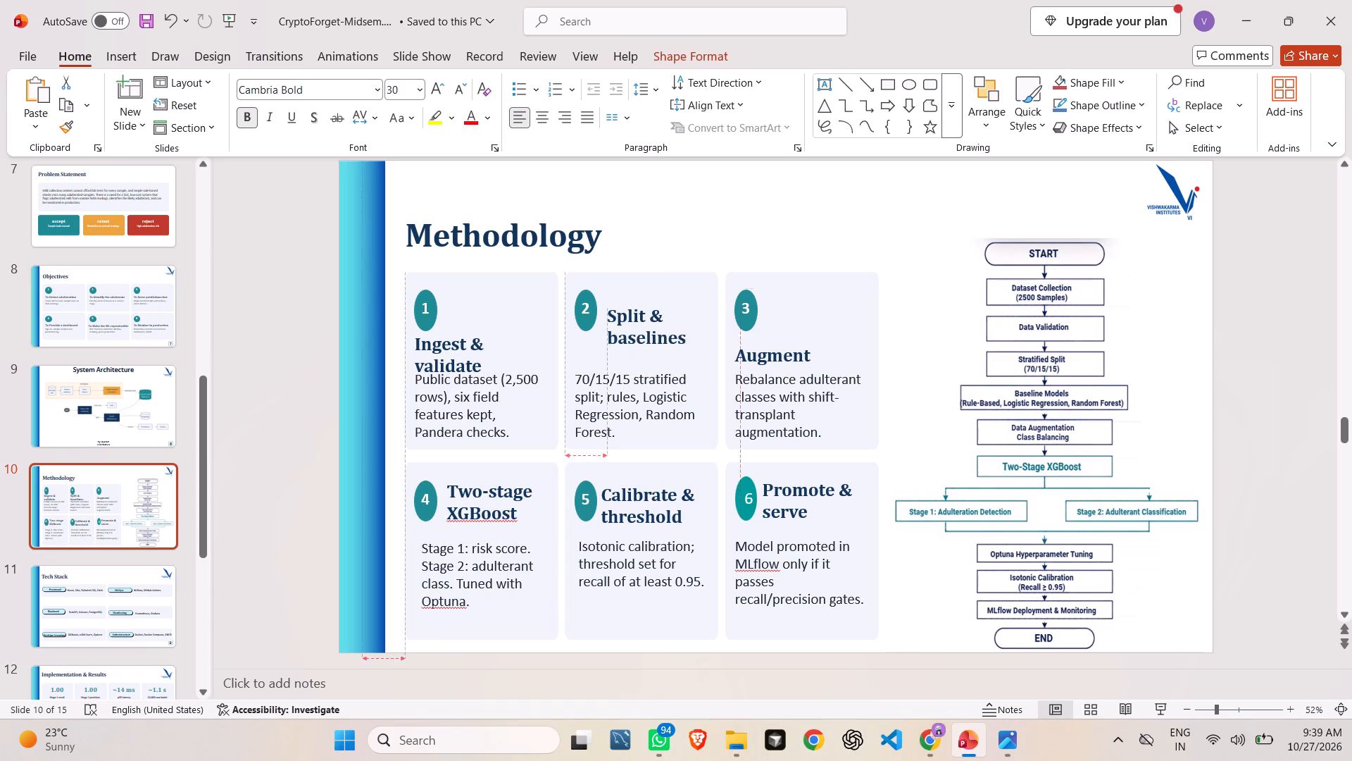
pyautogui.moveTo(686, 304); pyautogui.dragTo(680, 292)
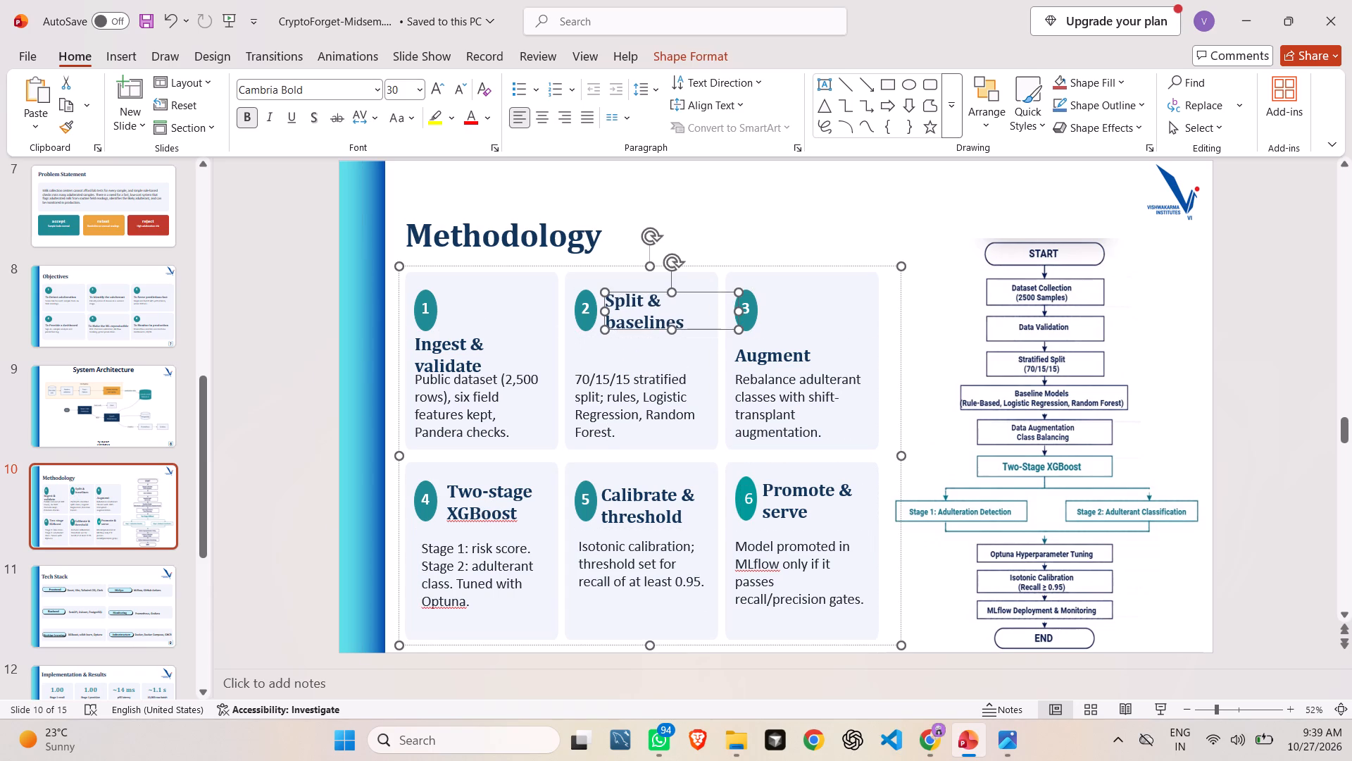
pyautogui.click(427, 349)
pyautogui.moveTo(492, 335); pyautogui.dragTo(522, 245)
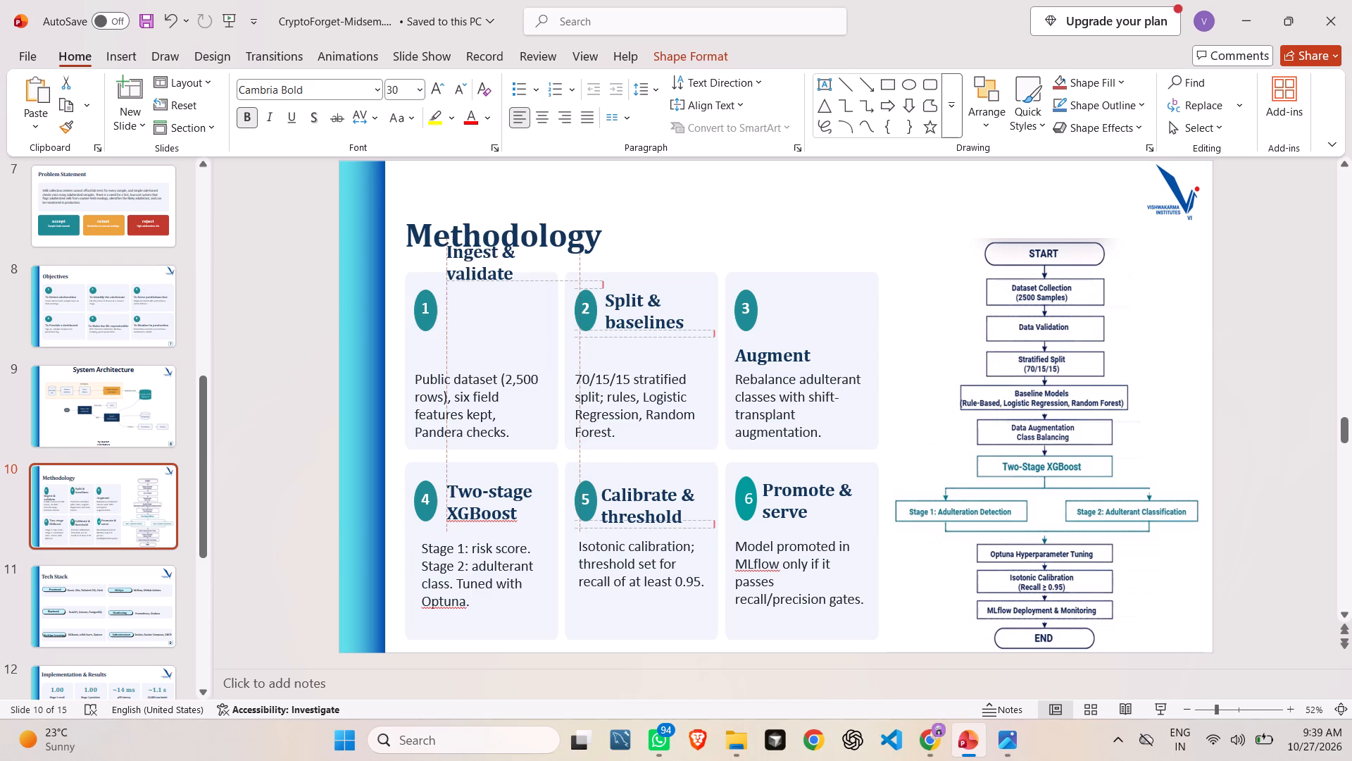
pyautogui.moveTo(522, 245); pyautogui.dragTo(523, 291)
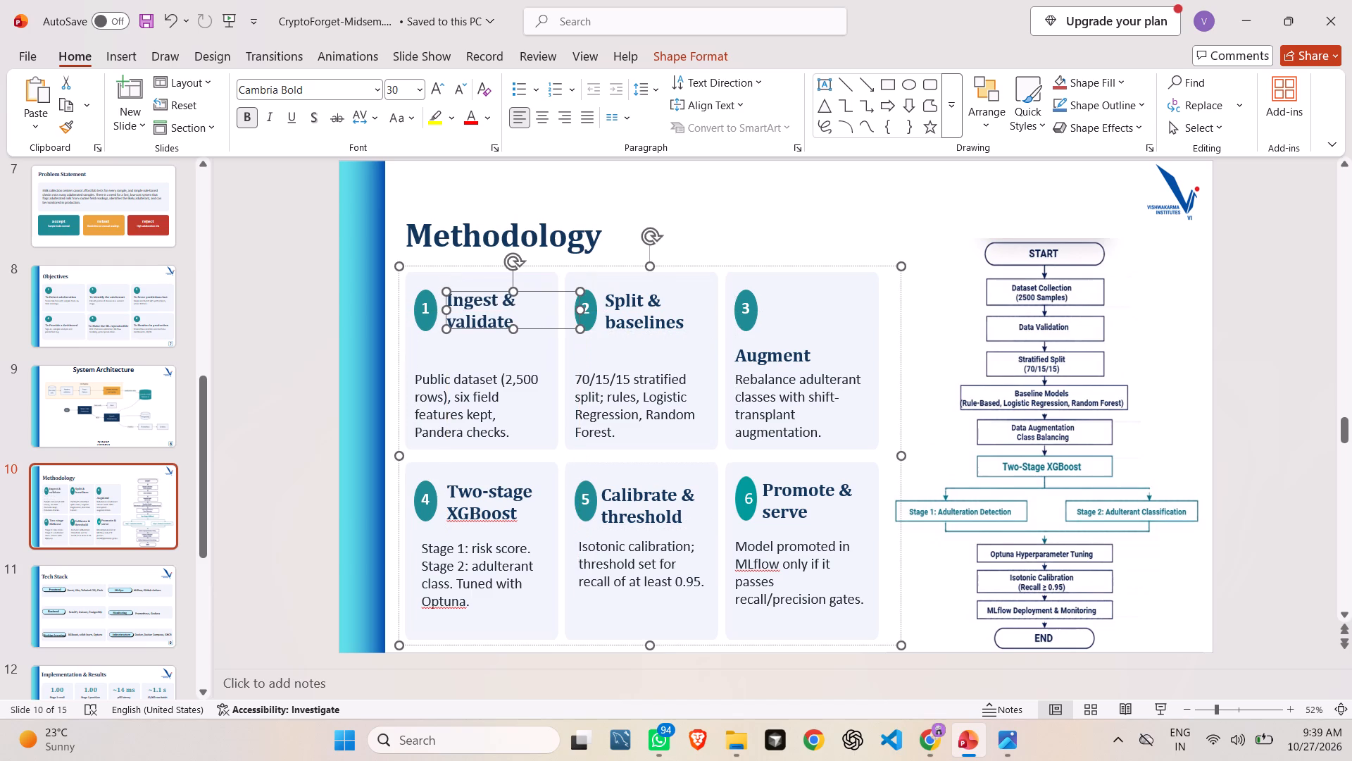
pyautogui.click(779, 356)
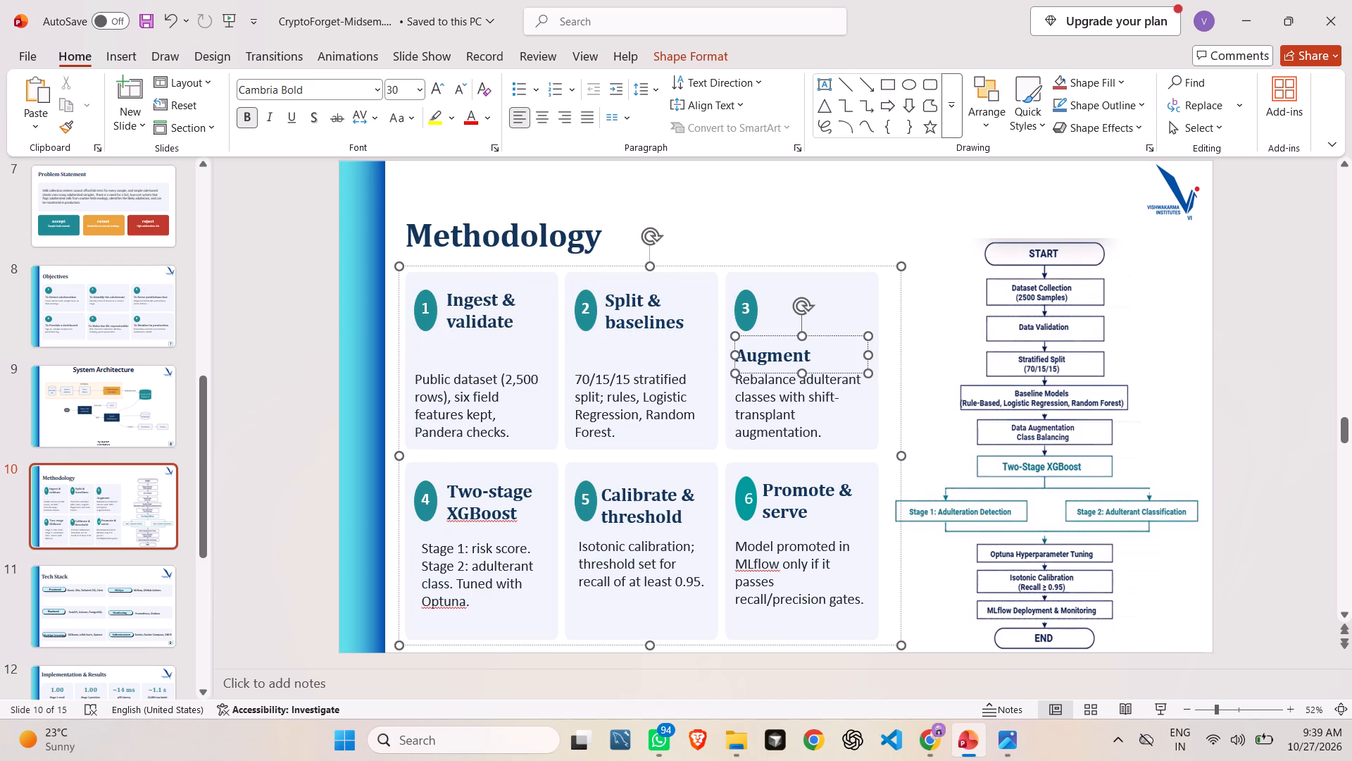
pyautogui.moveTo(818, 337); pyautogui.dragTo(850, 287)
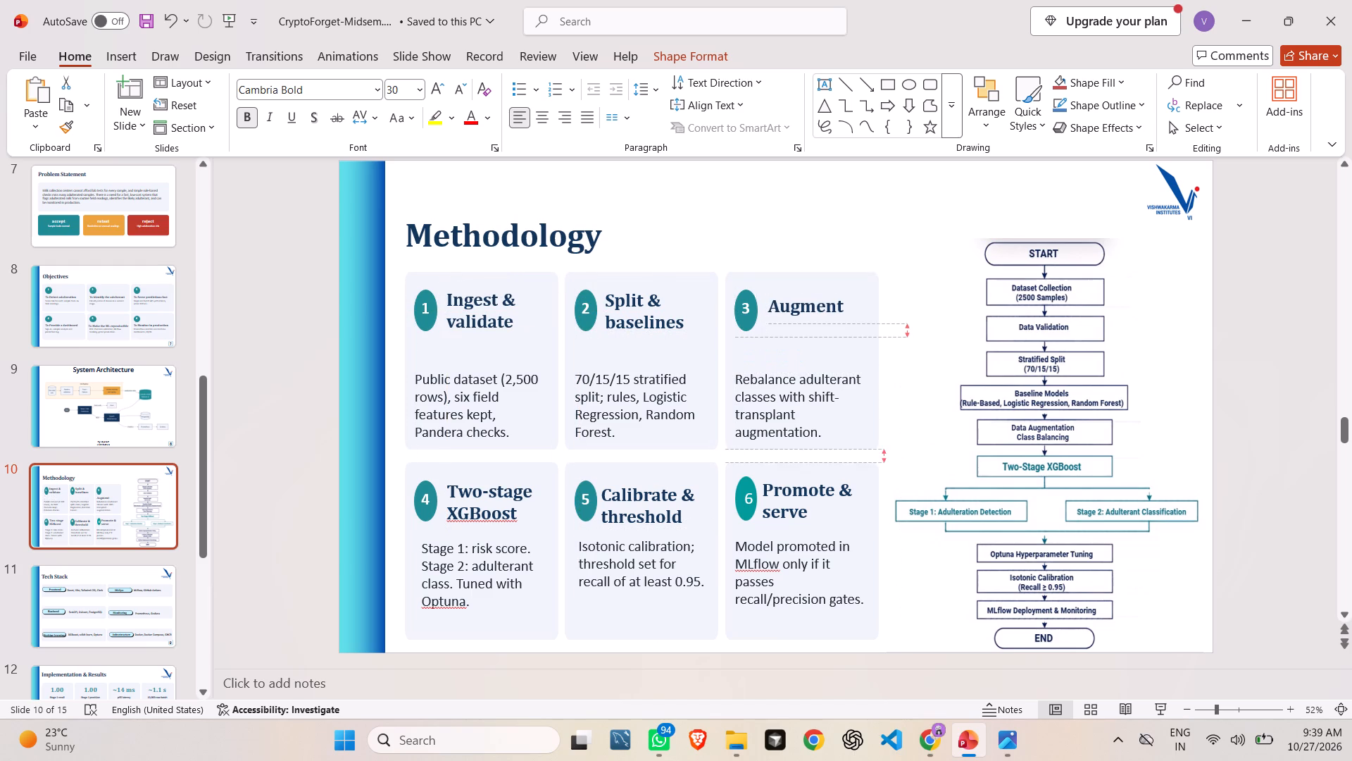
pyautogui.moveTo(850, 287); pyautogui.dragTo(848, 292)
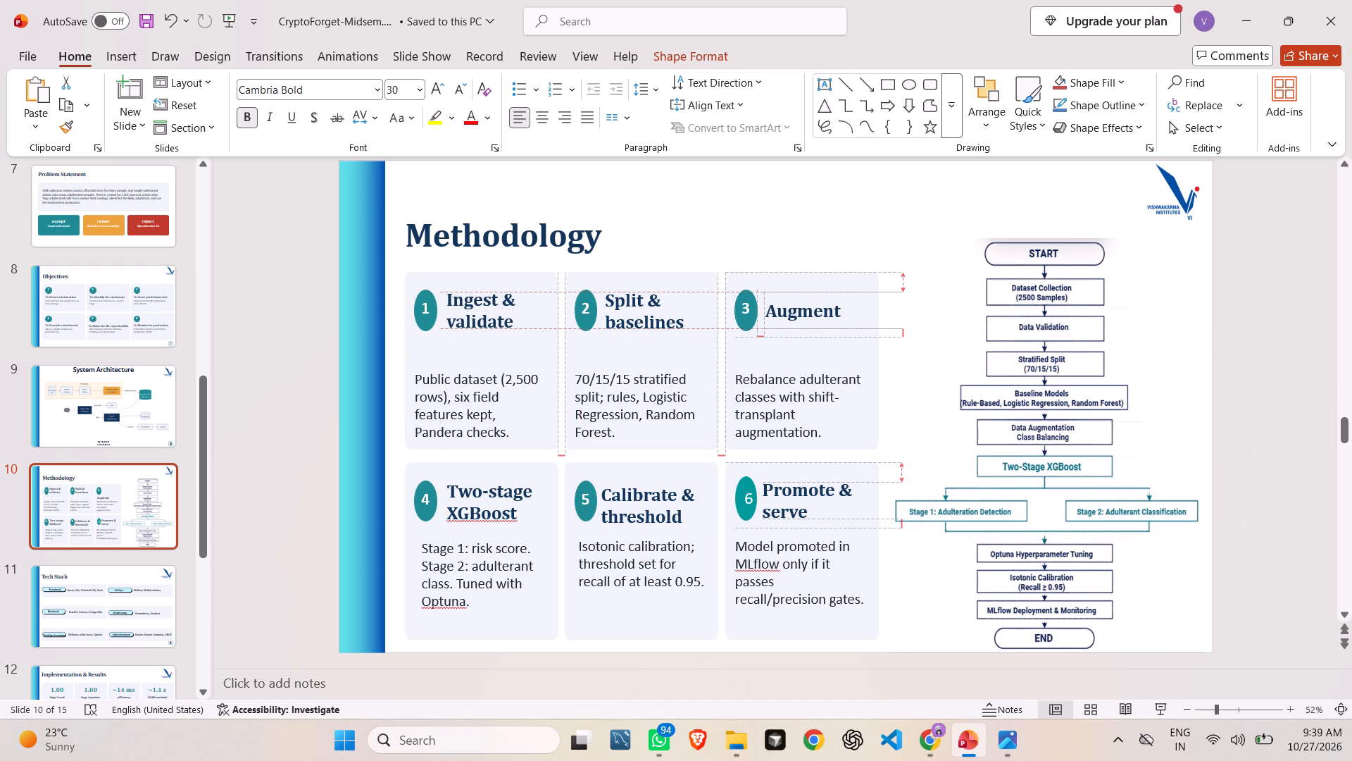
pyautogui.moveTo(848, 292); pyautogui.dragTo(848, 292)
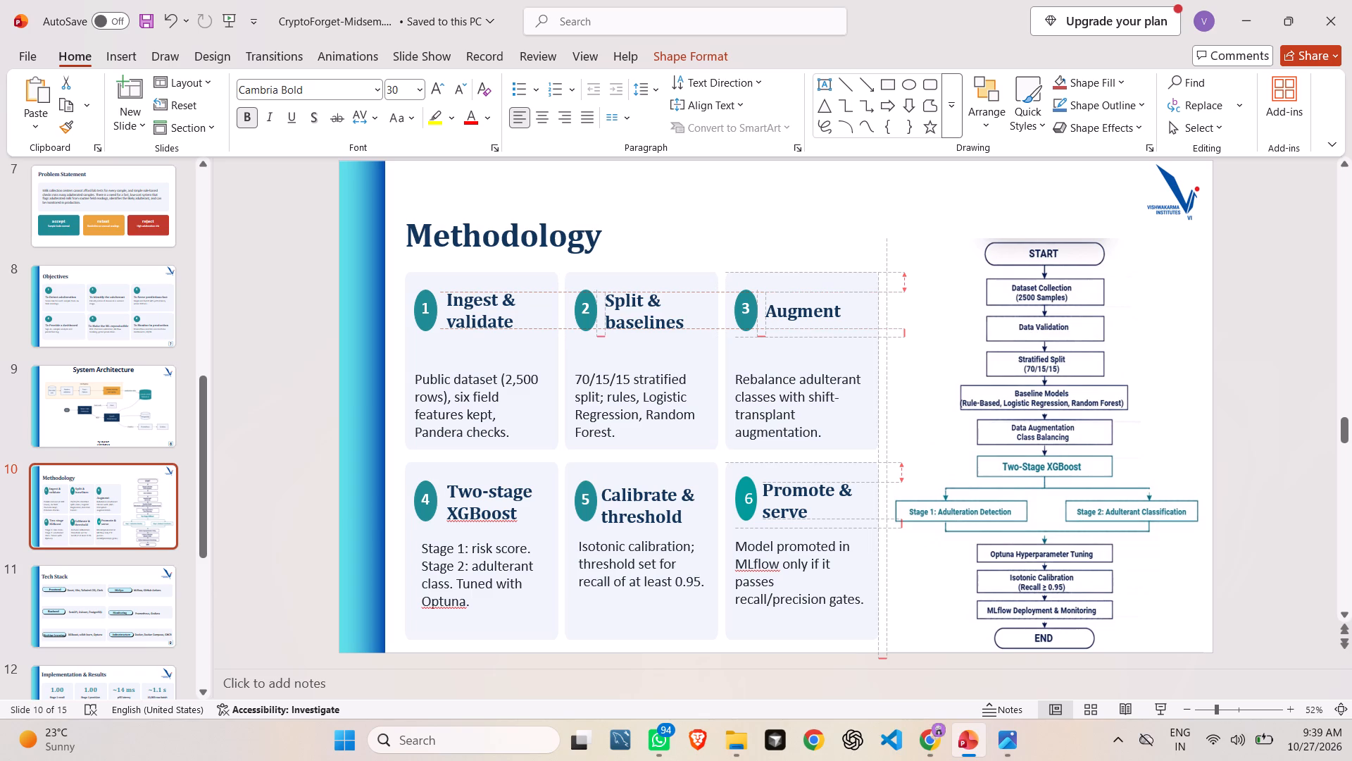
pyautogui.moveTo(848, 292); pyautogui.dragTo(847, 292)
pyautogui.click(251, 345)
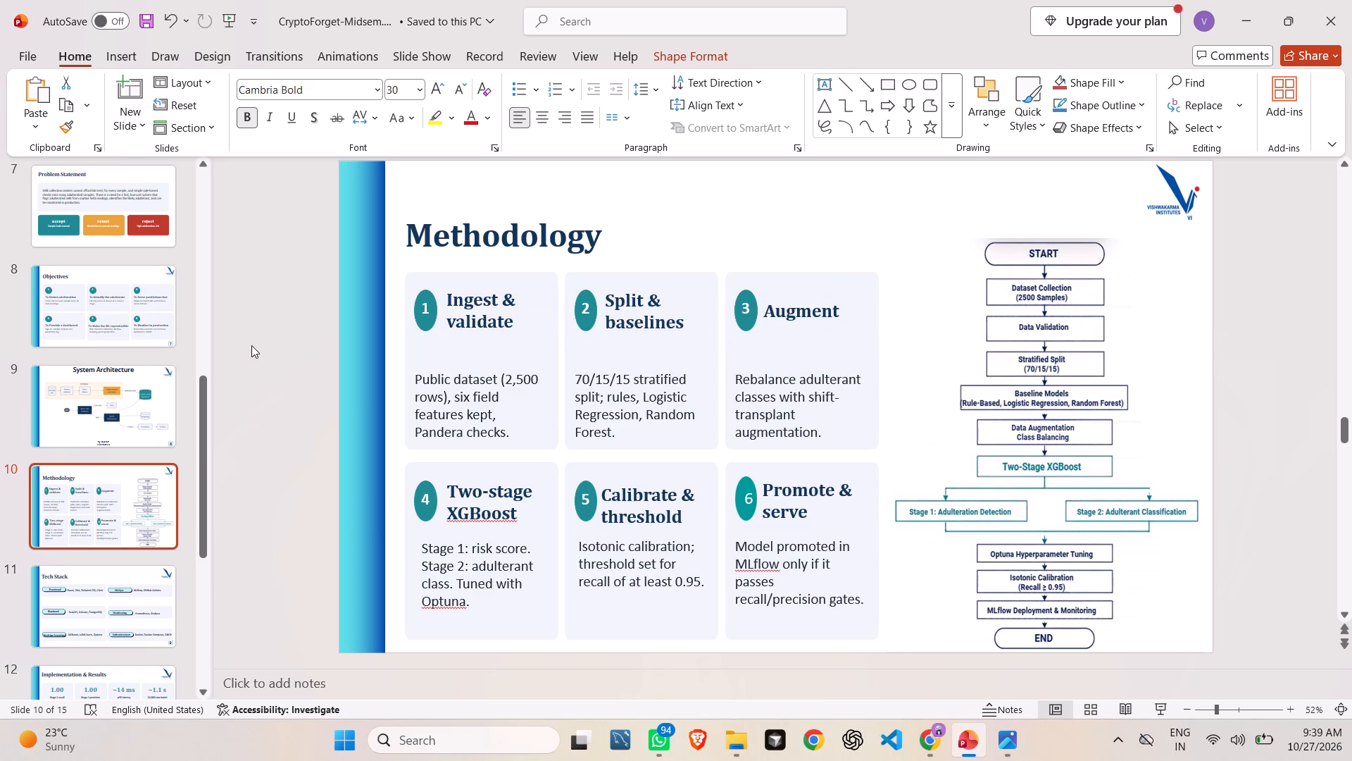
# Move the descriptions of cards 1, 2 and 3 up closer to their headings, aligned on one level.
pyautogui.click(465, 402)
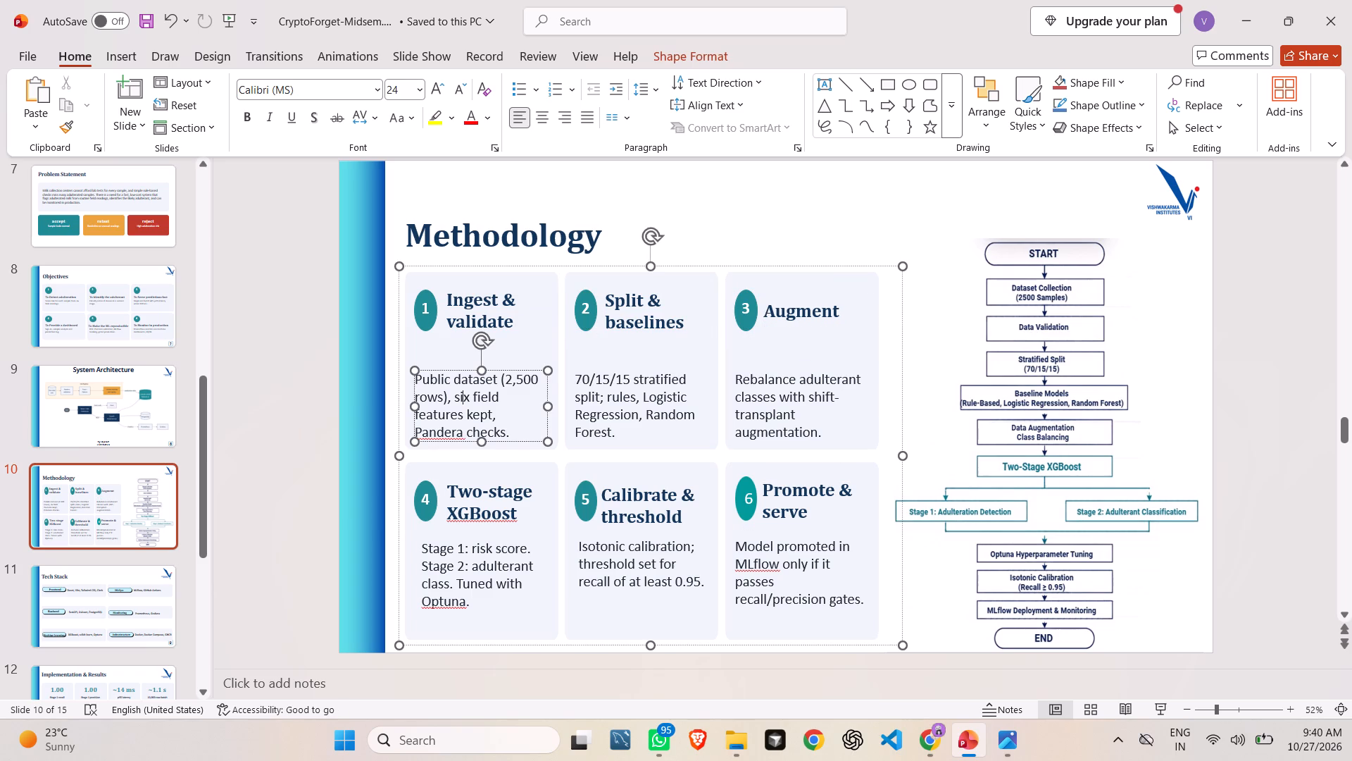
pyautogui.moveTo(487, 371); pyautogui.dragTo(494, 350)
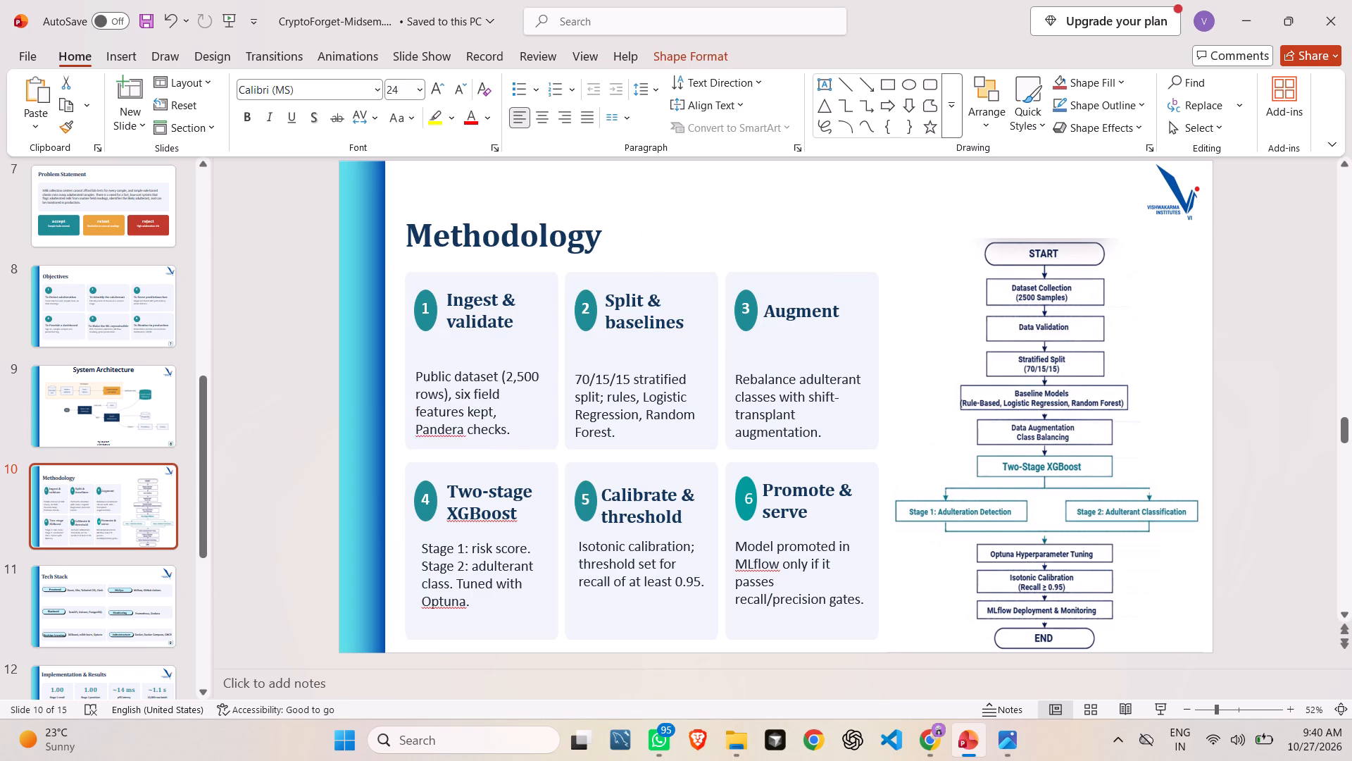
pyautogui.moveTo(494, 350); pyautogui.dragTo(492, 347)
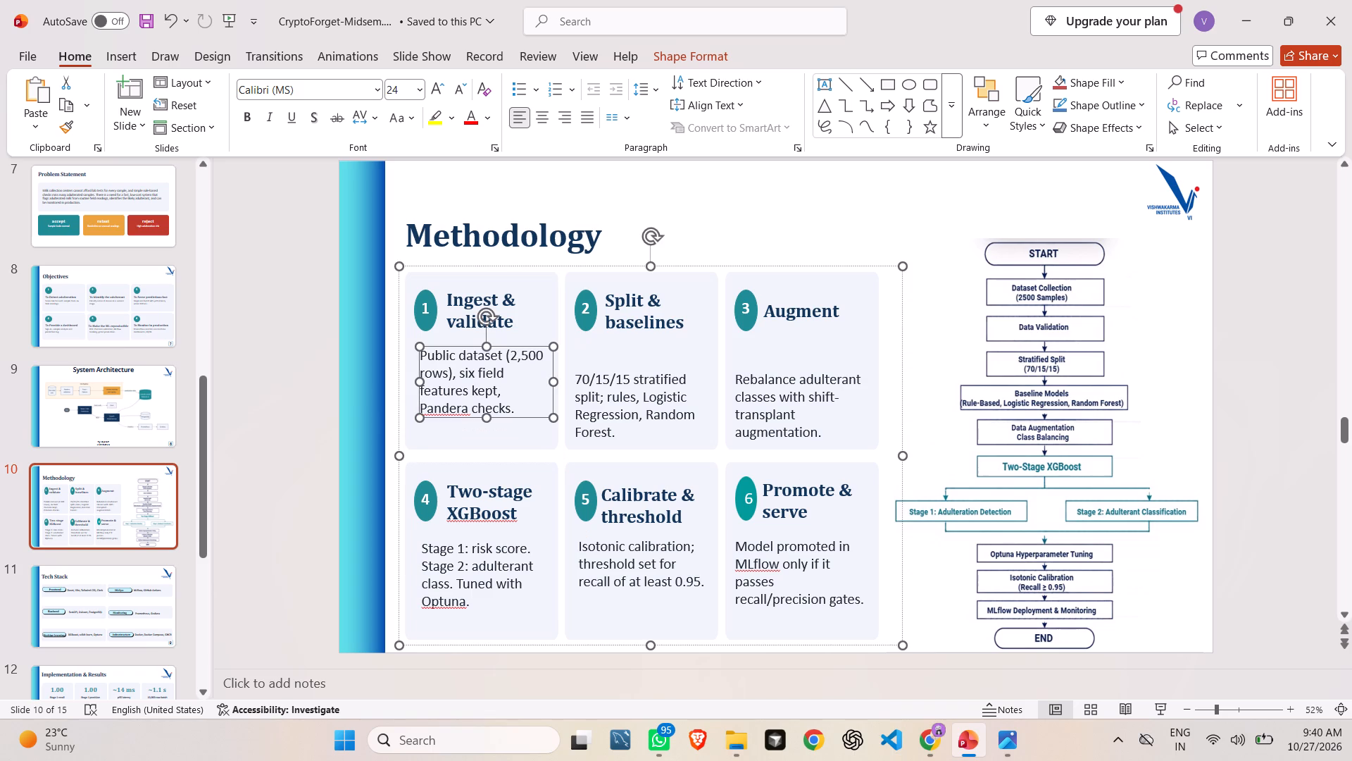
pyautogui.click(615, 386)
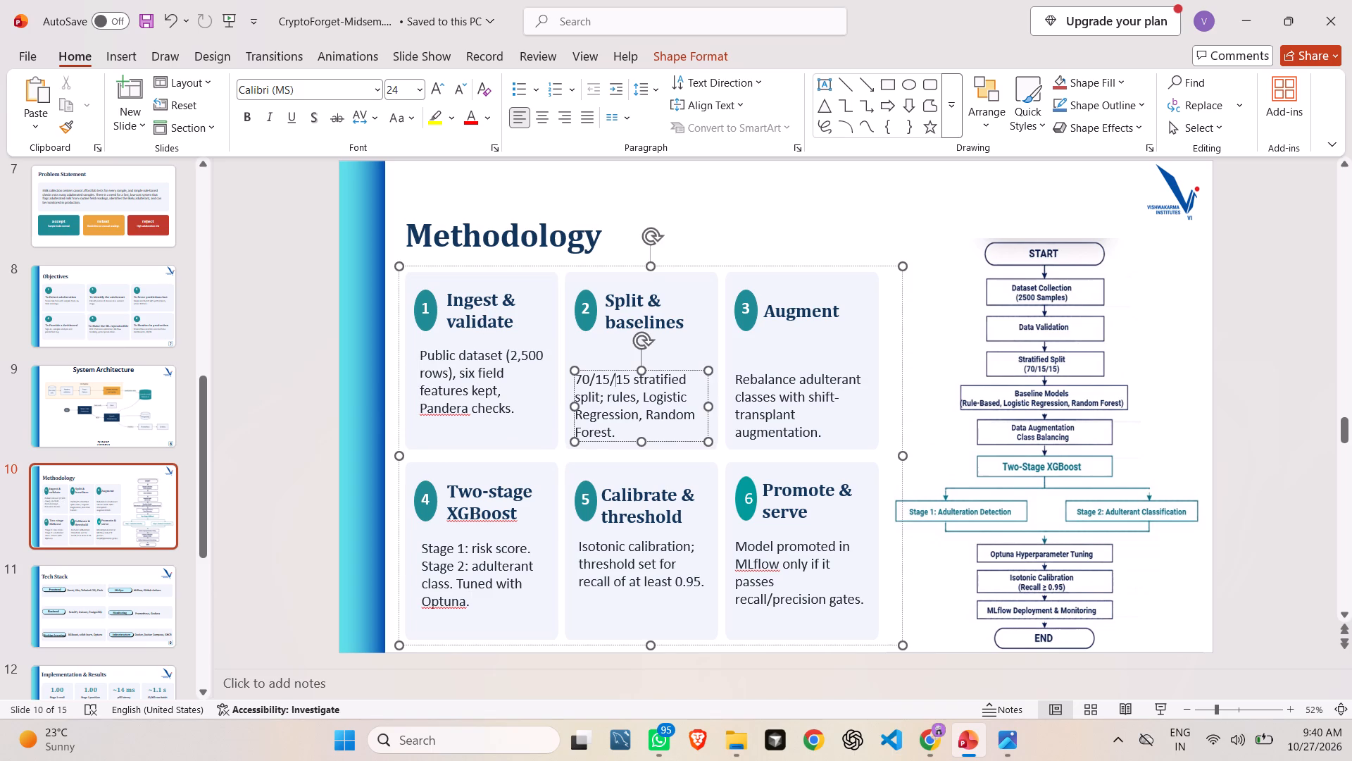
pyautogui.click(654, 373)
pyautogui.moveTo(651, 369); pyautogui.dragTo(650, 345)
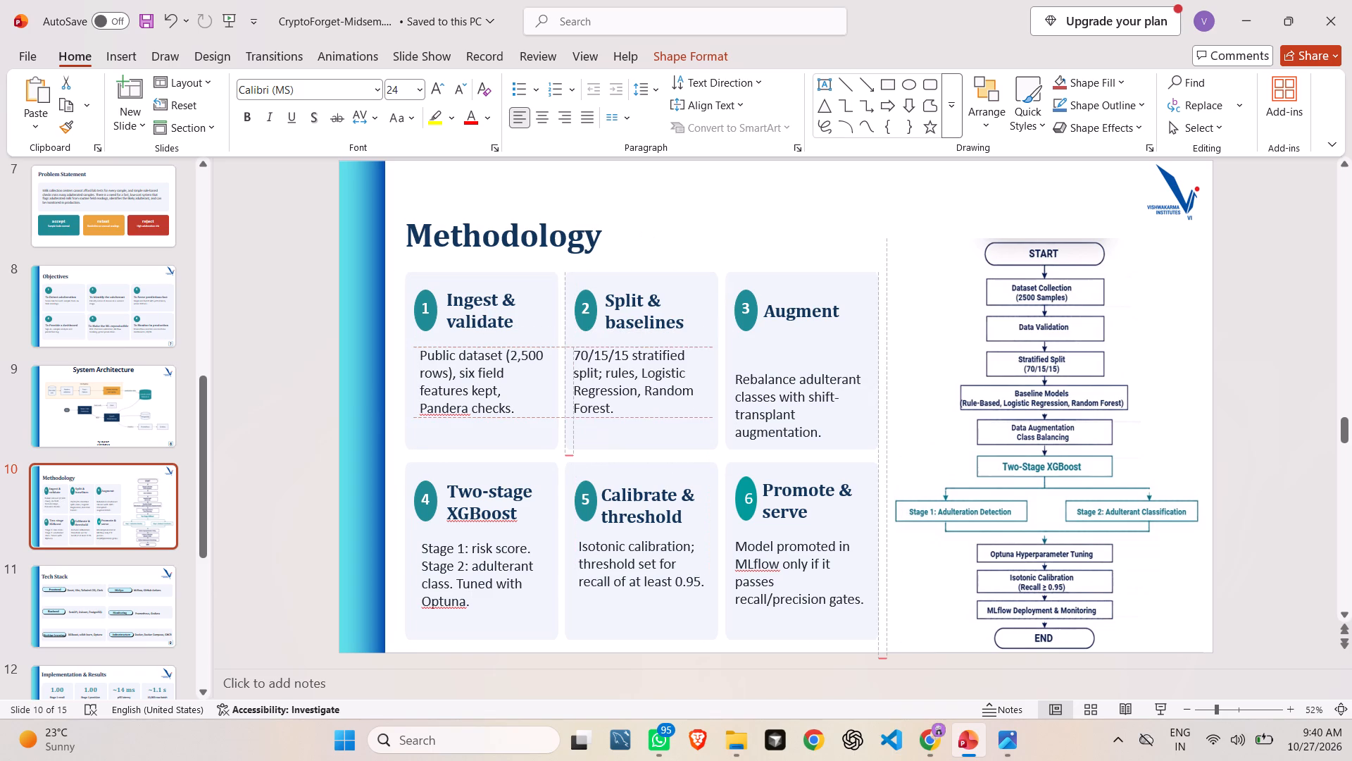
pyautogui.moveTo(650, 345); pyautogui.dragTo(649, 345)
pyautogui.click(768, 368)
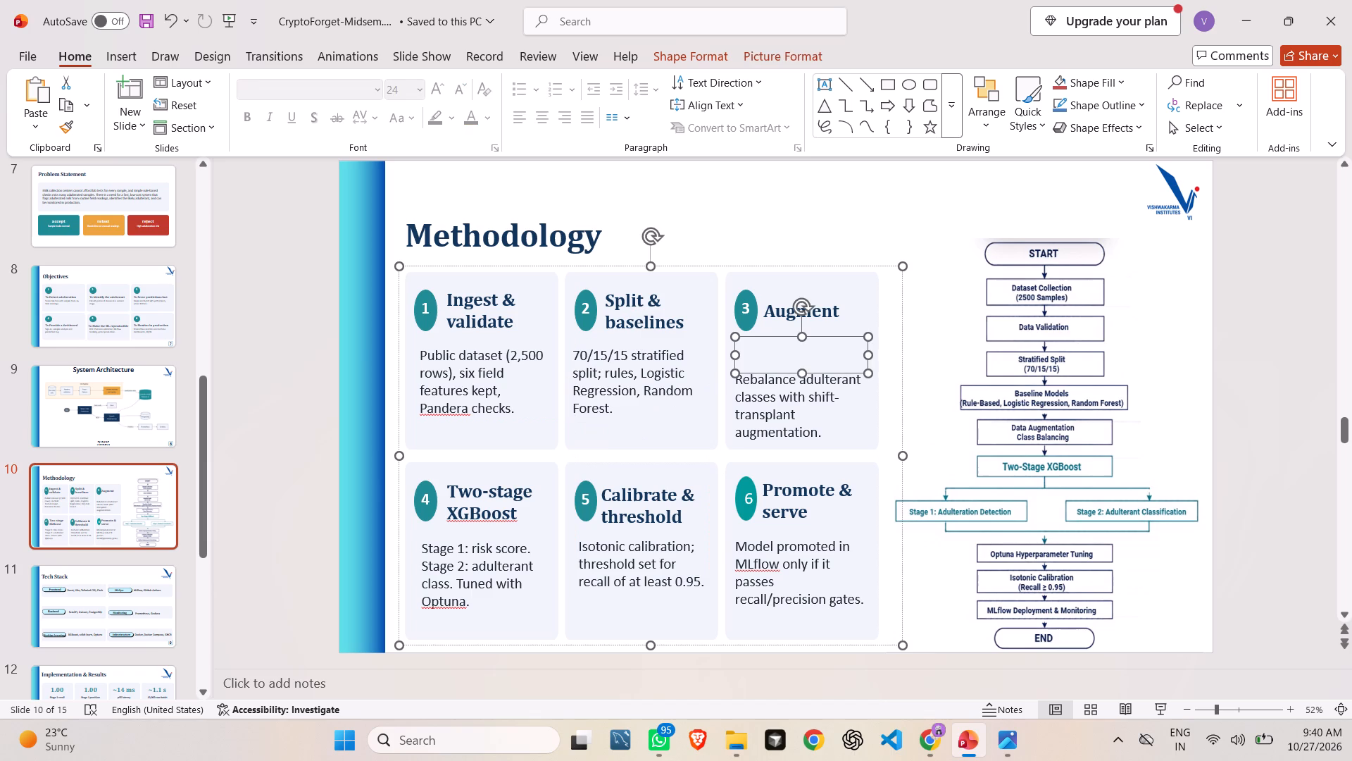
pyautogui.click(778, 383)
pyautogui.click(818, 374)
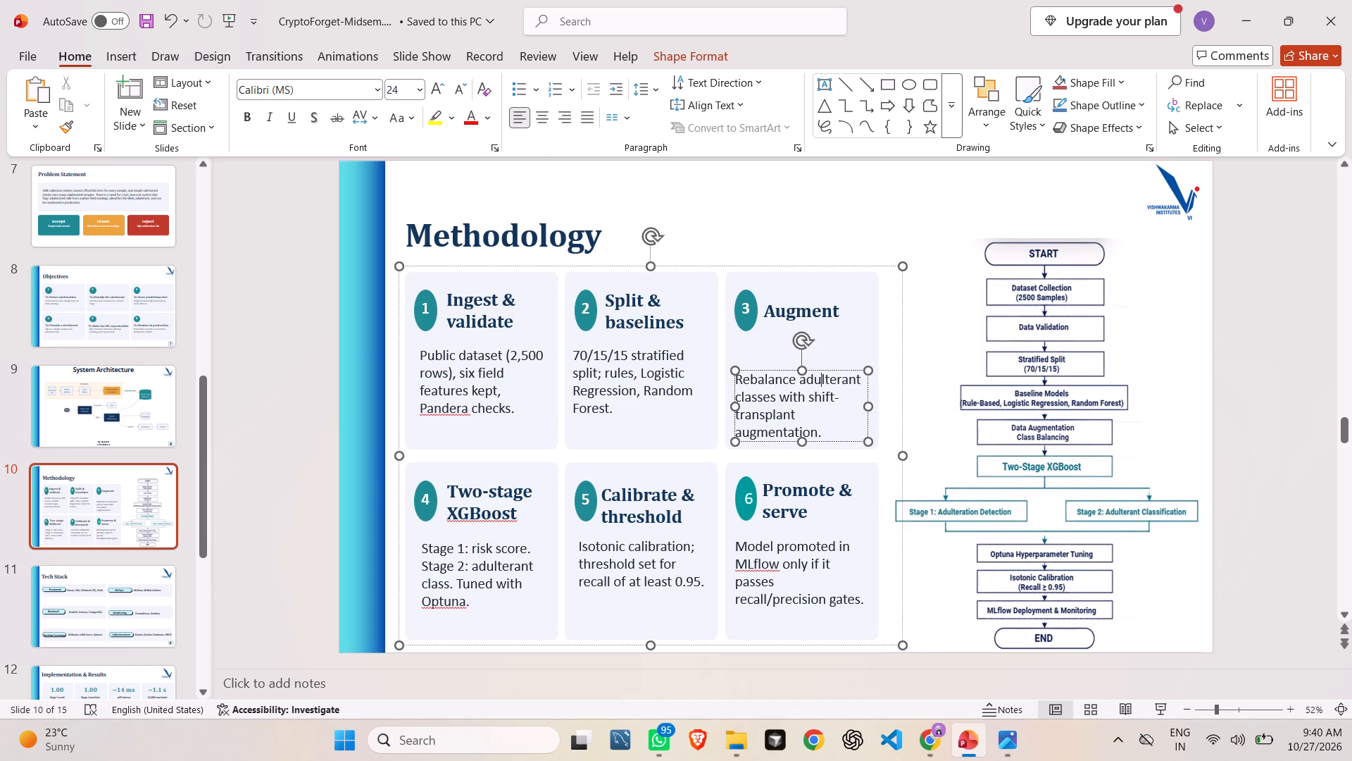
pyautogui.moveTo(811, 370); pyautogui.dragTo(815, 342)
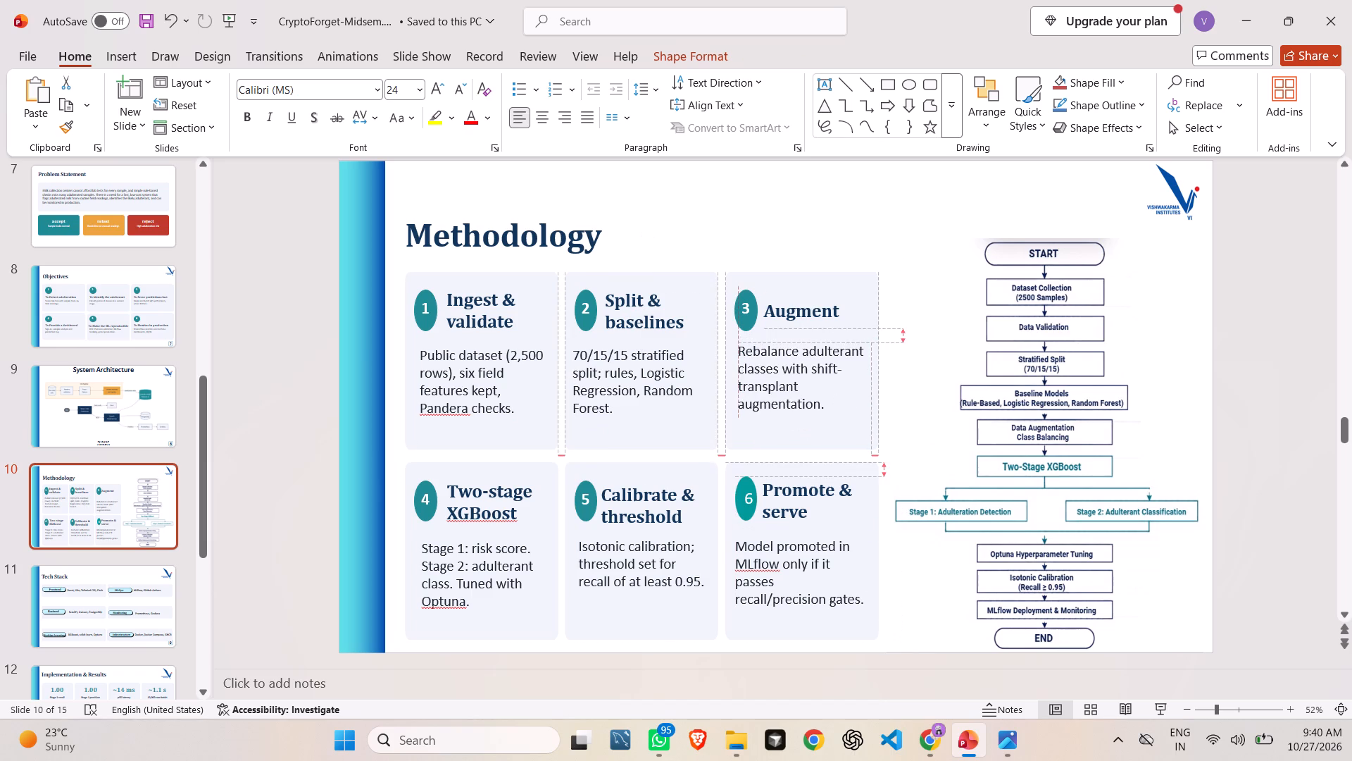
pyautogui.moveTo(815, 342); pyautogui.dragTo(813, 345)
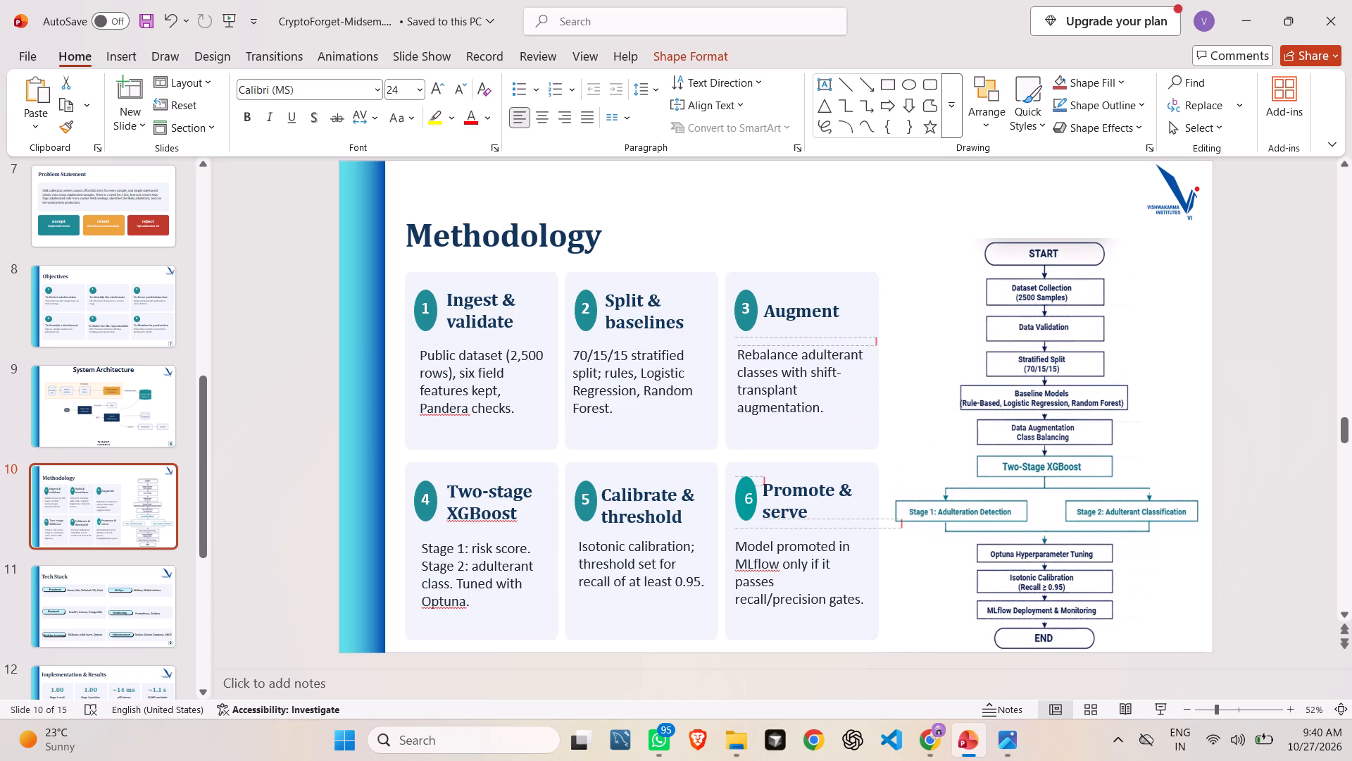
pyautogui.moveTo(813, 345); pyautogui.dragTo(813, 345)
pyautogui.click(239, 291)
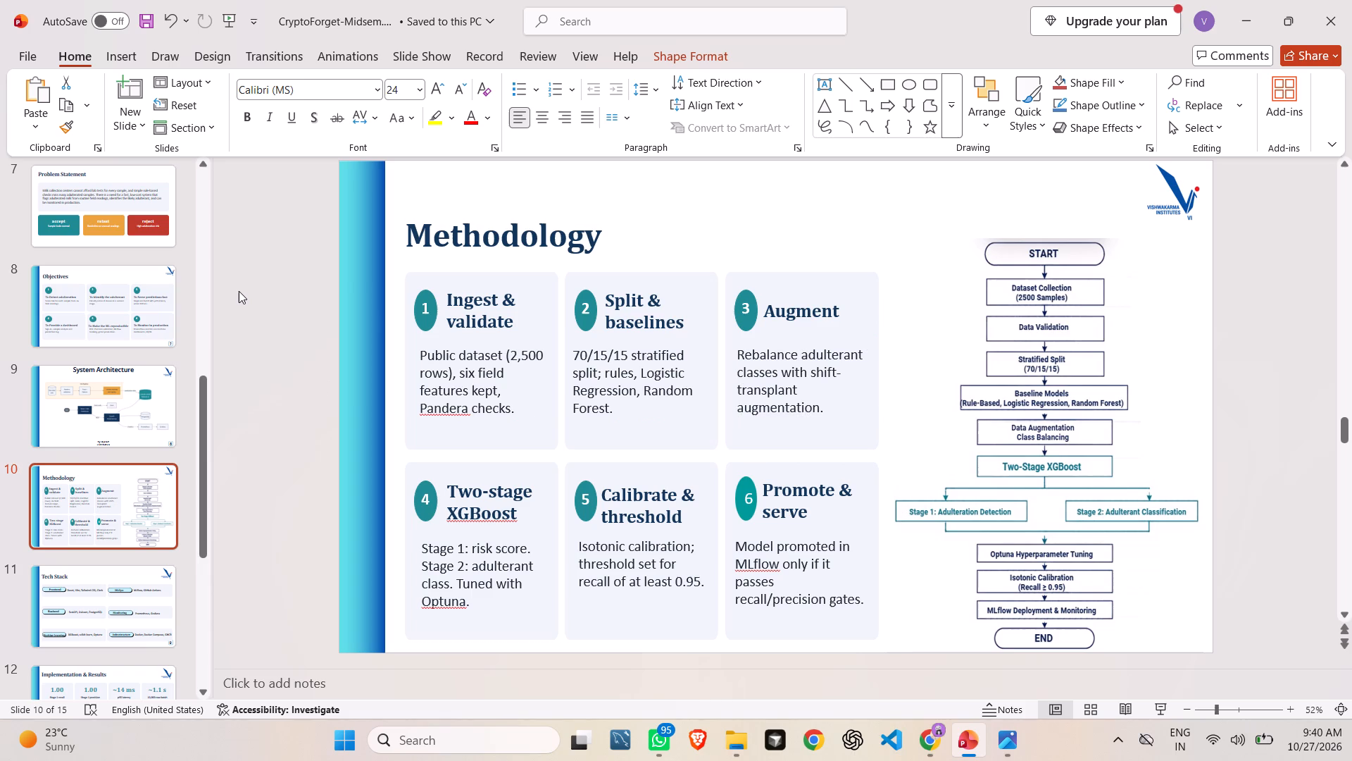
# Save the presentation.
pyautogui.hotkey('ctrl', 's')
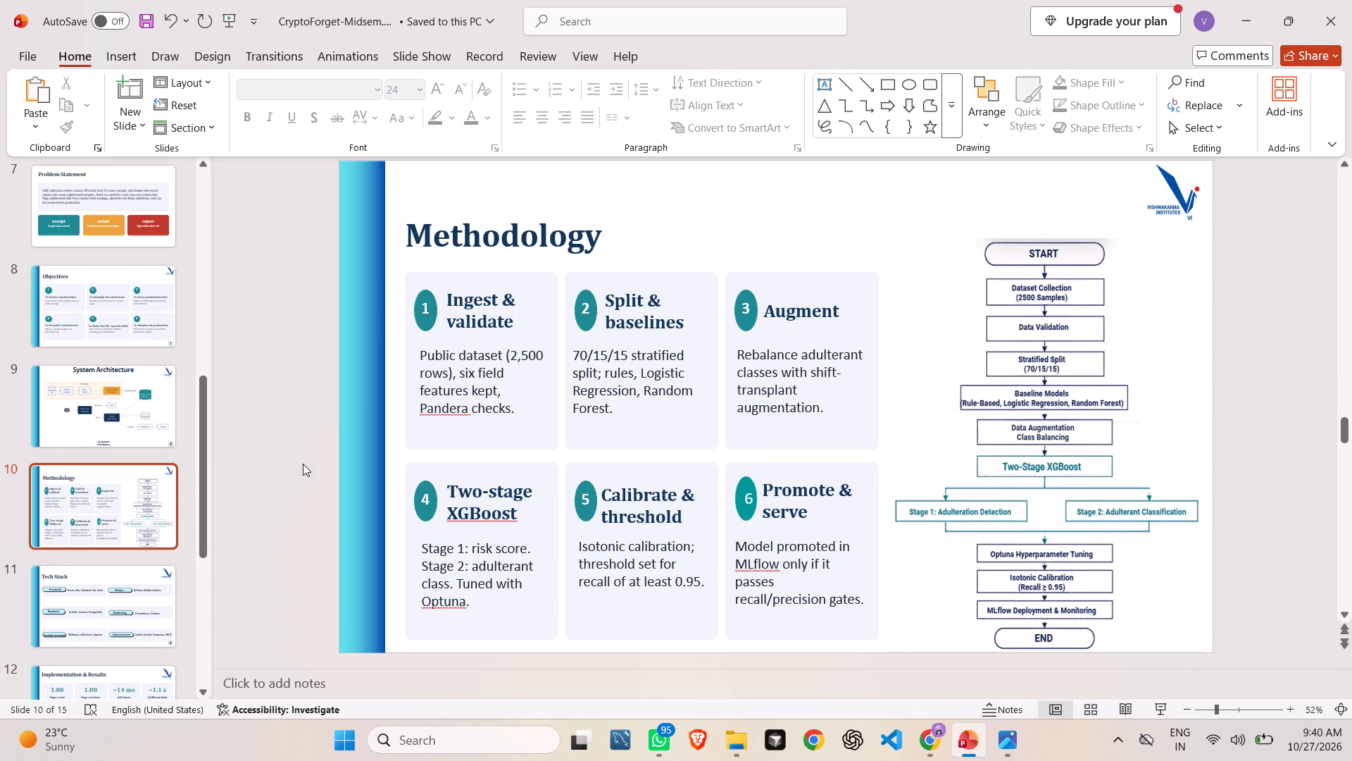
# On the System Architecture slide, draw a rectangle about 1" by 1.66" covering the Pandera validation box.
pyautogui.click(104, 416)
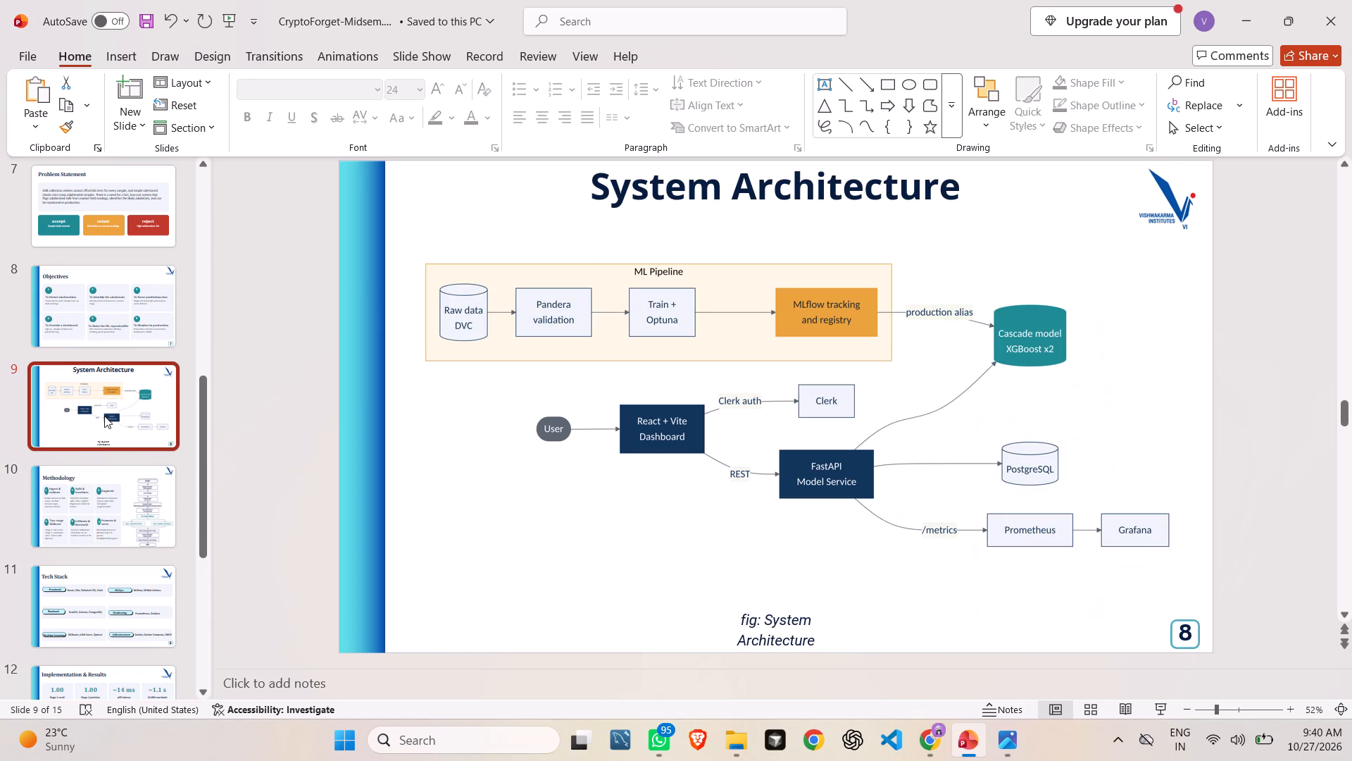
pyautogui.click(611, 407)
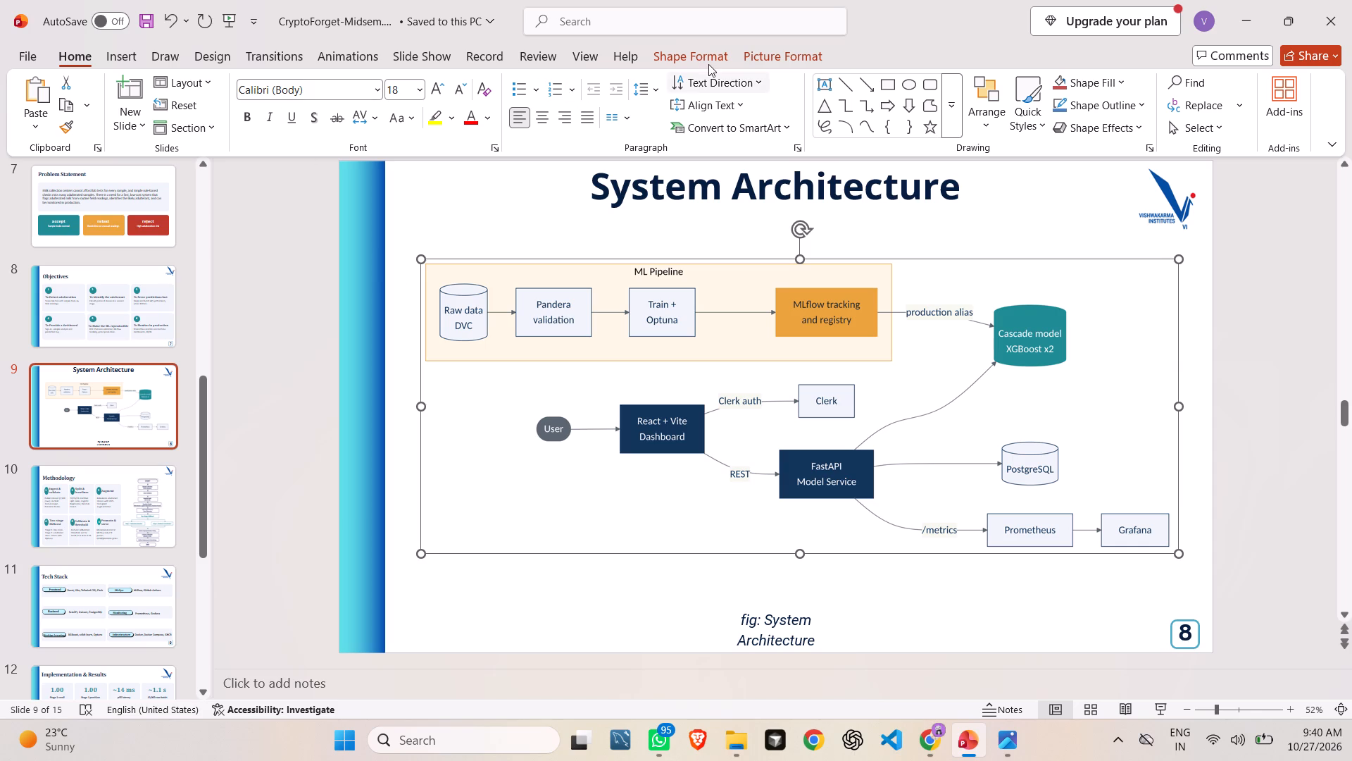
pyautogui.click(885, 80)
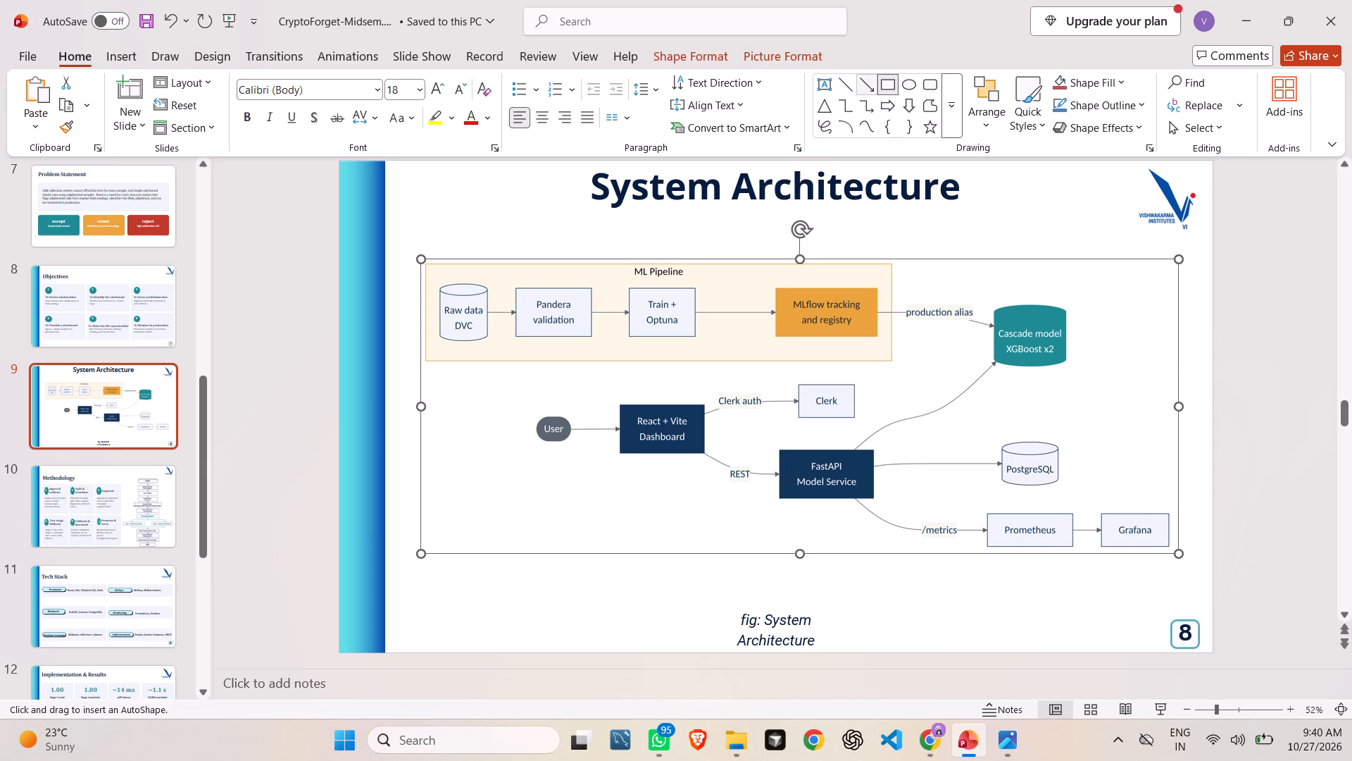
pyautogui.moveTo(516, 289); pyautogui.dragTo(581, 320)
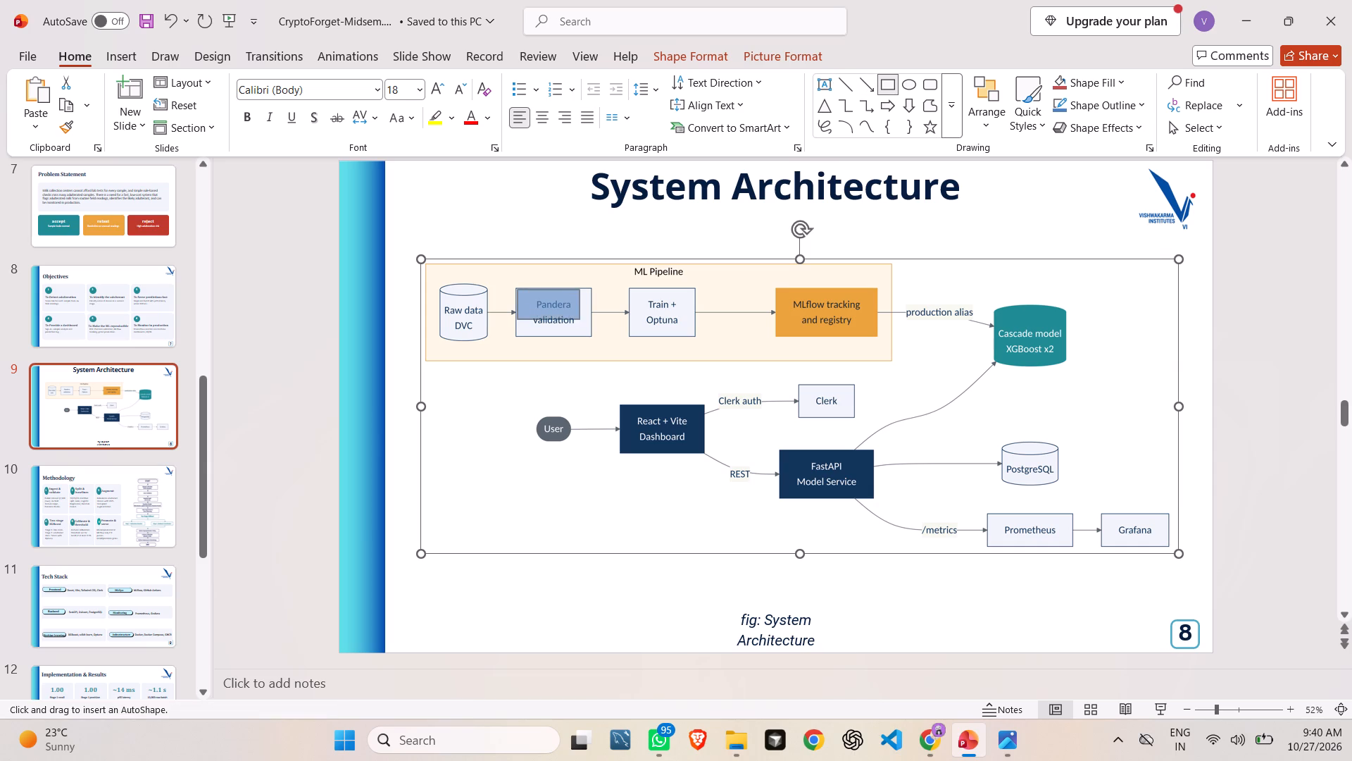
pyautogui.moveTo(581, 320); pyautogui.dragTo(589, 339)
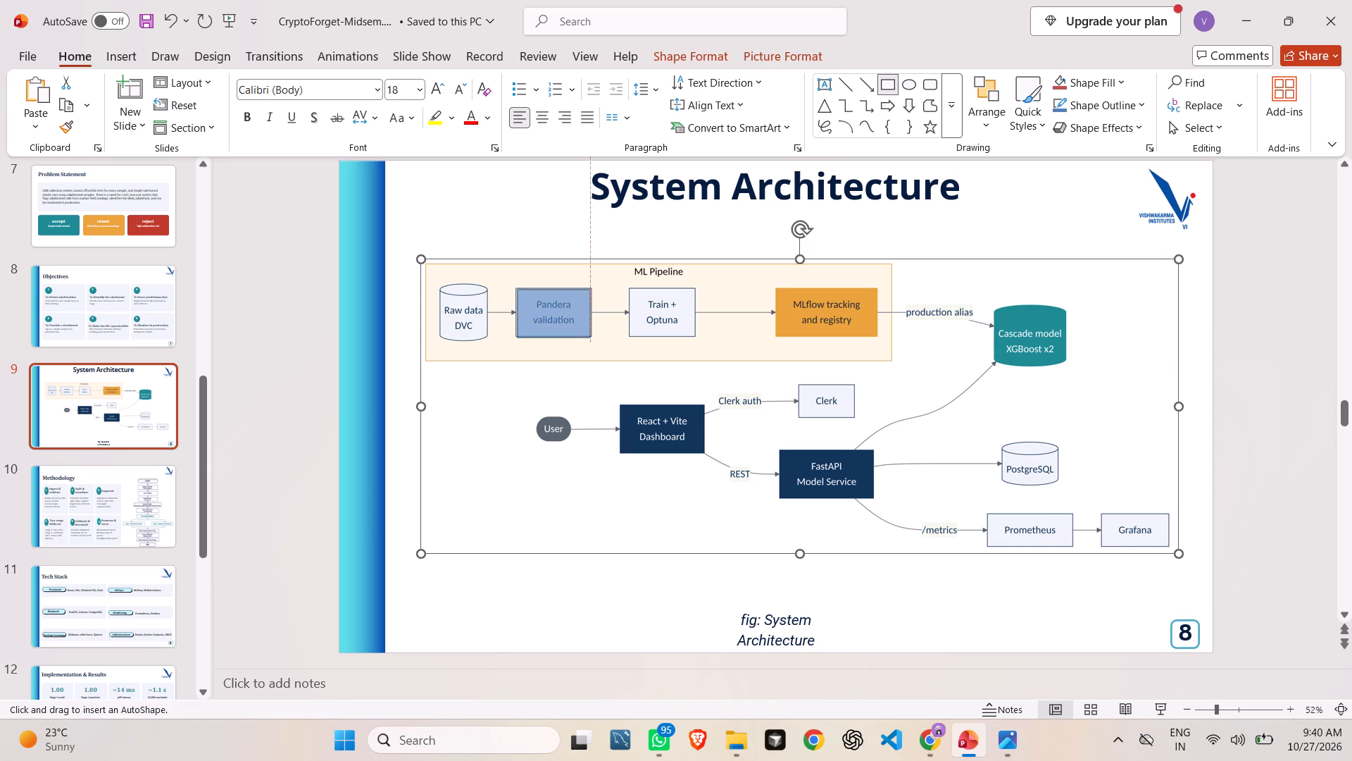
pyautogui.moveTo(589, 339); pyautogui.dragTo(586, 333)
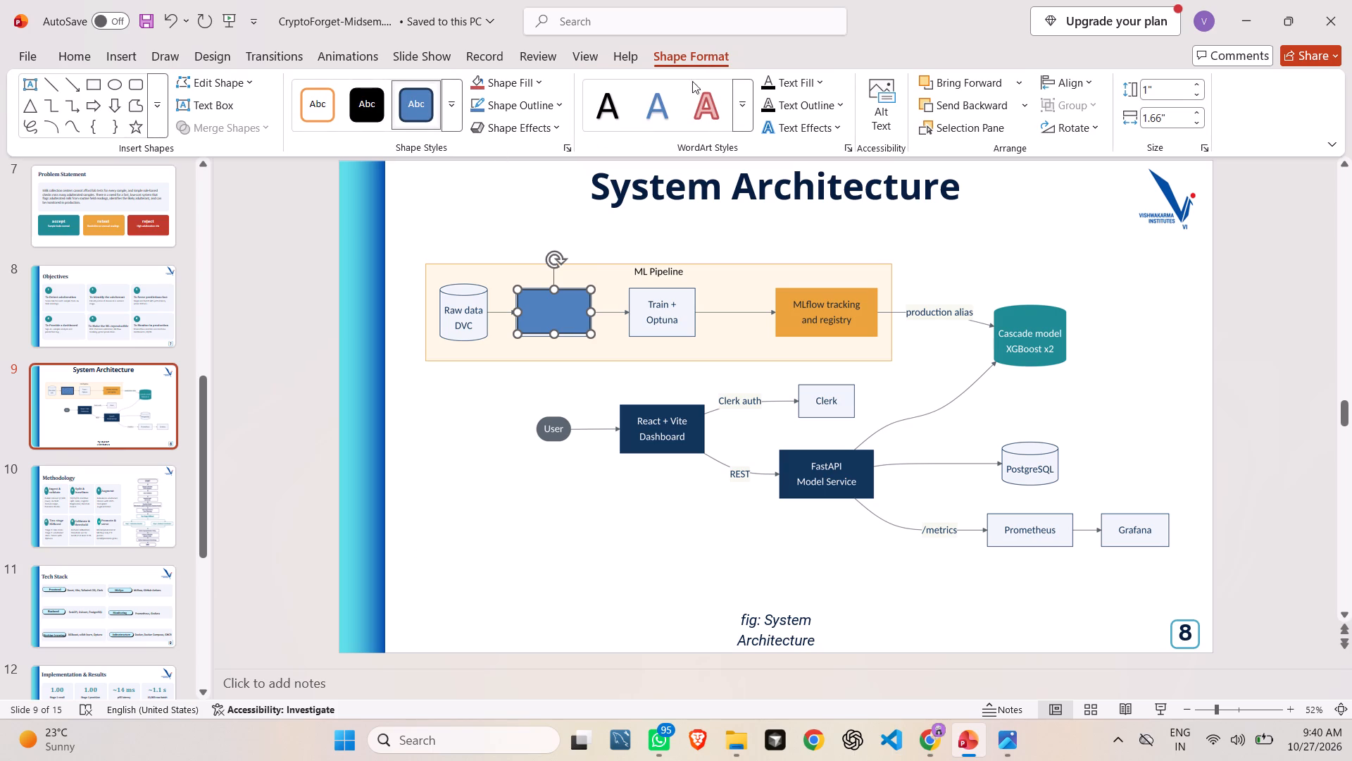
# Give the covering rectangle a pale blue theme fill and remove its outline.
pyautogui.click(501, 90)
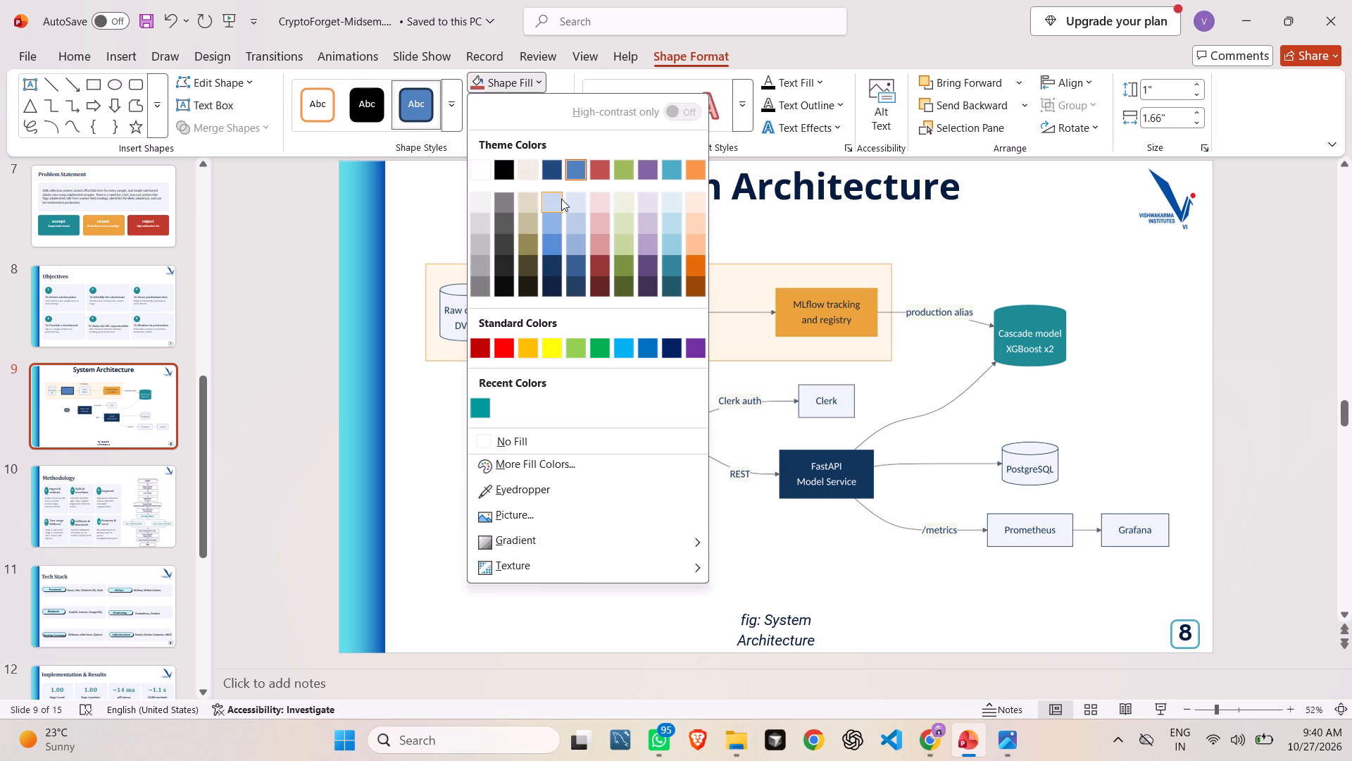
pyautogui.click(560, 199)
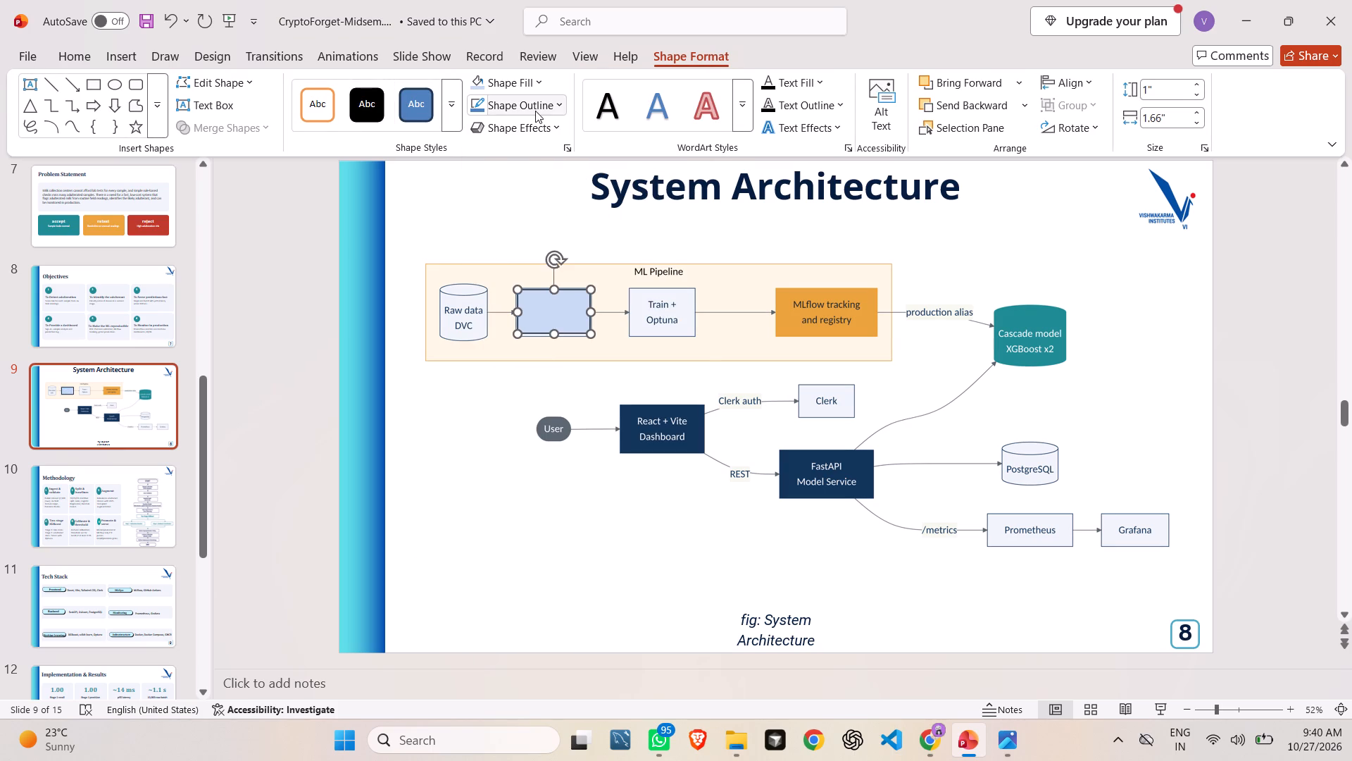
pyautogui.click(513, 82)
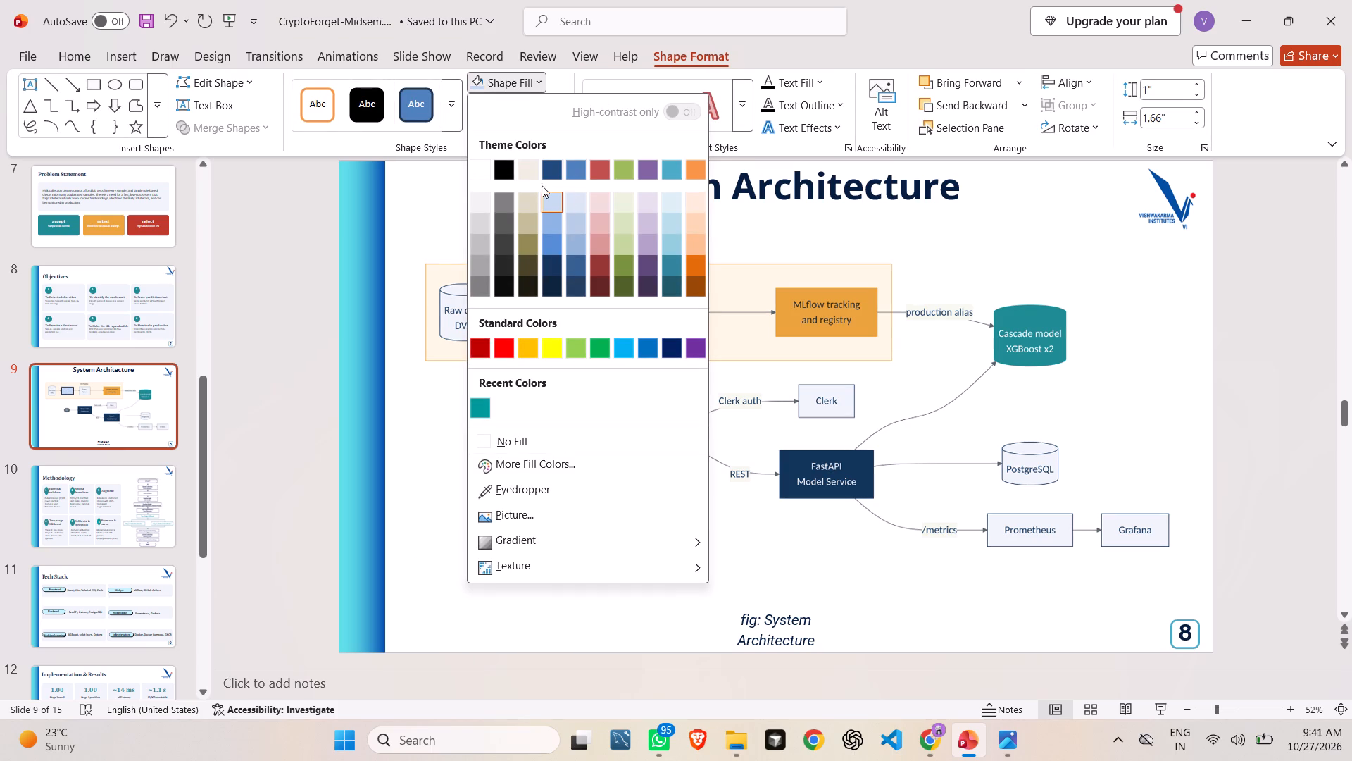
pyautogui.click(570, 196)
pyautogui.click(512, 371)
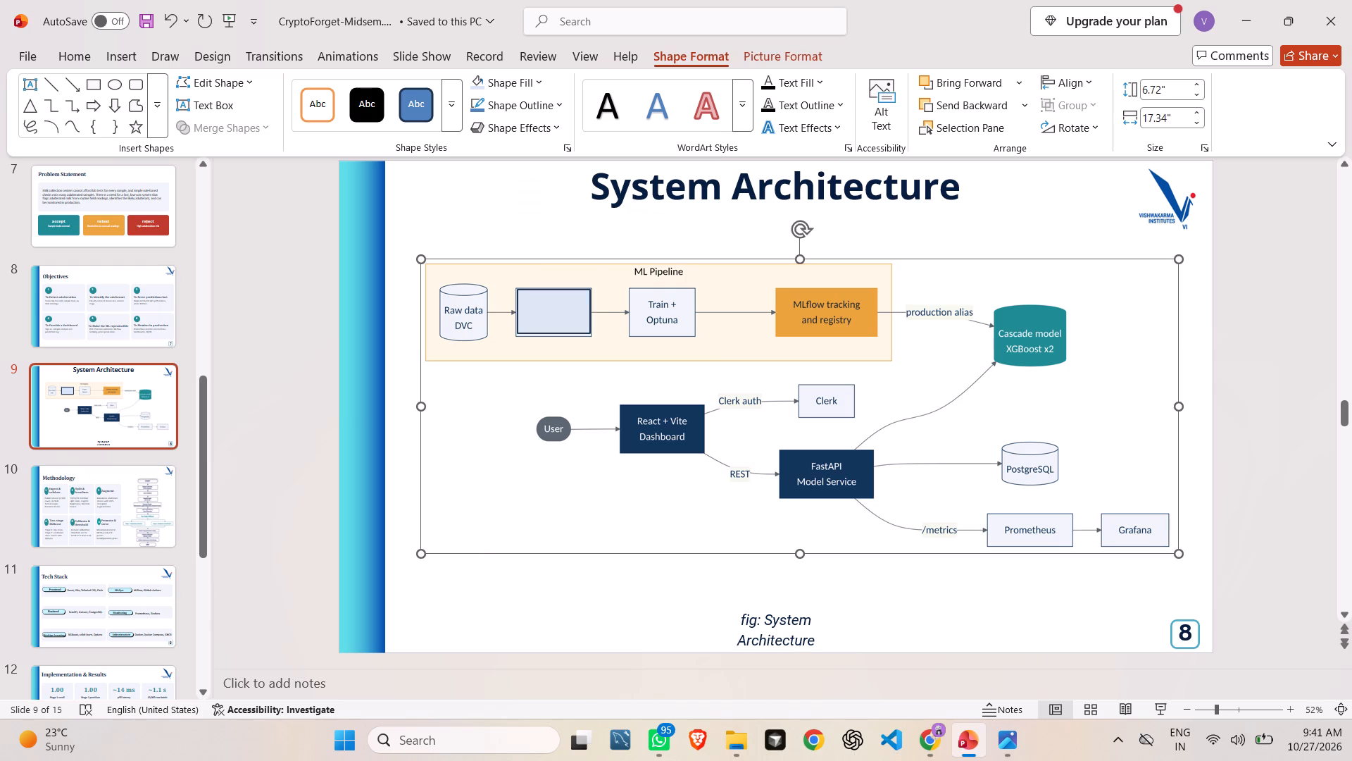
pyautogui.click(544, 309)
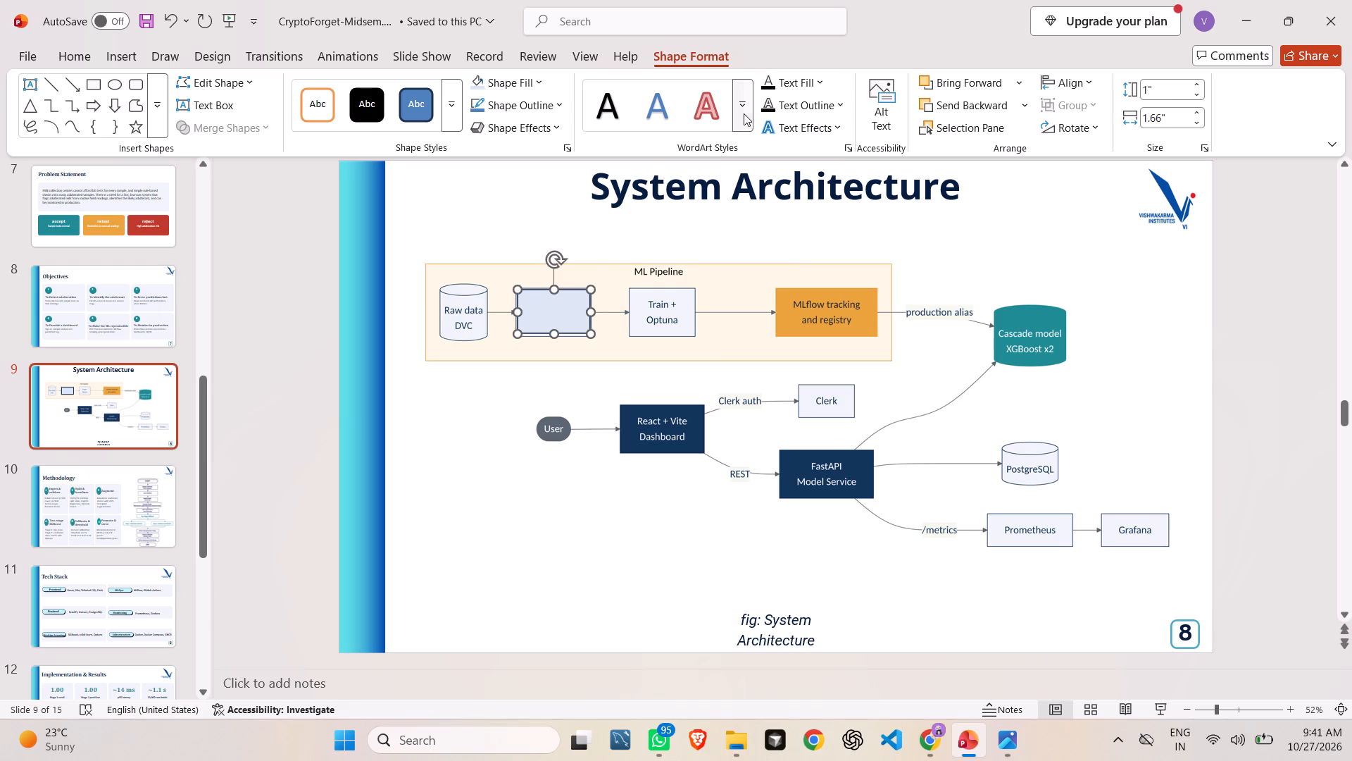
pyautogui.click(505, 110)
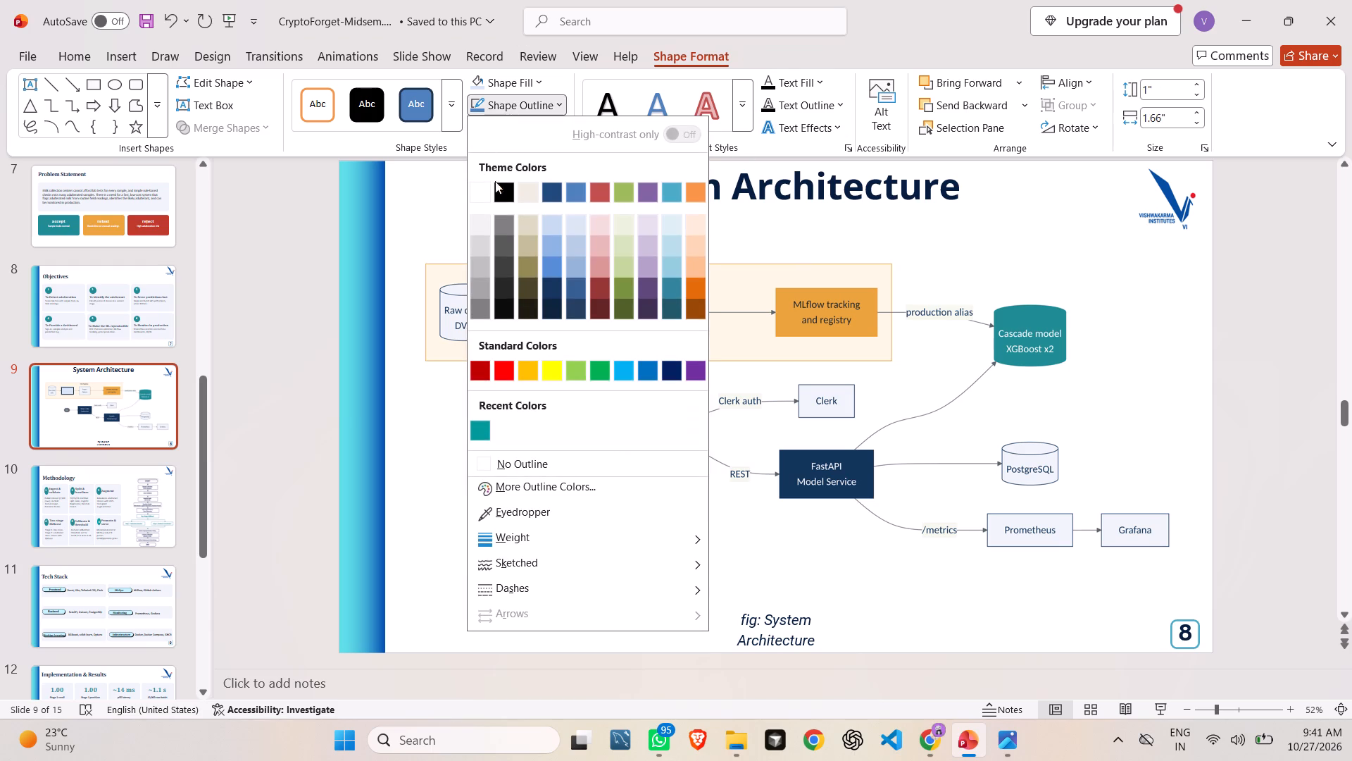
pyautogui.click(526, 470)
pyautogui.click(439, 423)
# Stretch the covering rectangle's lower edge slightly down towards the bottom border of the box beneath it.
pyautogui.keyDown('ctrl'); pyautogui.scroll(2, 610, 245); pyautogui.keyUp('ctrl')
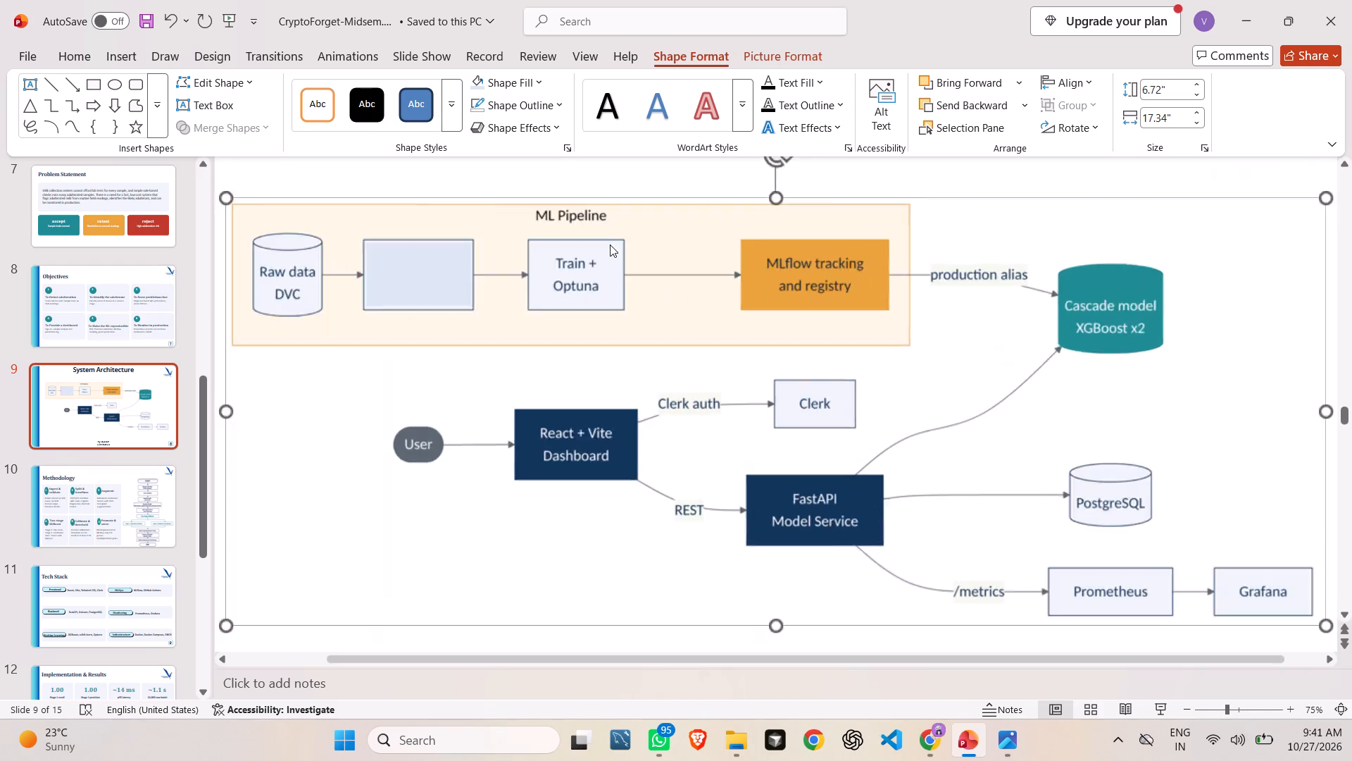
pyautogui.keyDown('ctrl'); pyautogui.scroll(1, 610, 245); pyautogui.keyUp('ctrl')
pyautogui.hscroll(-1, 610, 245)
pyautogui.keyDown('ctrl'); pyautogui.scroll(-1, 610, 245); pyautogui.keyUp('ctrl')
pyautogui.keyDown('ctrl'); pyautogui.scroll(2, 544, 273); pyautogui.keyUp('ctrl')
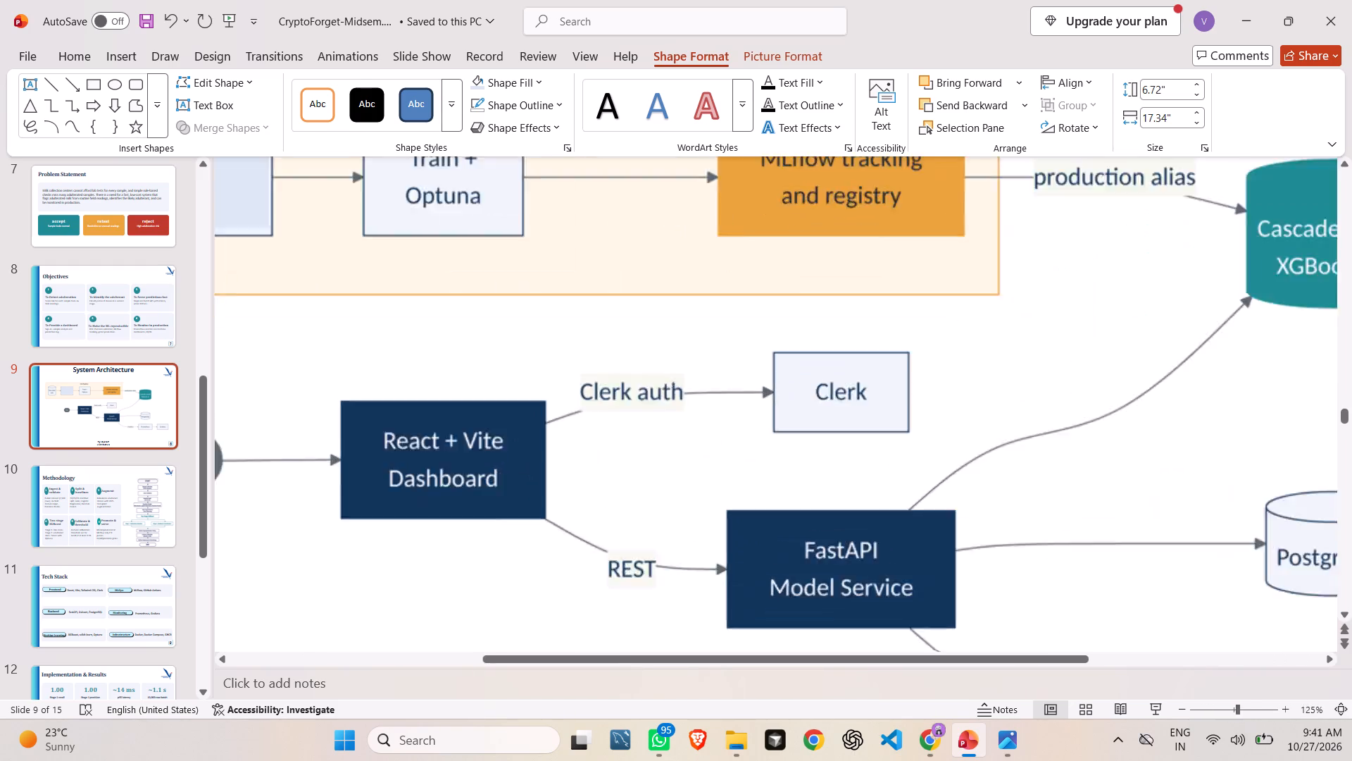
pyautogui.keyDown('ctrl'); pyautogui.scroll(2, 544, 273); pyautogui.keyUp('ctrl')
pyautogui.hscroll(6, 544, 273)
pyautogui.scroll(4, 544, 273)
pyautogui.hscroll(3, 544, 273)
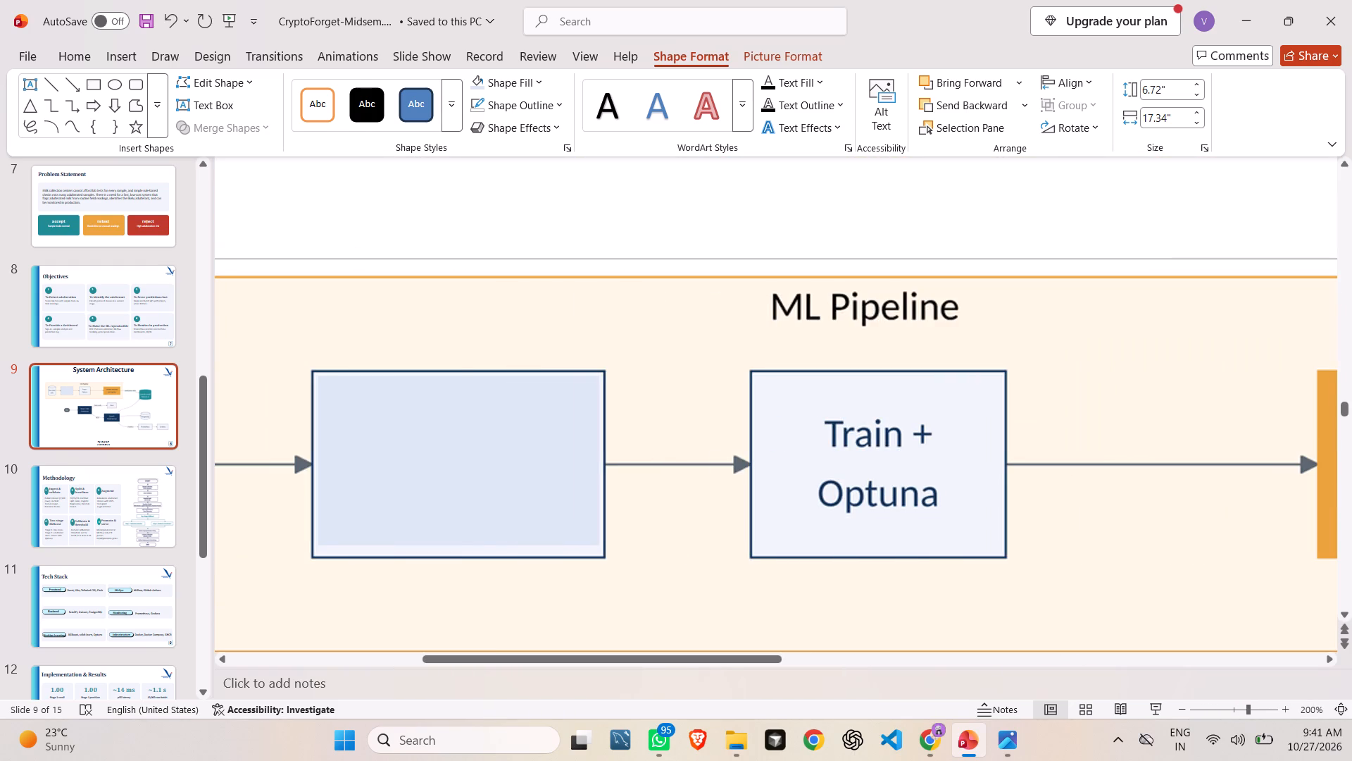
pyautogui.click(410, 418)
pyautogui.moveTo(461, 545); pyautogui.dragTo(461, 551)
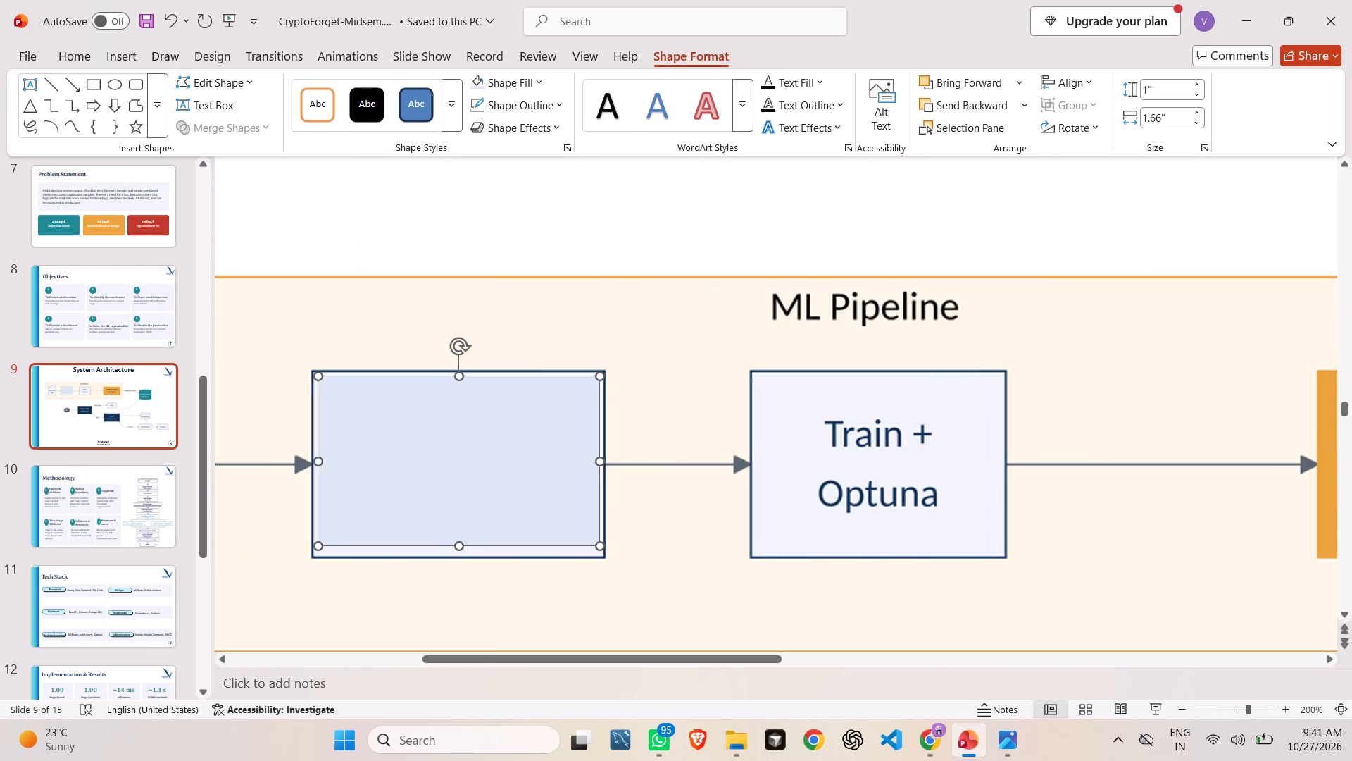
pyautogui.moveTo(461, 551); pyautogui.dragTo(450, 550)
pyautogui.keyDown('ctrl'); pyautogui.scroll(-5, 450, 550); pyautogui.keyUp('ctrl')
pyautogui.click(390, 505)
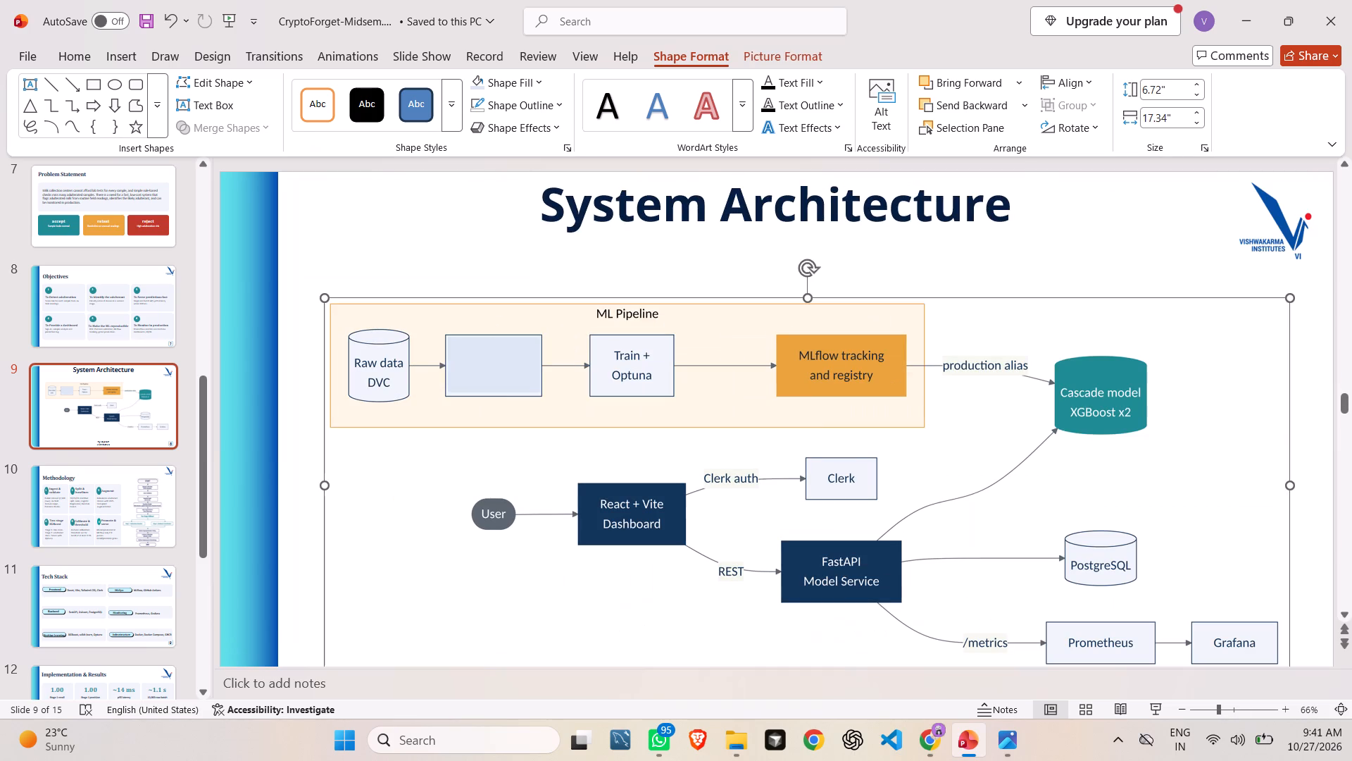
# Add a text box reading "Data Validation" over the blank rectangle in the ML Pipeline.
pyautogui.keyDown('ctrl'); pyautogui.scroll(-3, 390, 505); pyautogui.keyUp('ctrl')
pyautogui.click(444, 233)
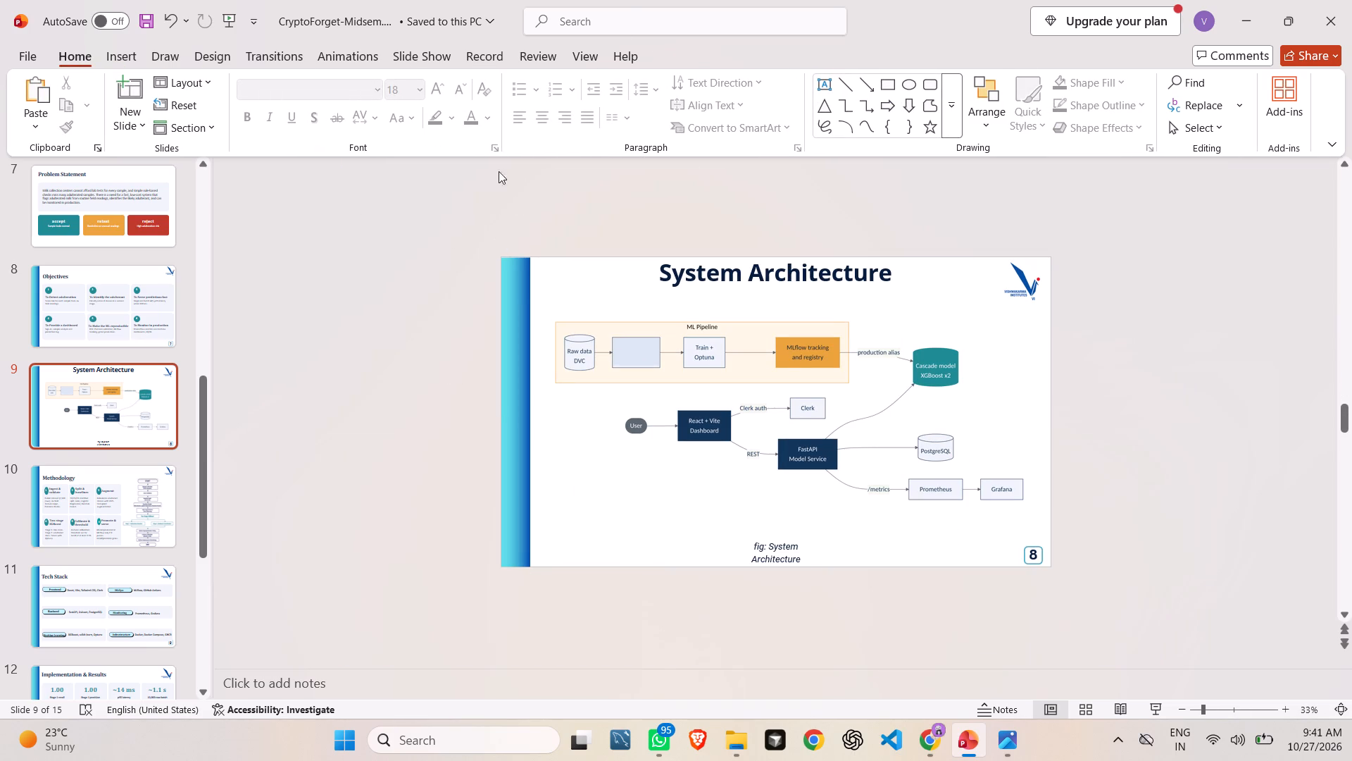
pyautogui.click(147, 50)
pyautogui.click(108, 50)
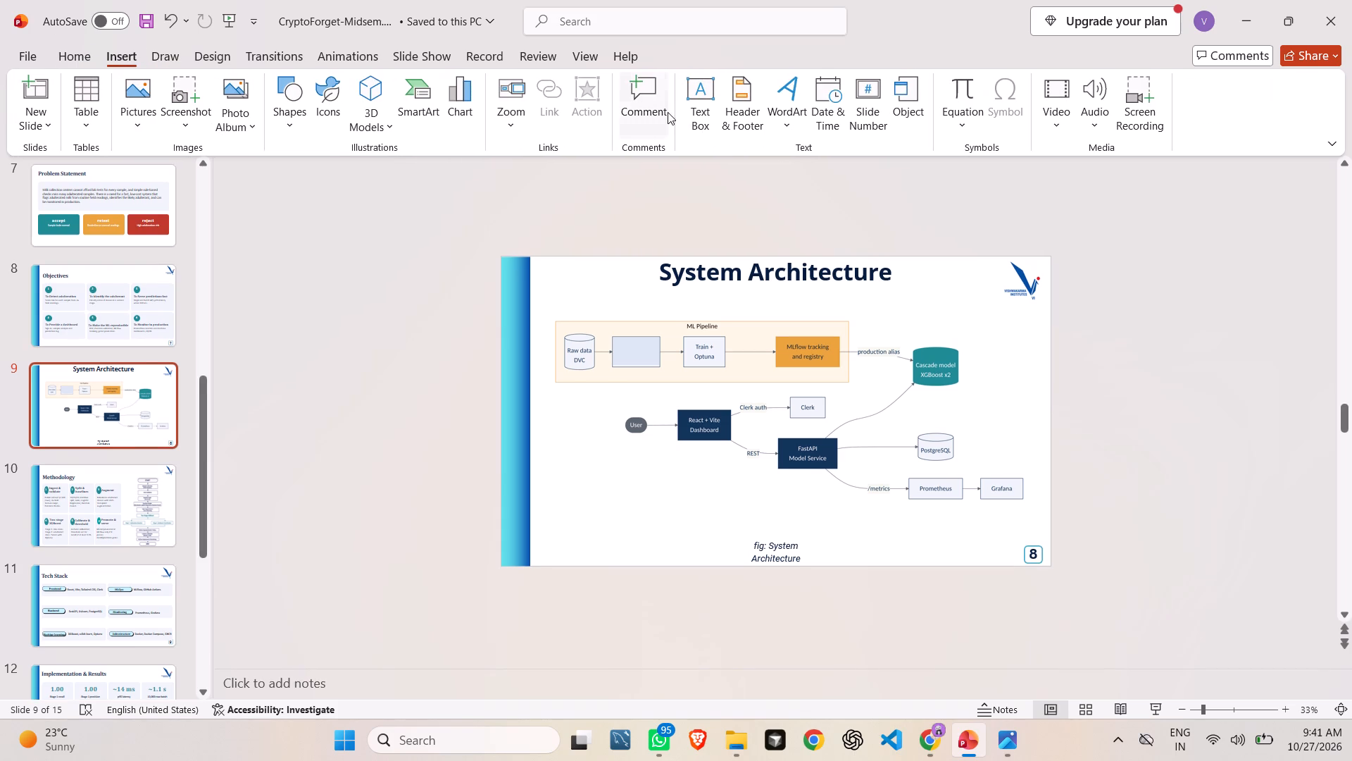
pyautogui.click(701, 88)
pyautogui.moveTo(618, 339); pyautogui.dragTo(650, 350)
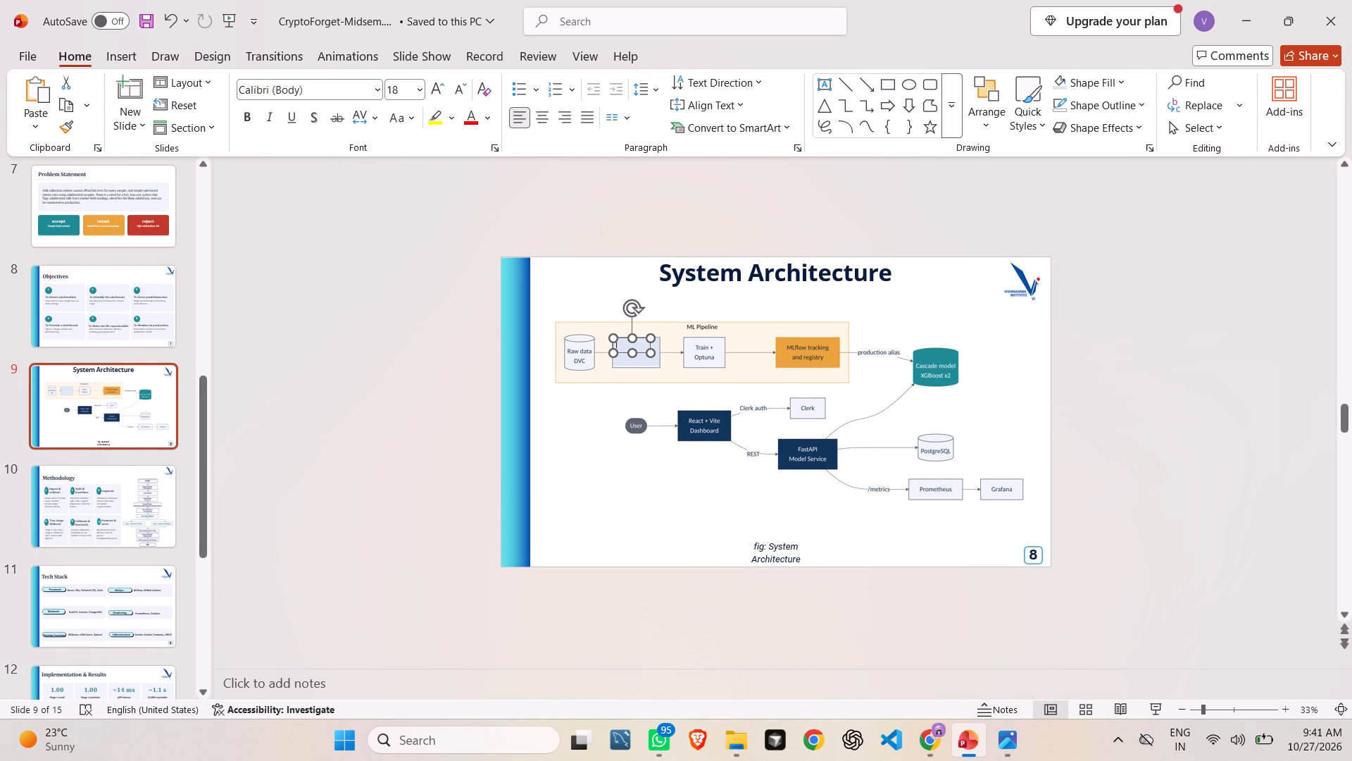
pyautogui.write('Data Validation')
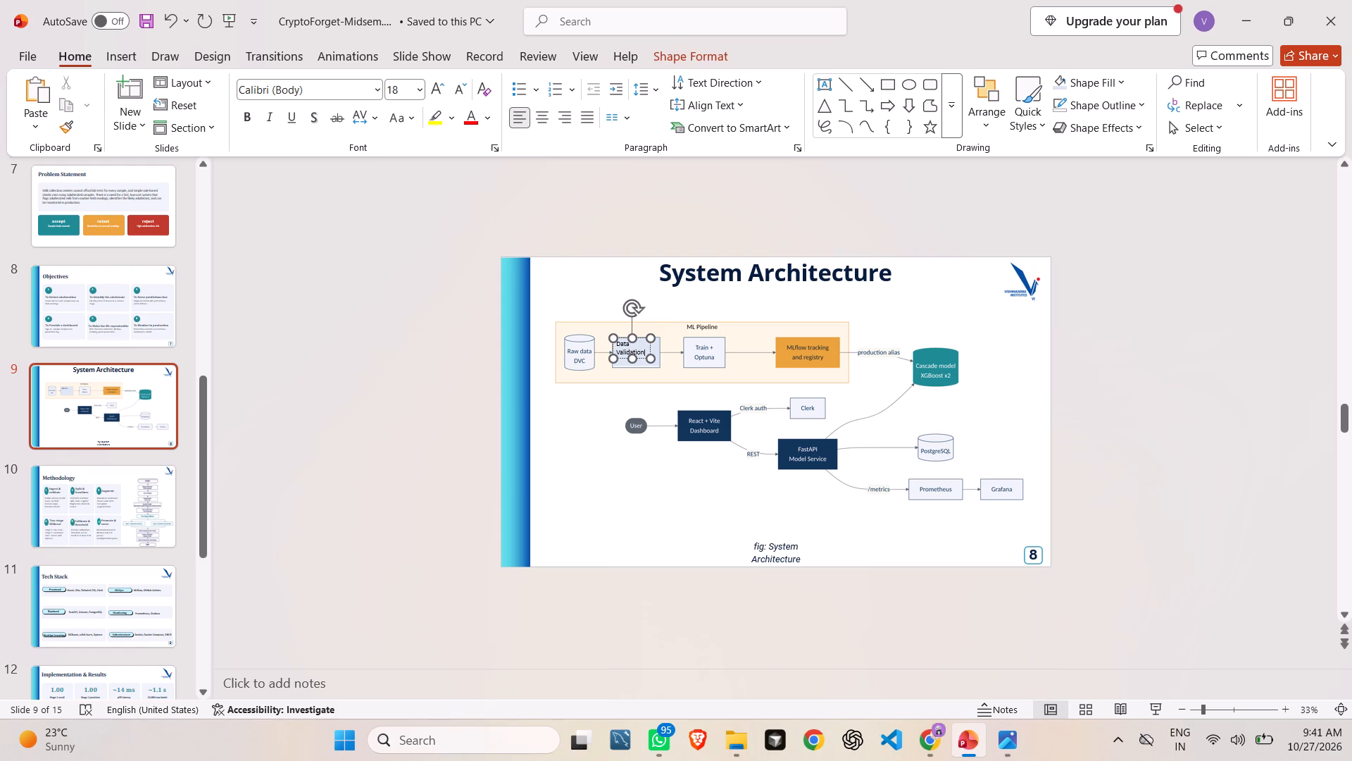
# Move the Data Validation text box to the middle of its rectangle and centre-align the text.
pyautogui.keyDown('ctrl'); pyautogui.scroll(3, 679, 380); pyautogui.keyUp('ctrl')
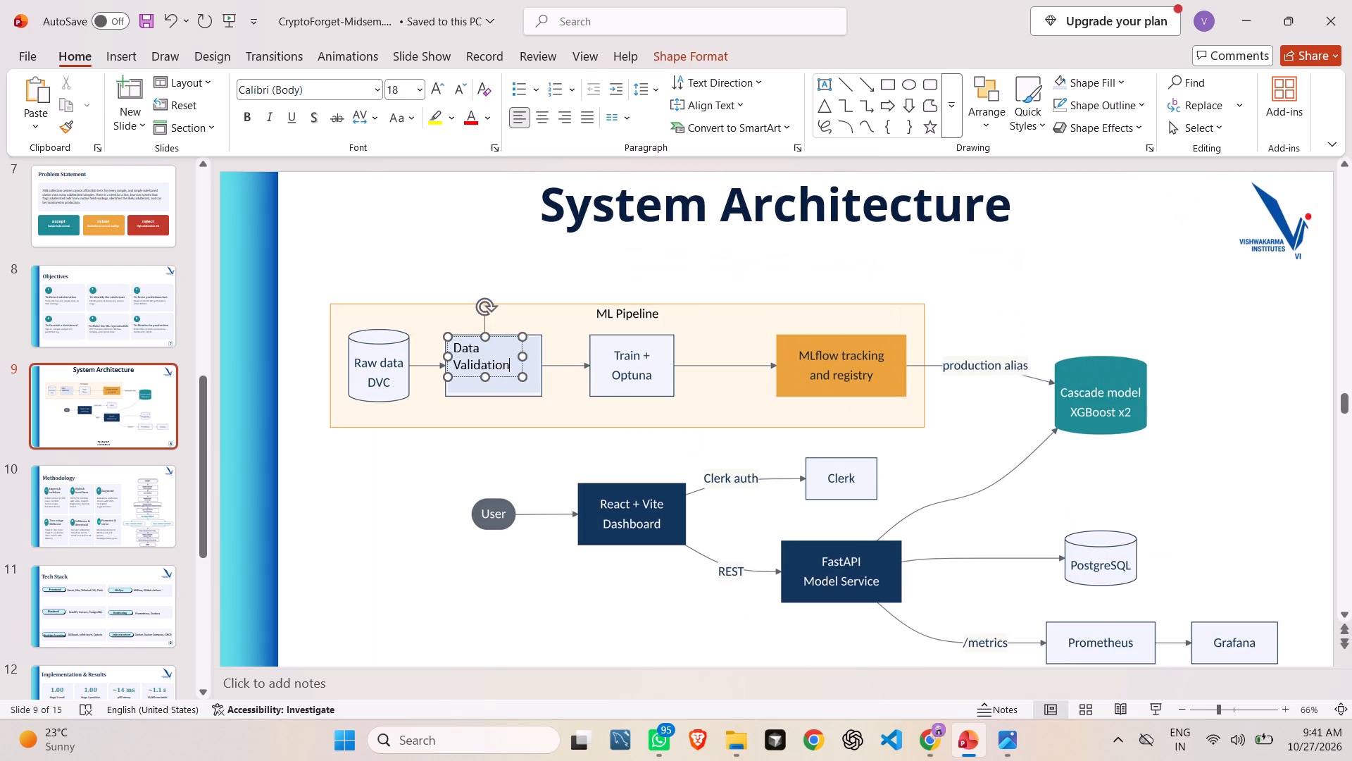
pyautogui.click(494, 331)
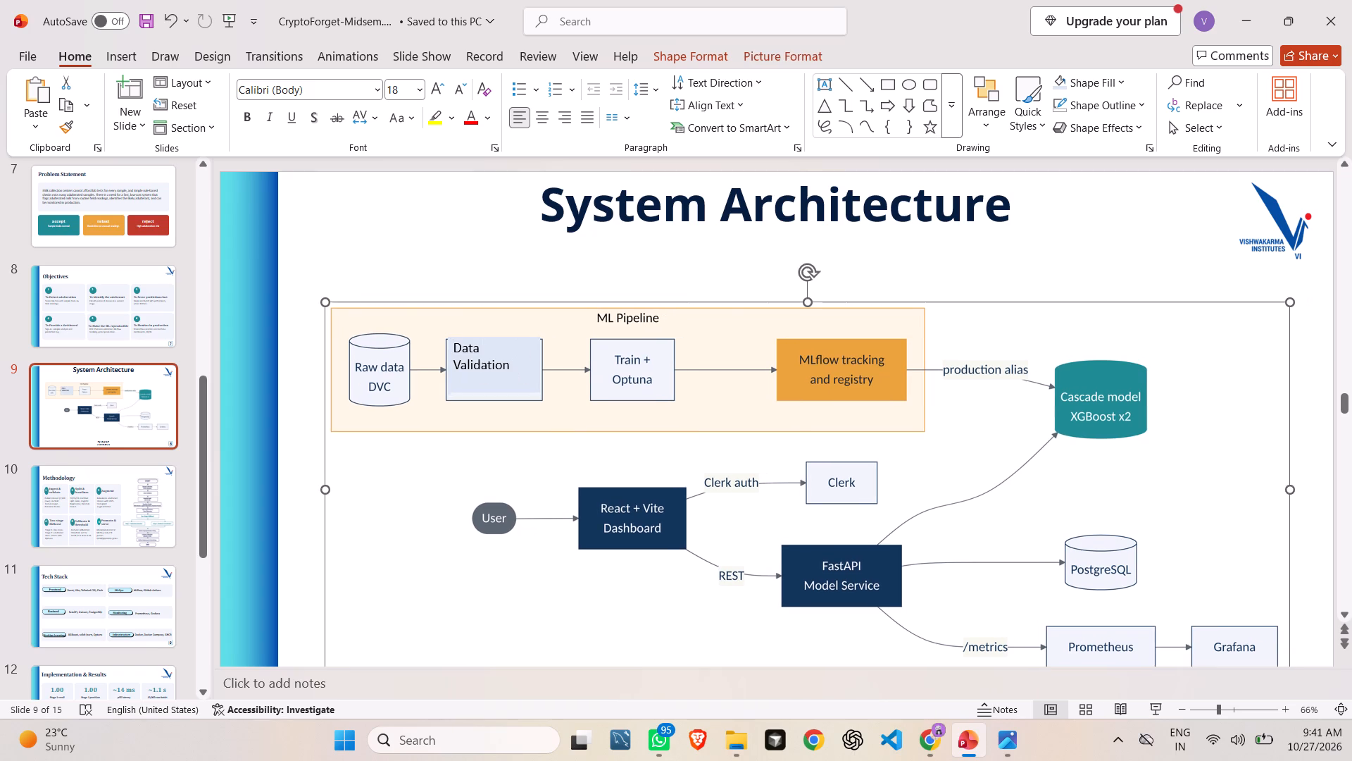
pyautogui.hotkey('ctrl', 'z')
pyautogui.click(489, 350)
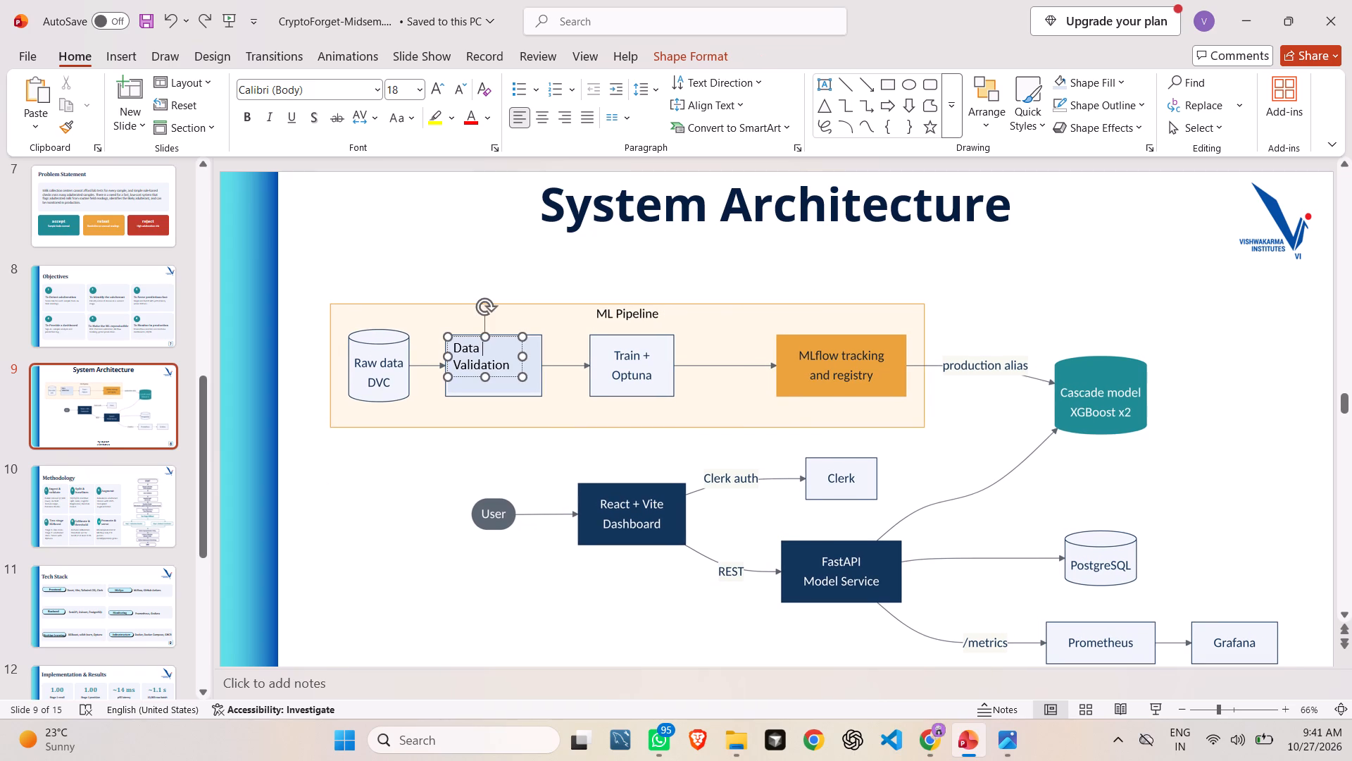
pyautogui.moveTo(492, 335); pyautogui.dragTo(502, 341)
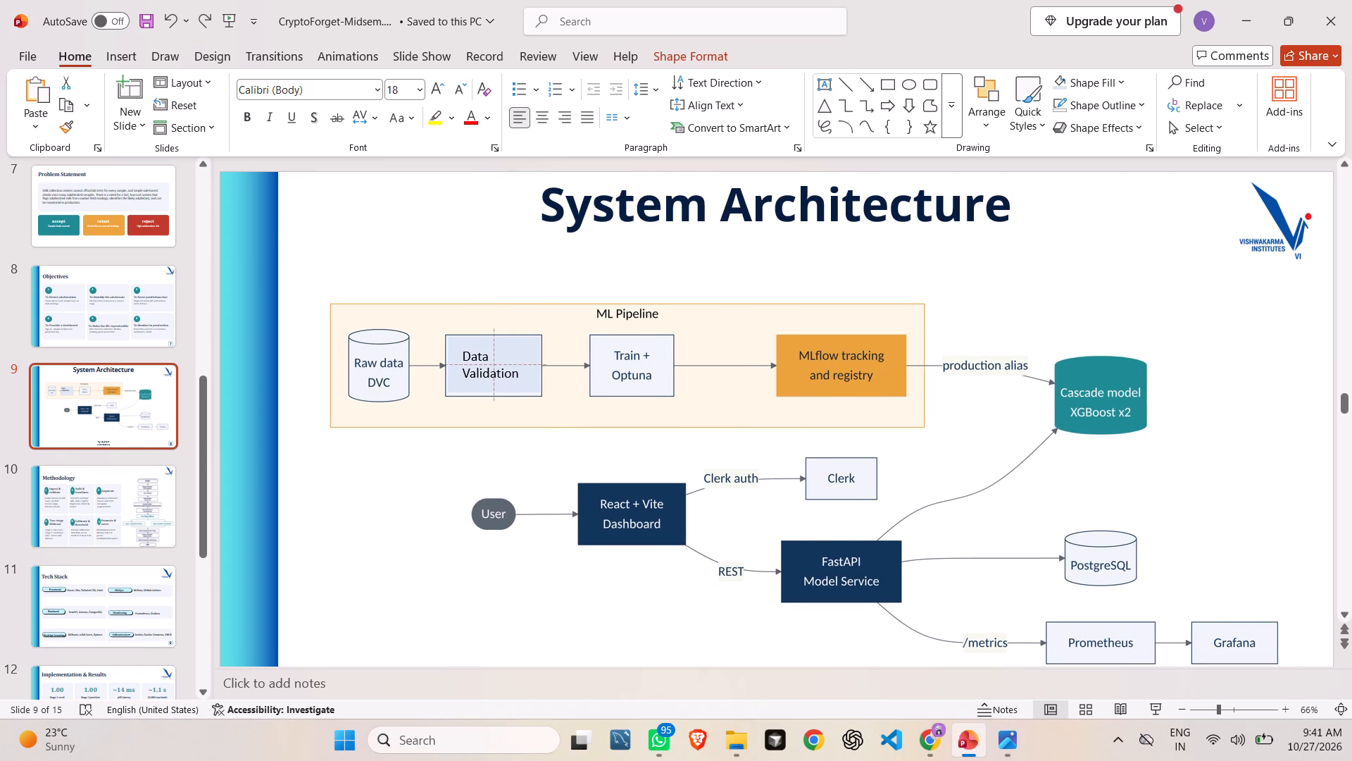
pyautogui.moveTo(502, 341); pyautogui.dragTo(502, 342)
pyautogui.click(546, 116)
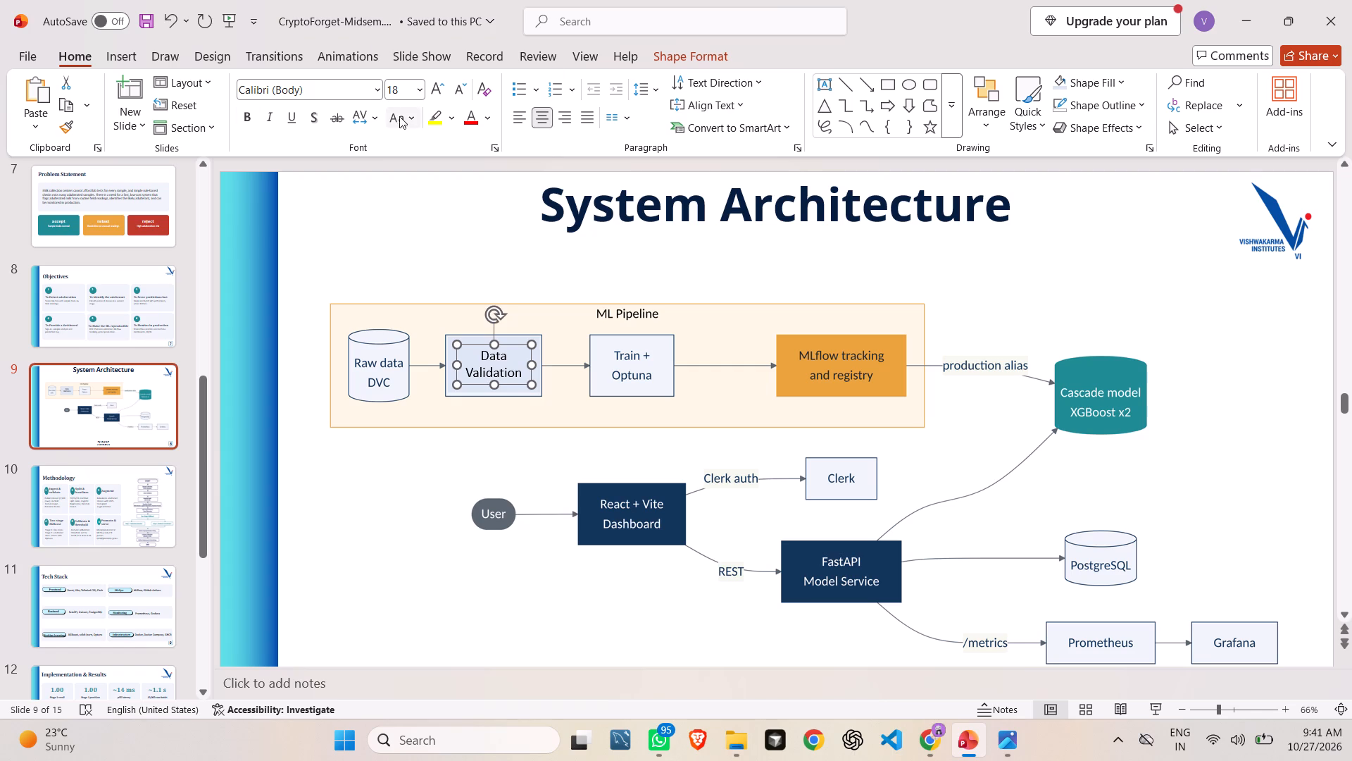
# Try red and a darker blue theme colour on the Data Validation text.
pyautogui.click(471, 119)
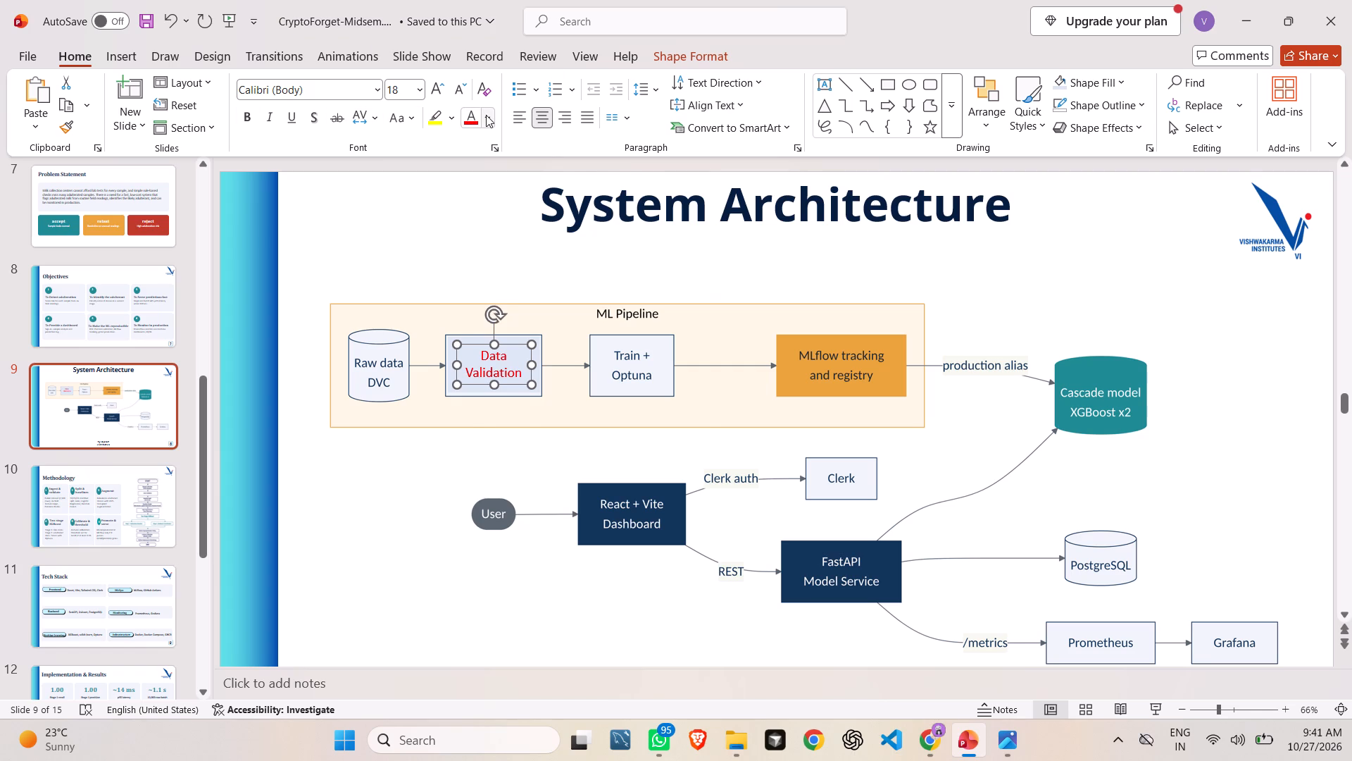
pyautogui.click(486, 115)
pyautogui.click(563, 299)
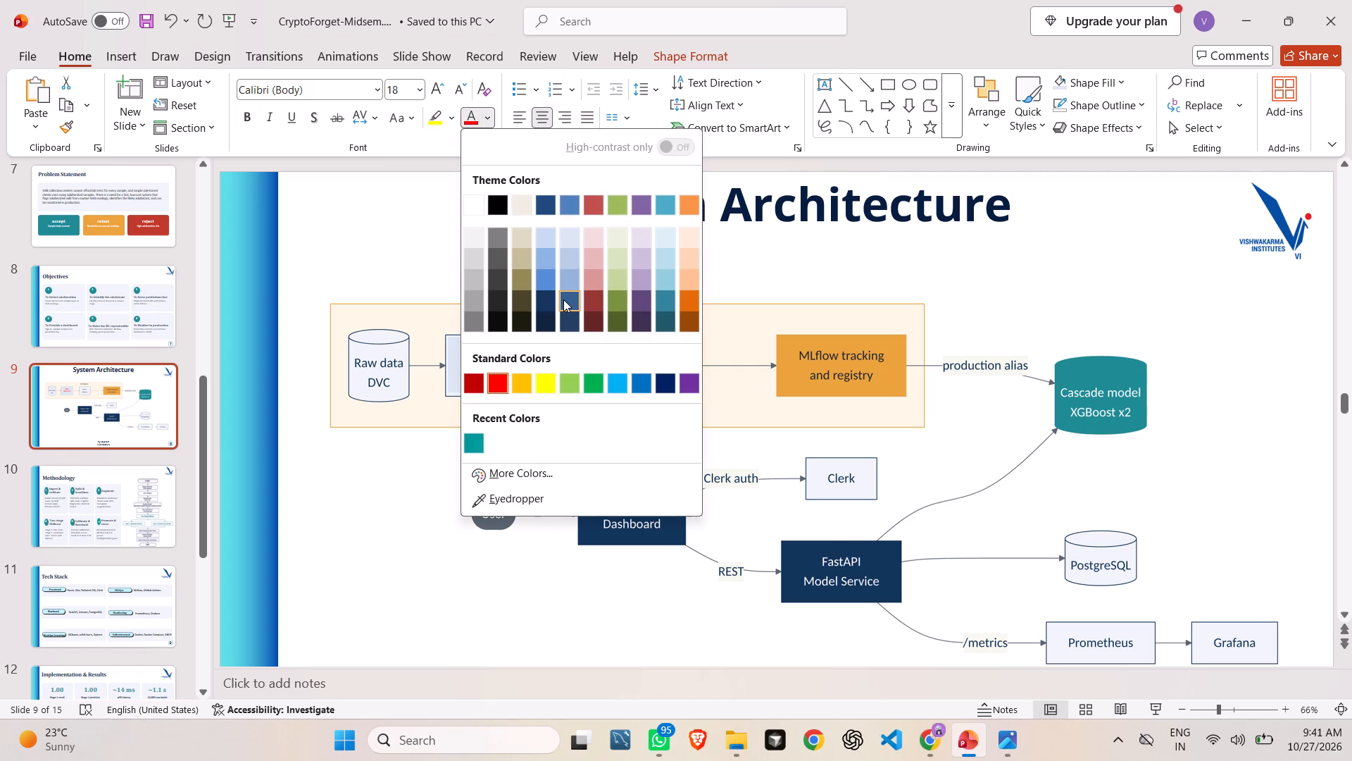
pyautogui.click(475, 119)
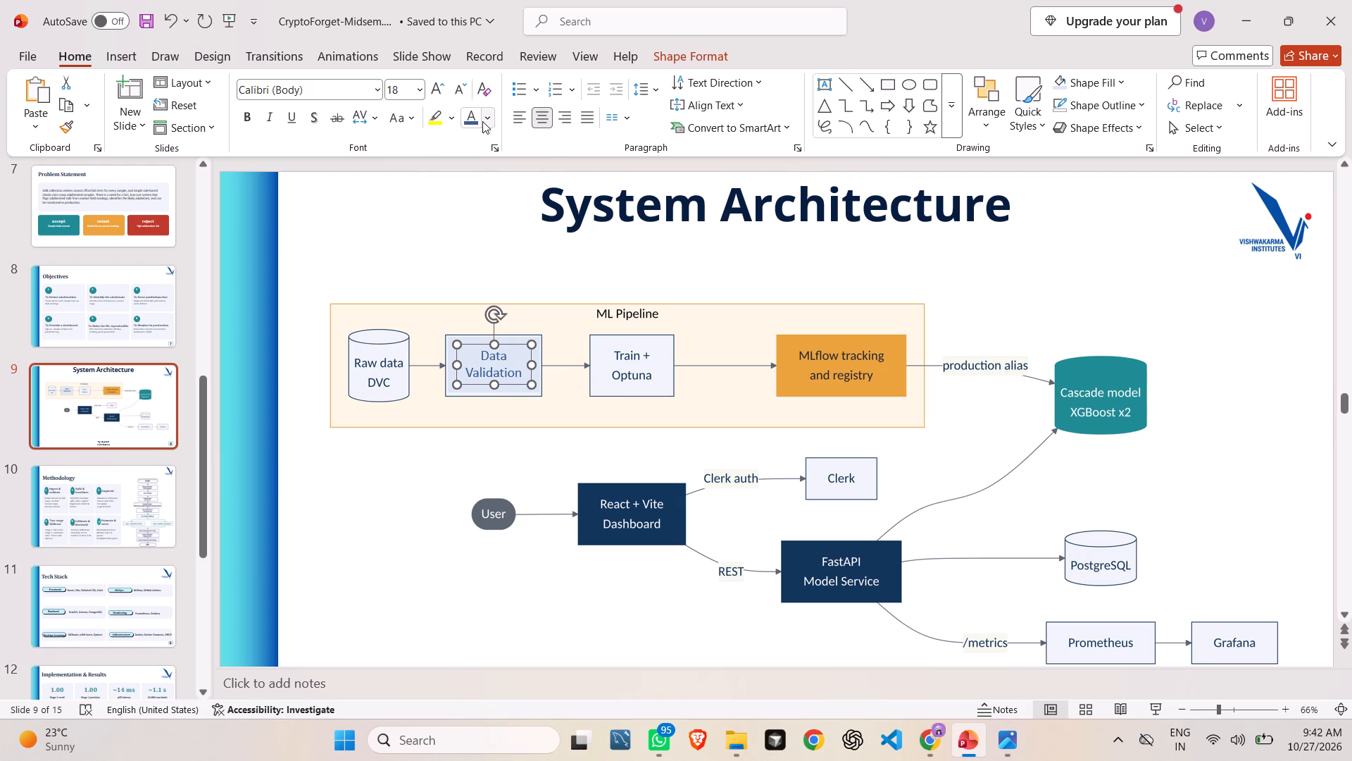
# Set the Data Validation text colour to dark grey and deselect everything on the slide.
pyautogui.click(489, 120)
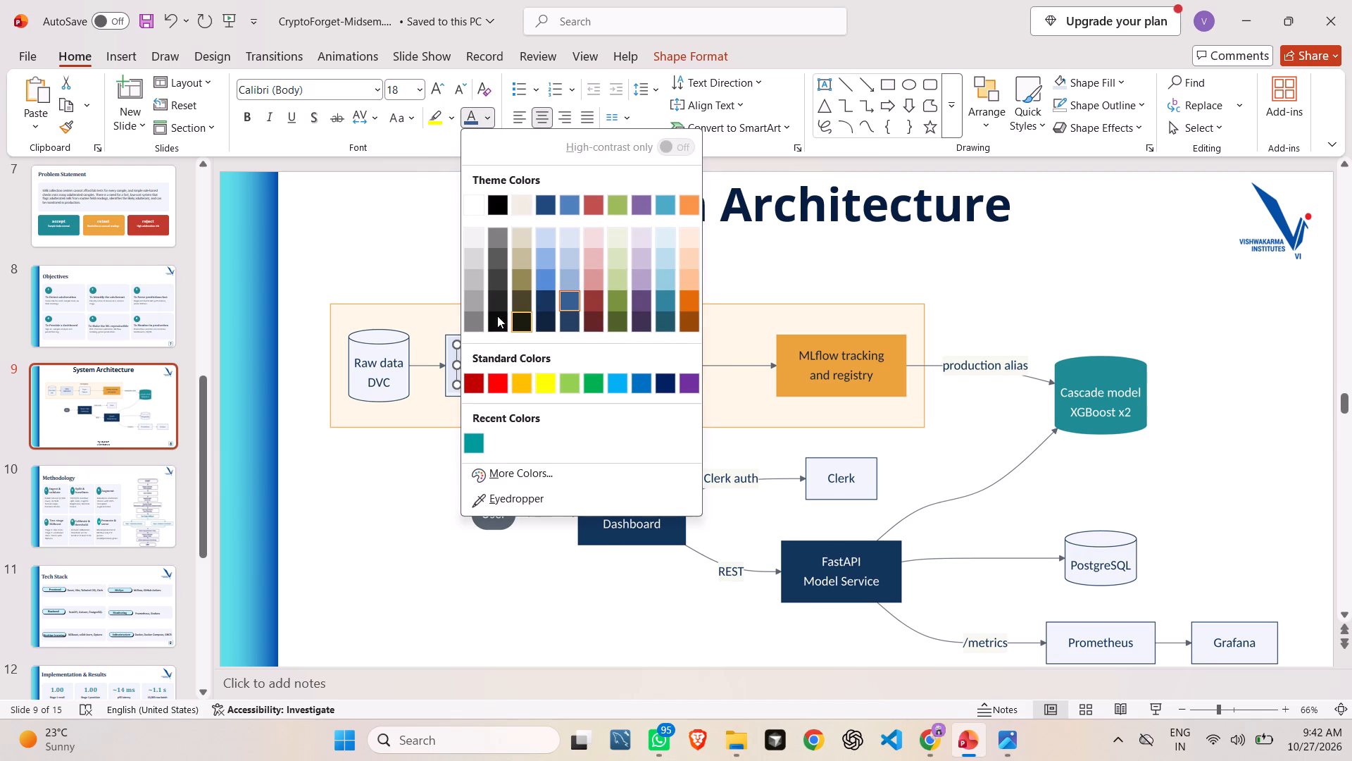
pyautogui.click(503, 258)
pyautogui.click(470, 530)
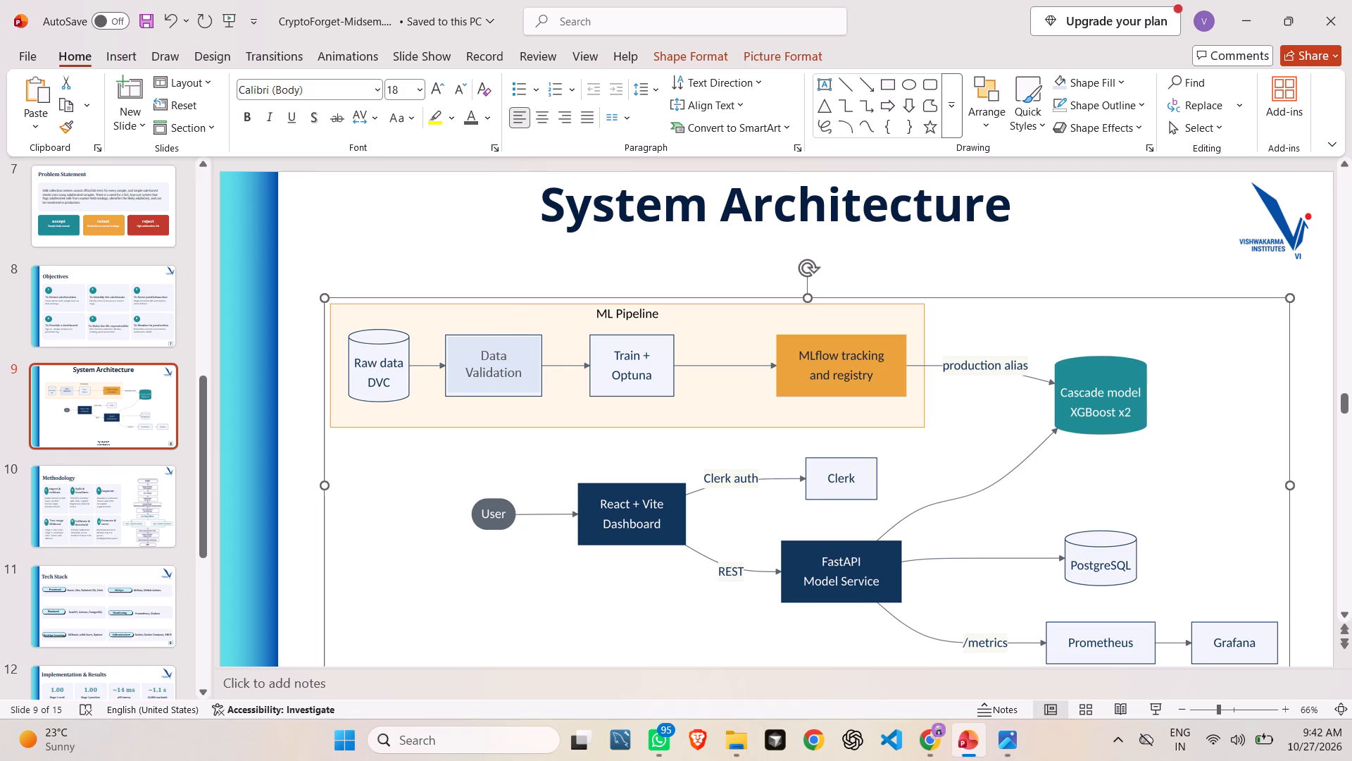
pyautogui.keyDown('ctrl'); pyautogui.scroll(-5, 575, 453); pyautogui.keyUp('ctrl')
pyautogui.keyDown('ctrl'); pyautogui.scroll(3, 685, 382); pyautogui.keyUp('ctrl')
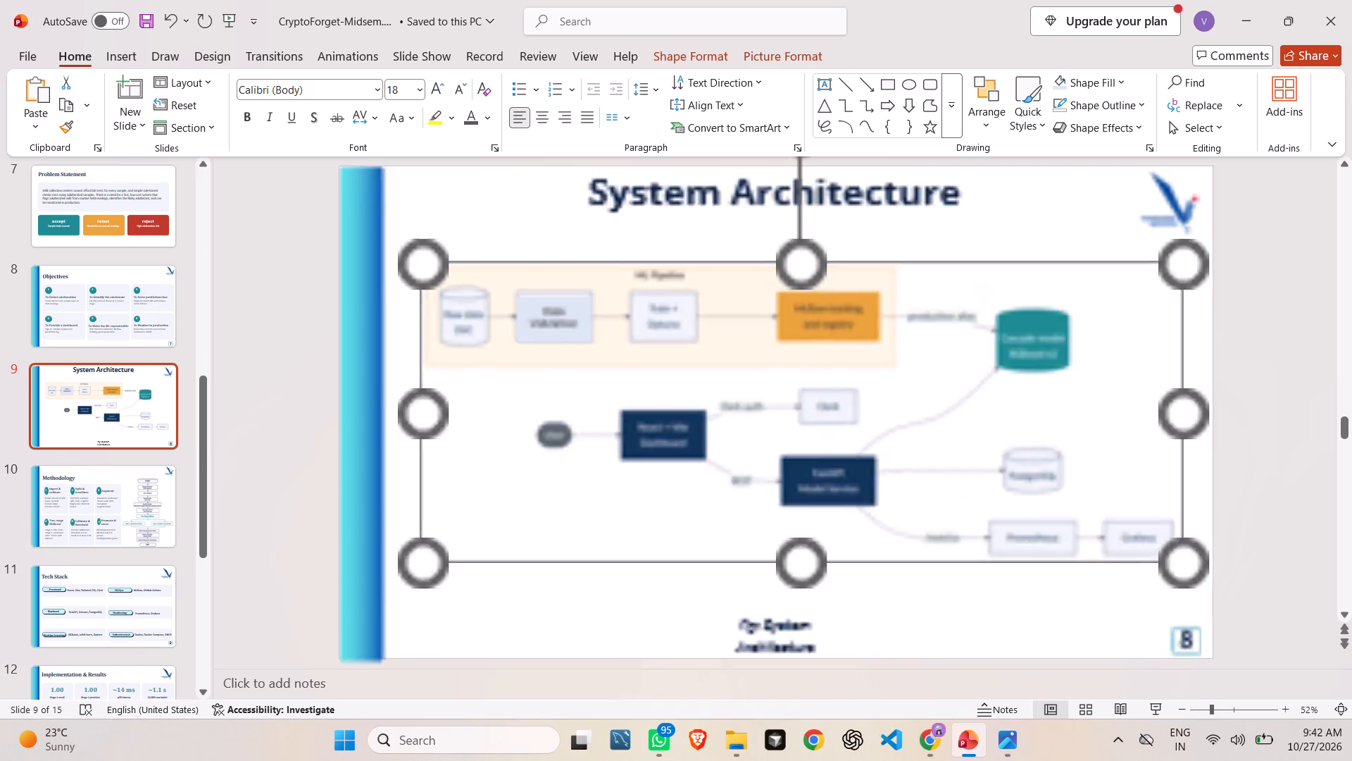
pyautogui.keyDown('ctrl'); pyautogui.scroll(3, 685, 382); pyautogui.keyUp('ctrl')
pyautogui.keyDown('ctrl'); pyautogui.scroll(-2, 685, 382); pyautogui.keyUp('ctrl')
pyautogui.click(327, 316)
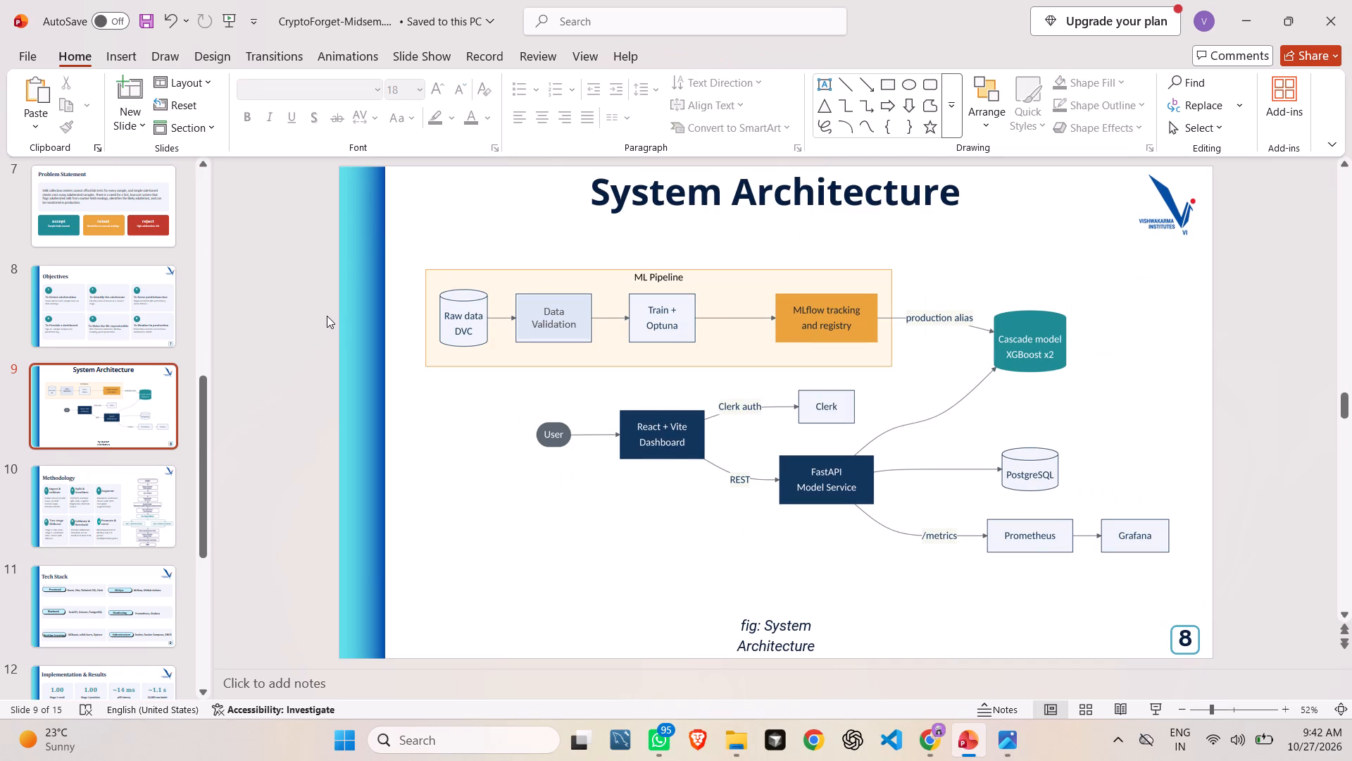
# Look through the Methodology, Tech Stack, Implementation & Results and References slides to check their content.
pyautogui.hscroll(-1, 327, 316)
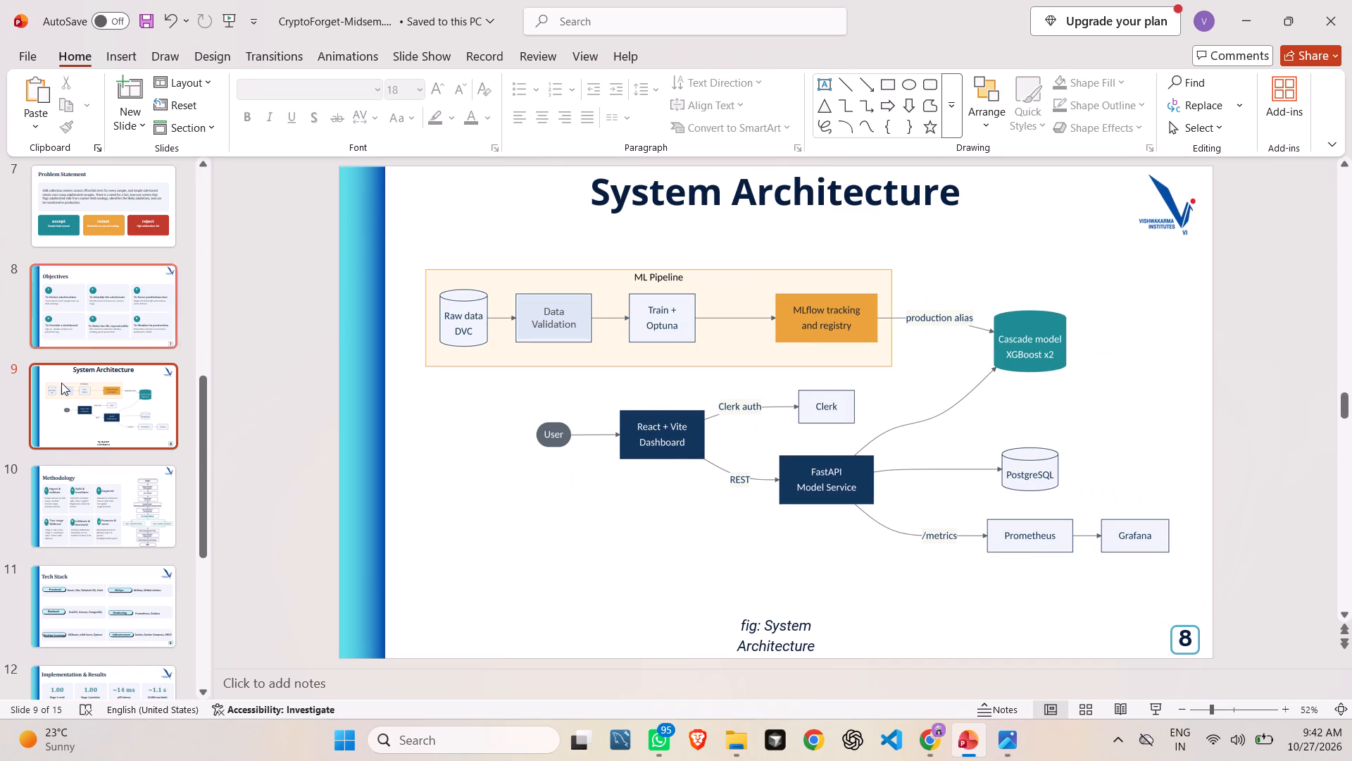
pyautogui.click(83, 472)
pyautogui.scroll(-1, 371, 454)
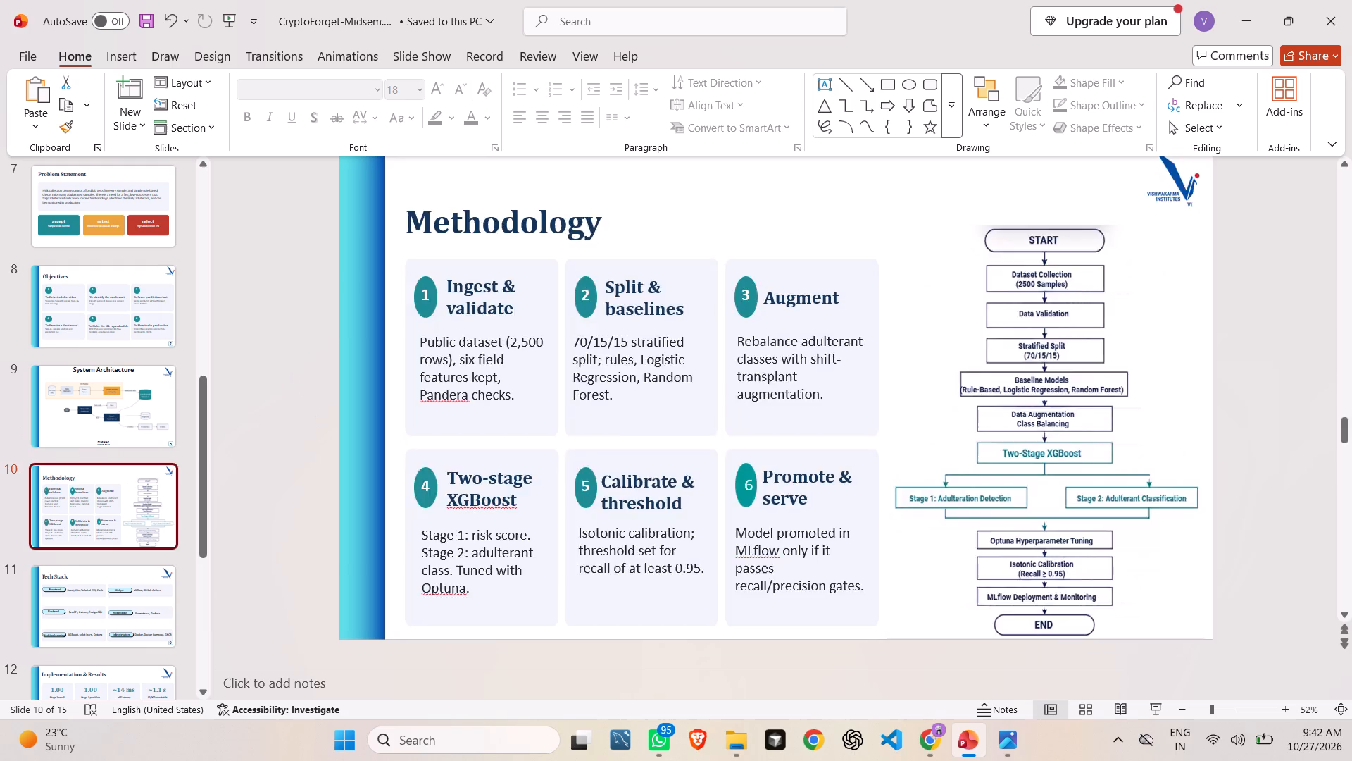
pyautogui.scroll(-1, 371, 454)
pyautogui.click(43, 612)
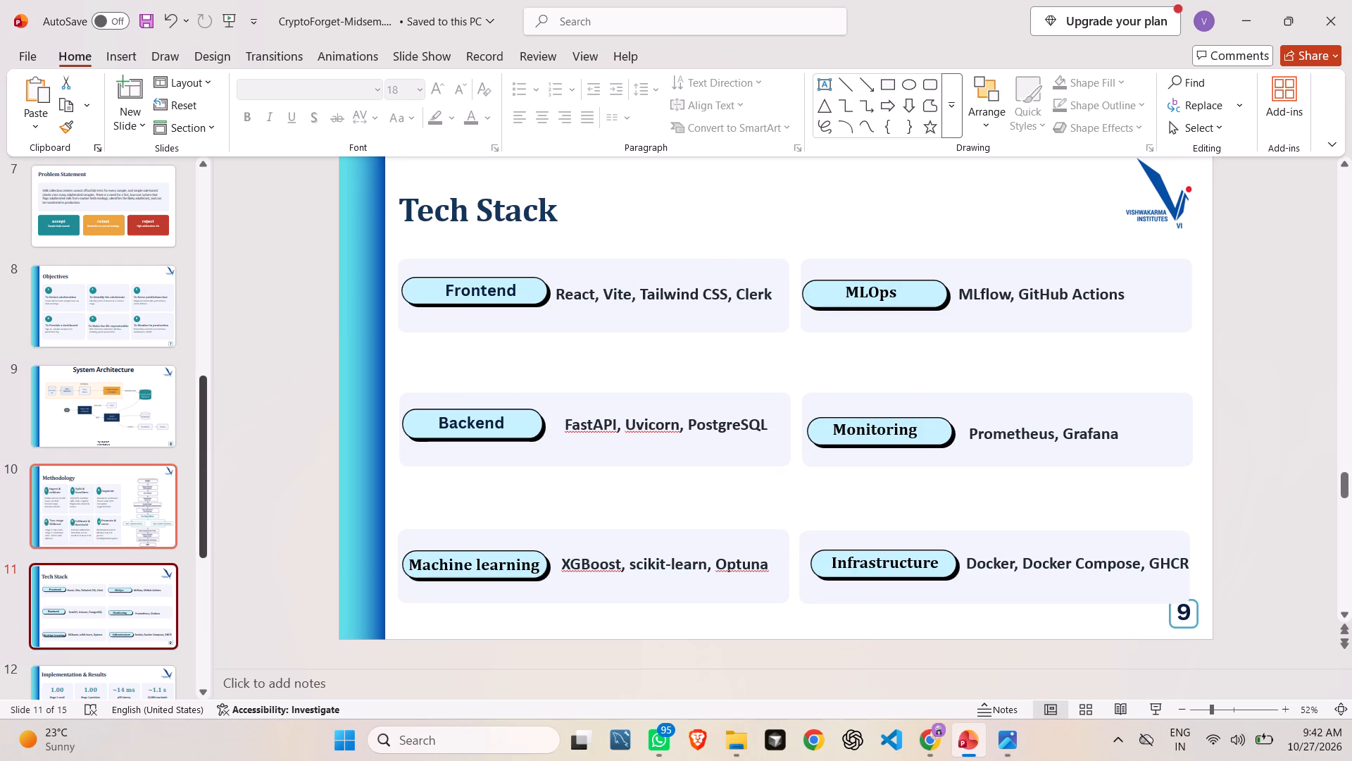
pyautogui.scroll(-1, 63, 614)
pyautogui.click(113, 424)
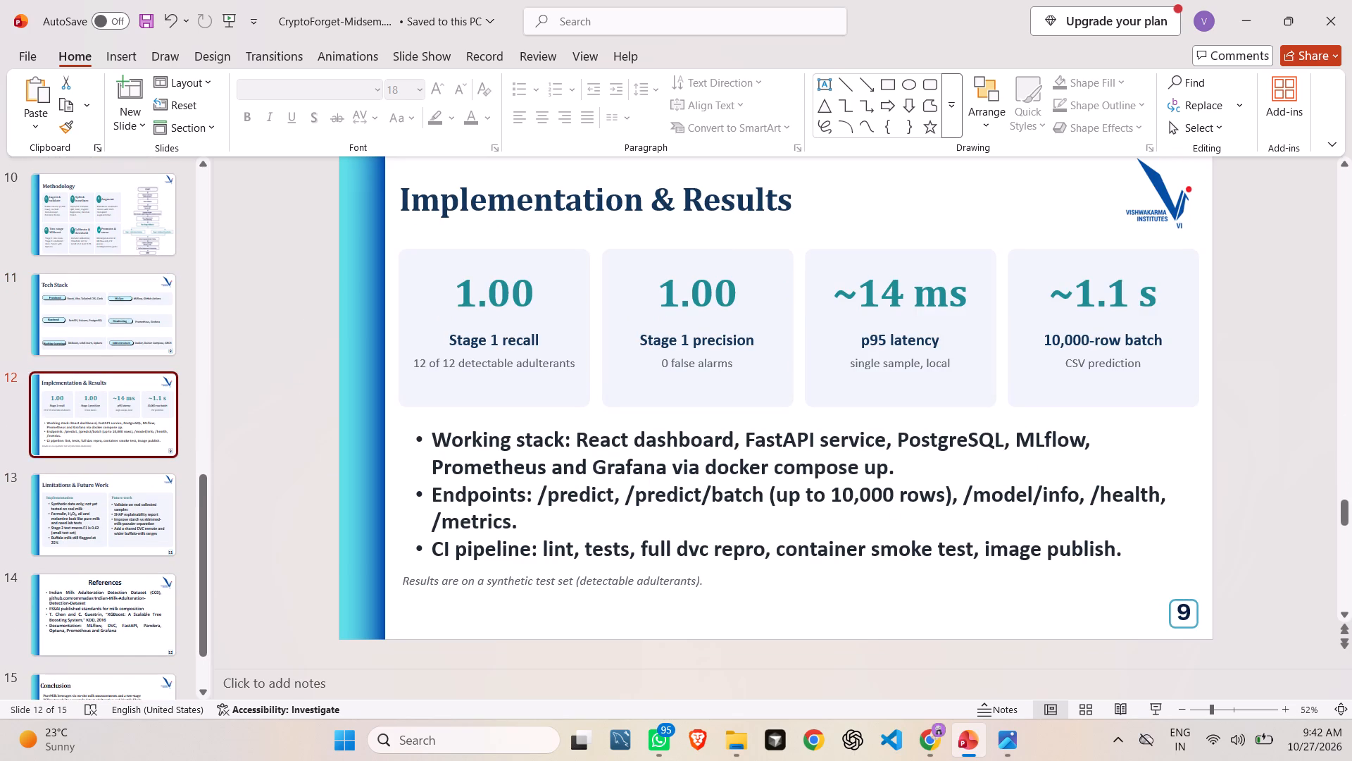
pyautogui.click(141, 592)
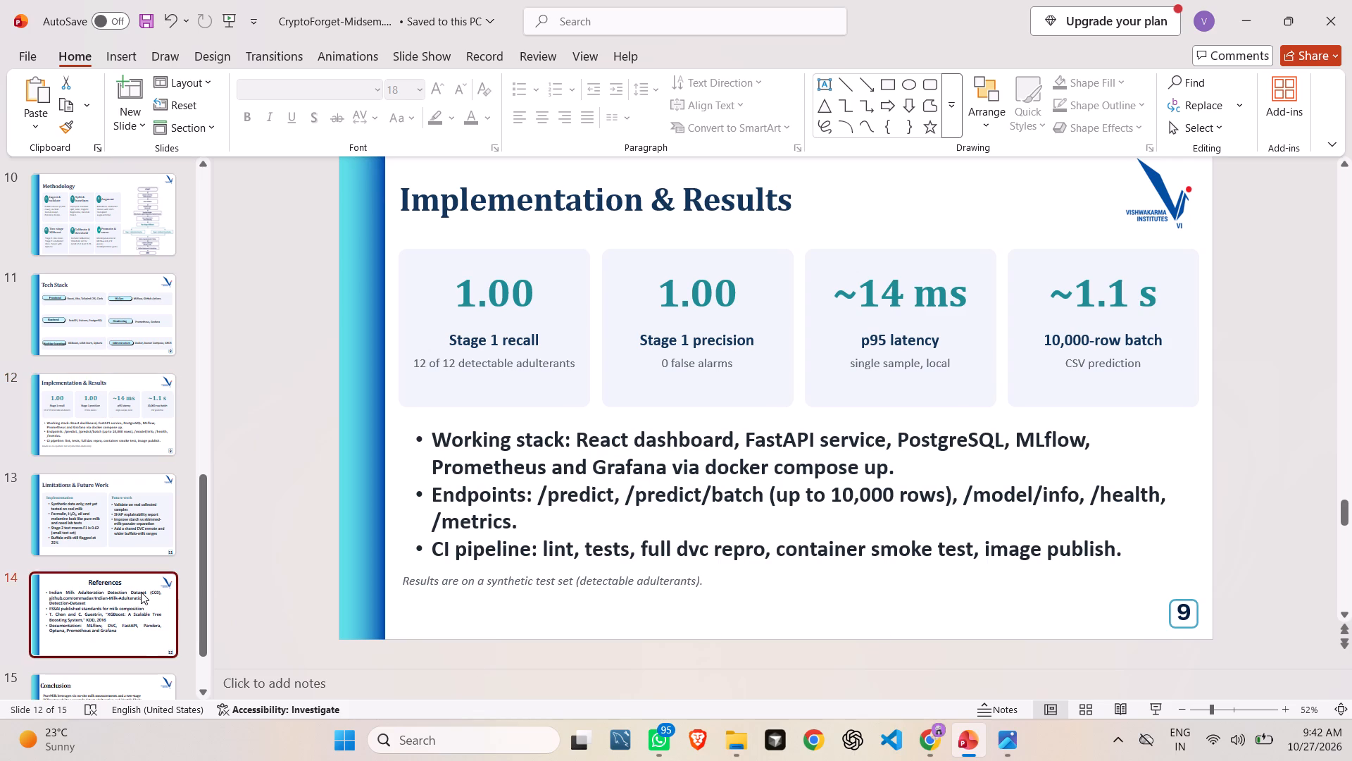
pyautogui.click(70, 492)
pyautogui.scroll(-1, 453, 490)
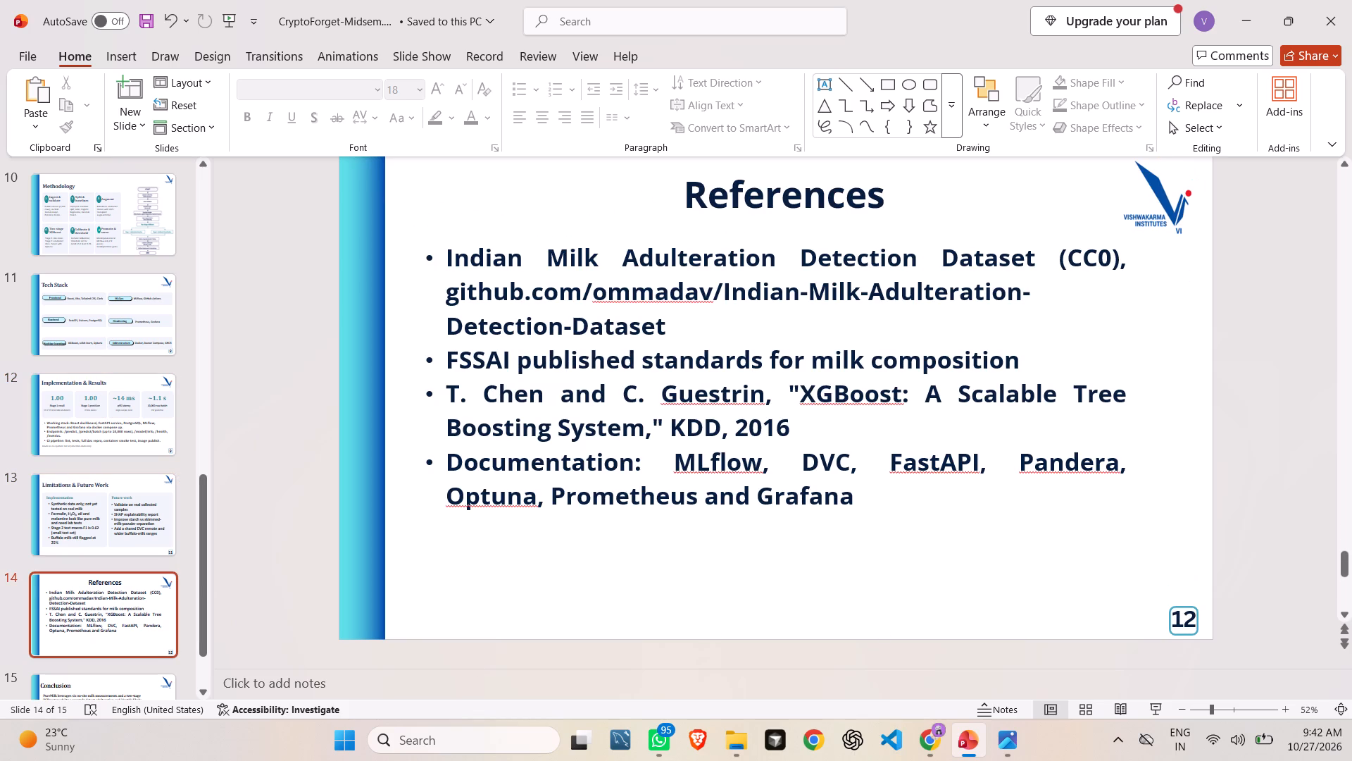
pyautogui.scroll(-1, 453, 490)
# Open a text search across the presentation from the References slide.
pyautogui.click(366, 309)
pyautogui.hotkey('ctrl', 'f')
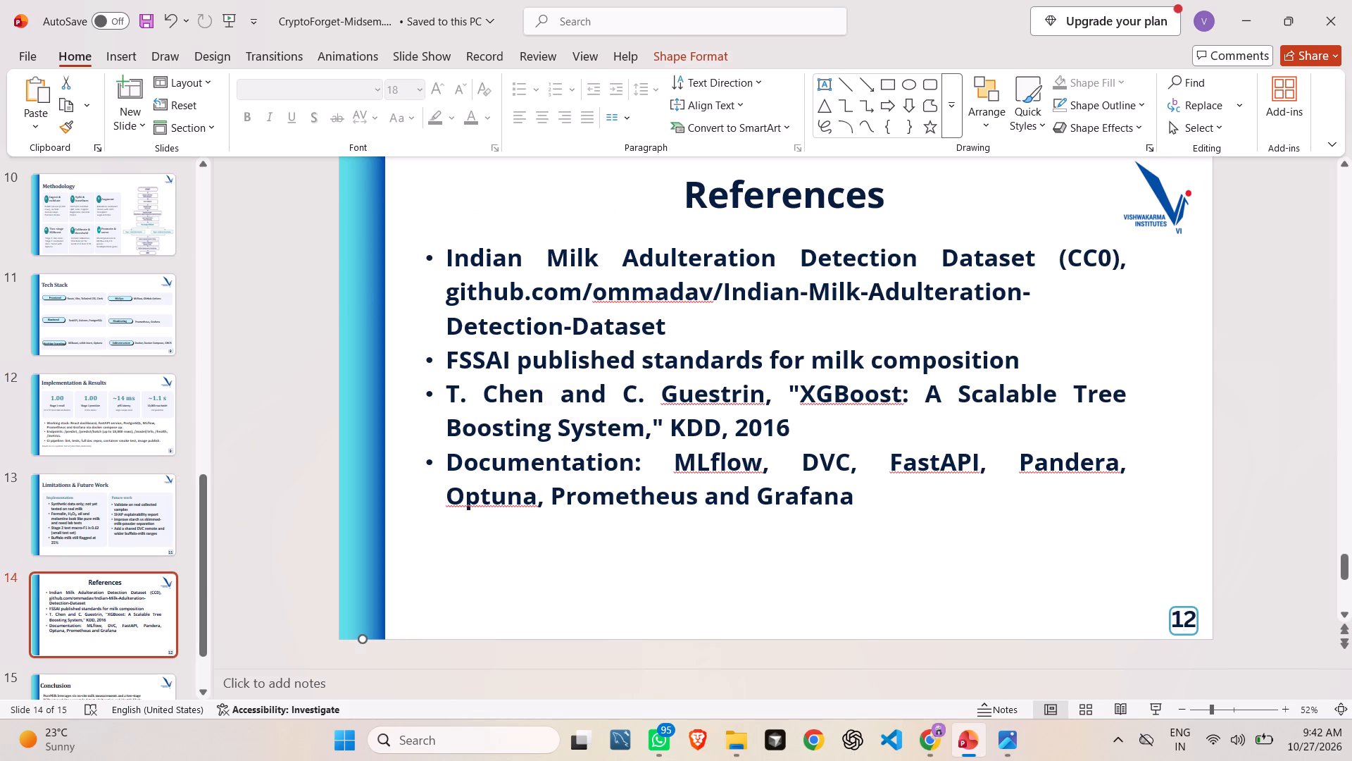
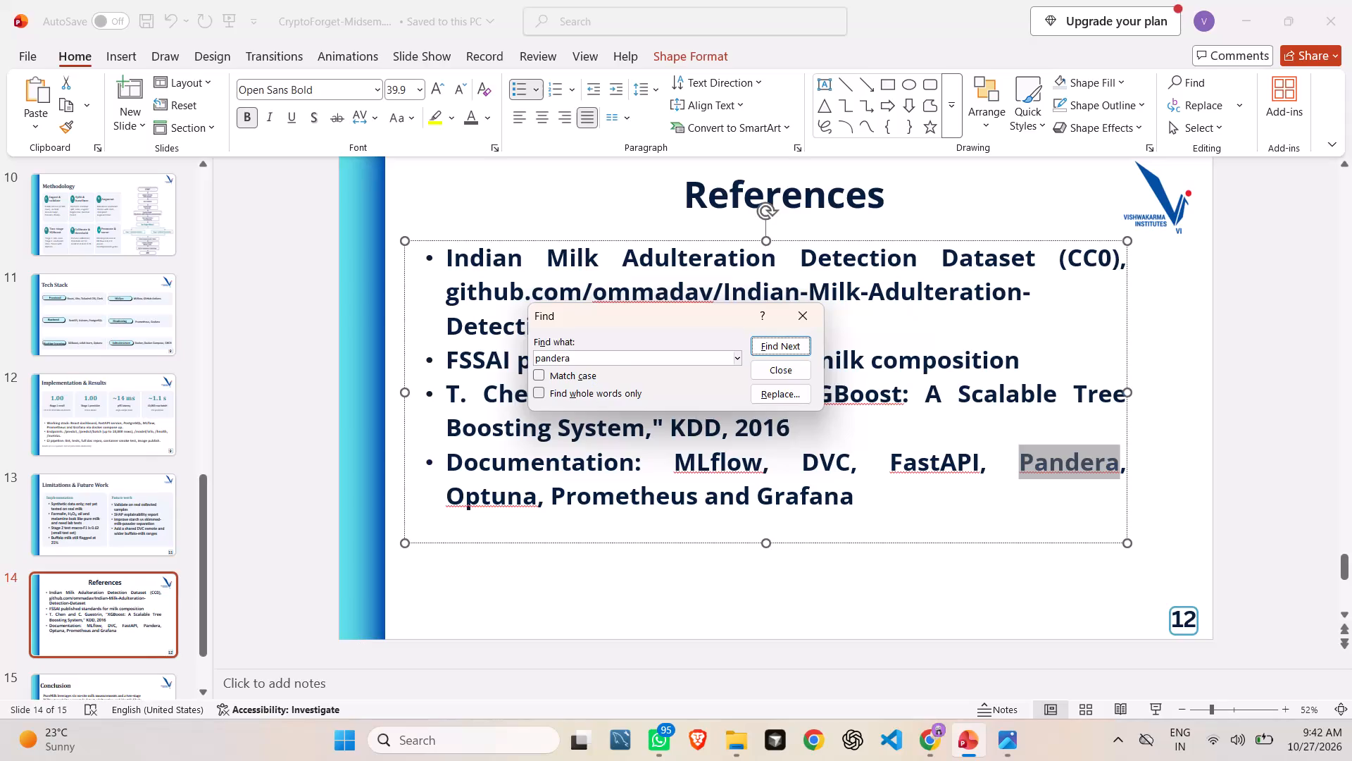
# Delete "Pandera" and its comma from the Documentation entry on the References slide, then close the text search.
pyautogui.click(990, 478)
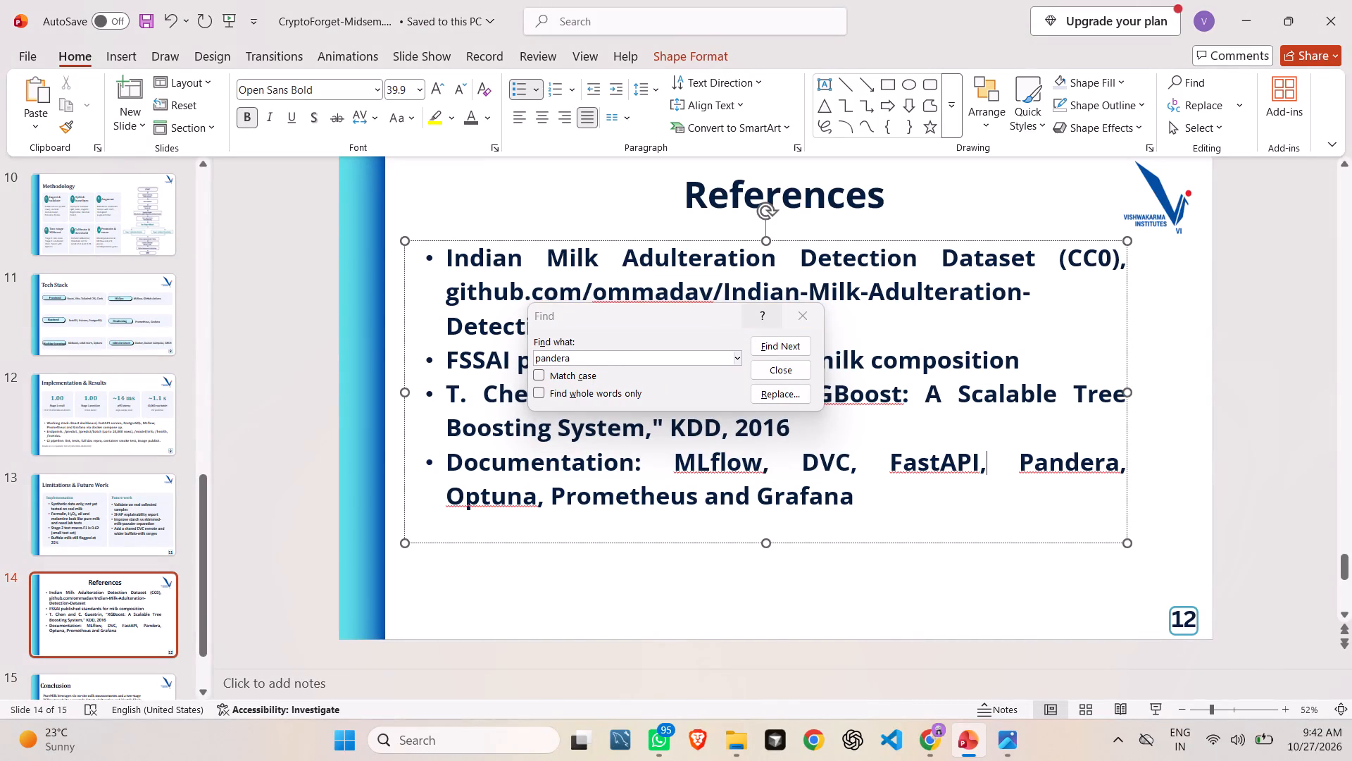
pyautogui.click(1121, 471)
pyautogui.press('BackSpace')
pyautogui.press('BackSpace')
pyautogui.press('BackSpace')
pyautogui.press('BackSpace')
pyautogui.press('BackSpace')
pyautogui.press('BackSpace')
pyautogui.press('BackSpace')
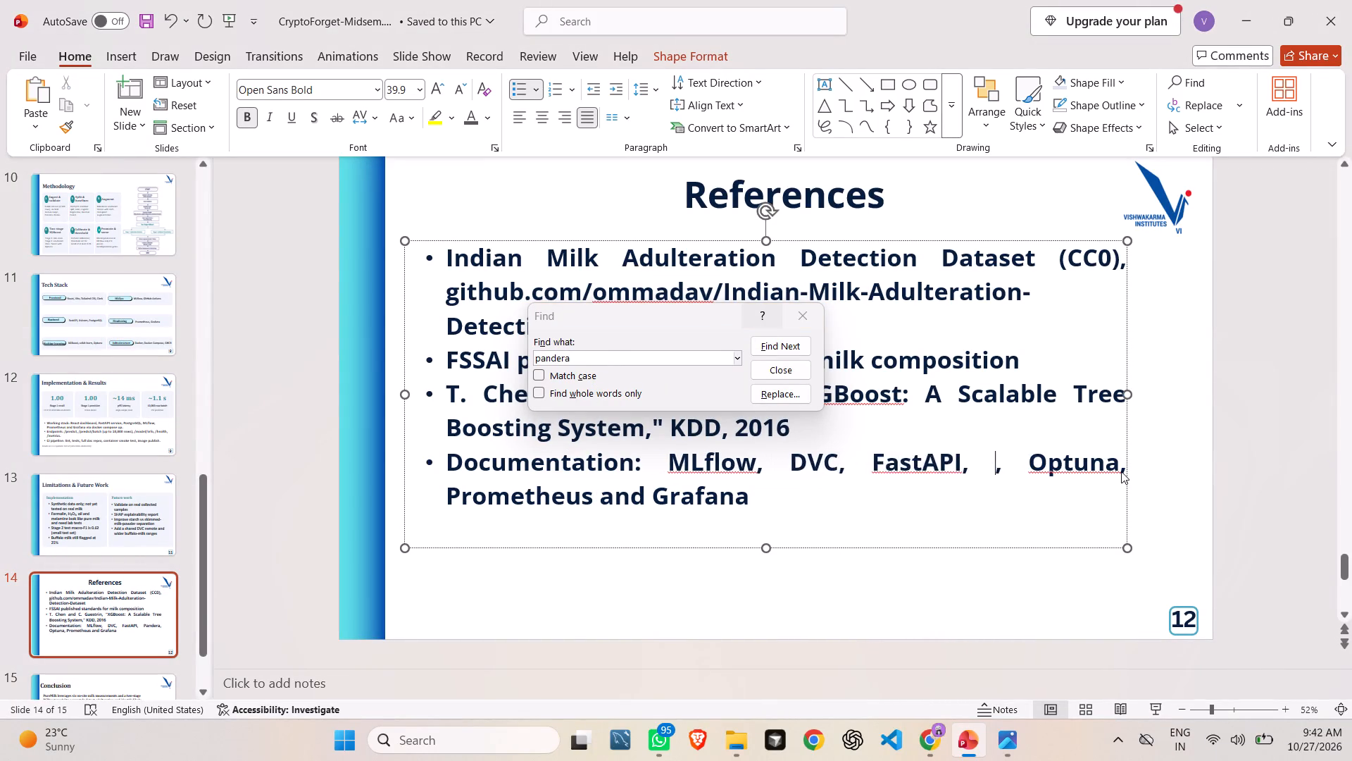
pyautogui.press('BackSpace')
pyautogui.press('BackSpace')
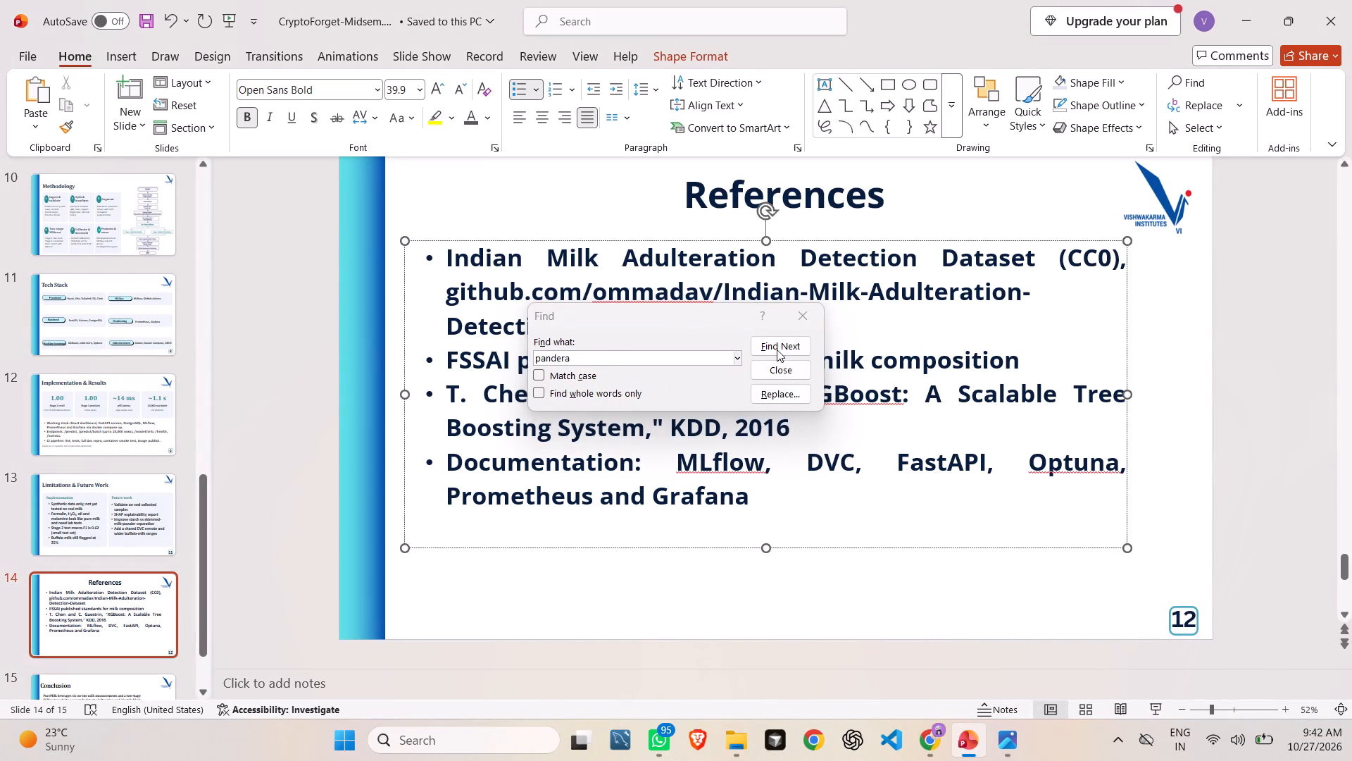
pyautogui.click(587, 360)
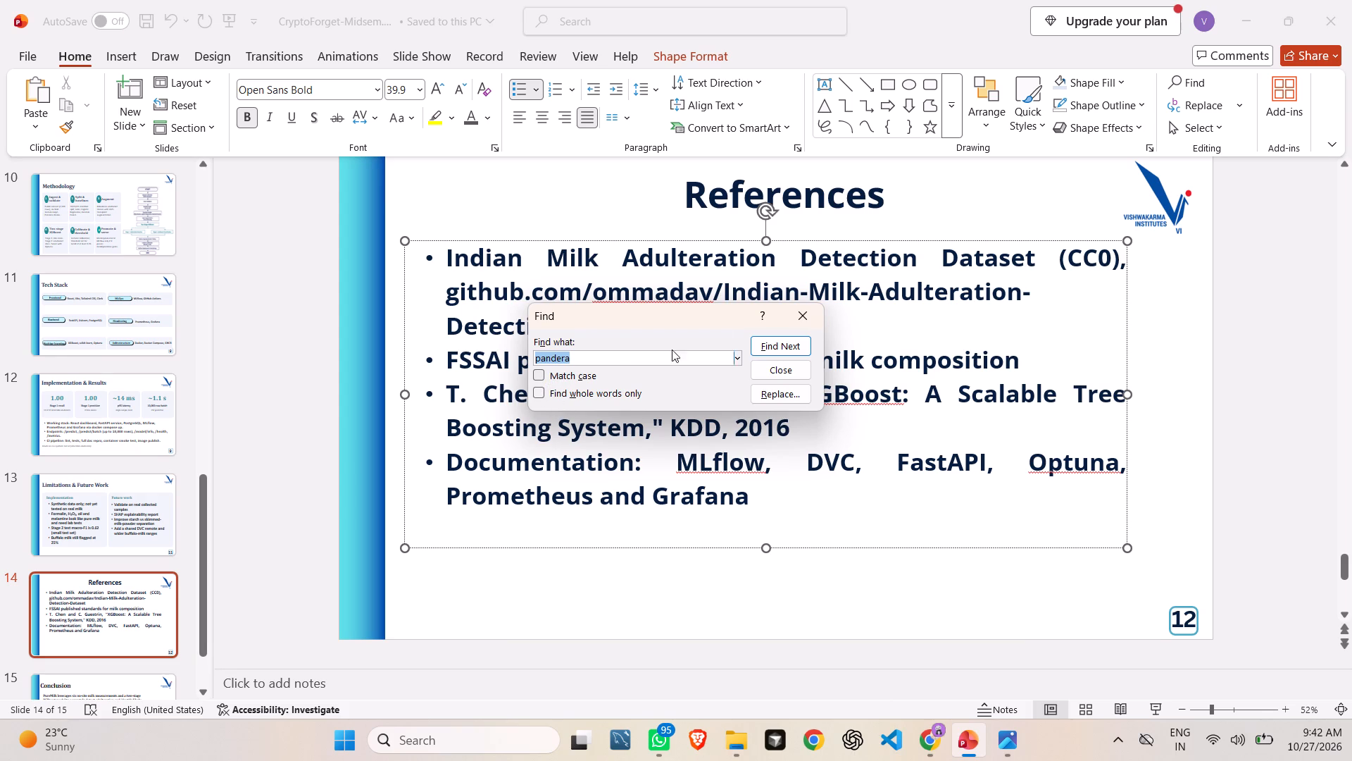
pyautogui.click(809, 316)
# Find "pandera" from the Conclusion slide and replace "DVC, Pandera" with "Data" in objective 5 on the Objectives slide.
pyautogui.scroll(-1, 55, 526)
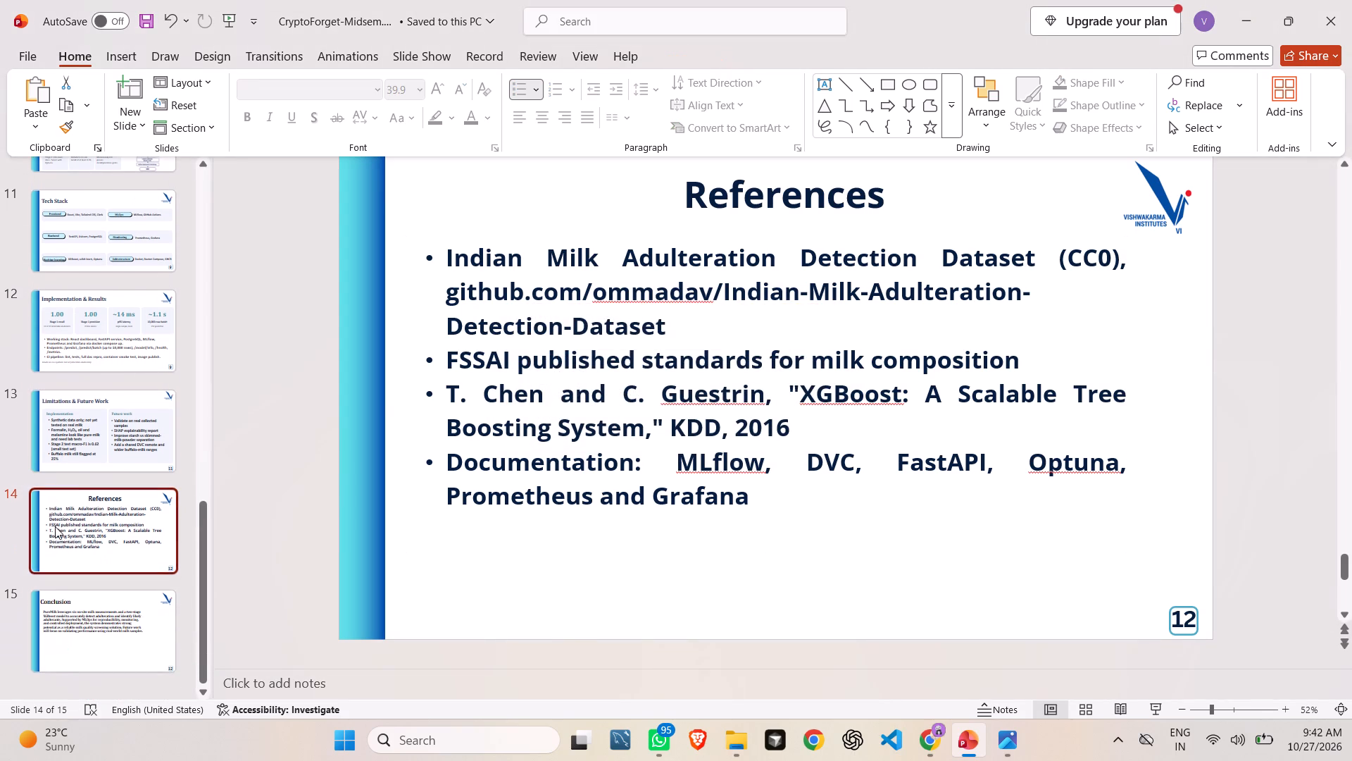
pyautogui.click(96, 625)
pyautogui.click(577, 421)
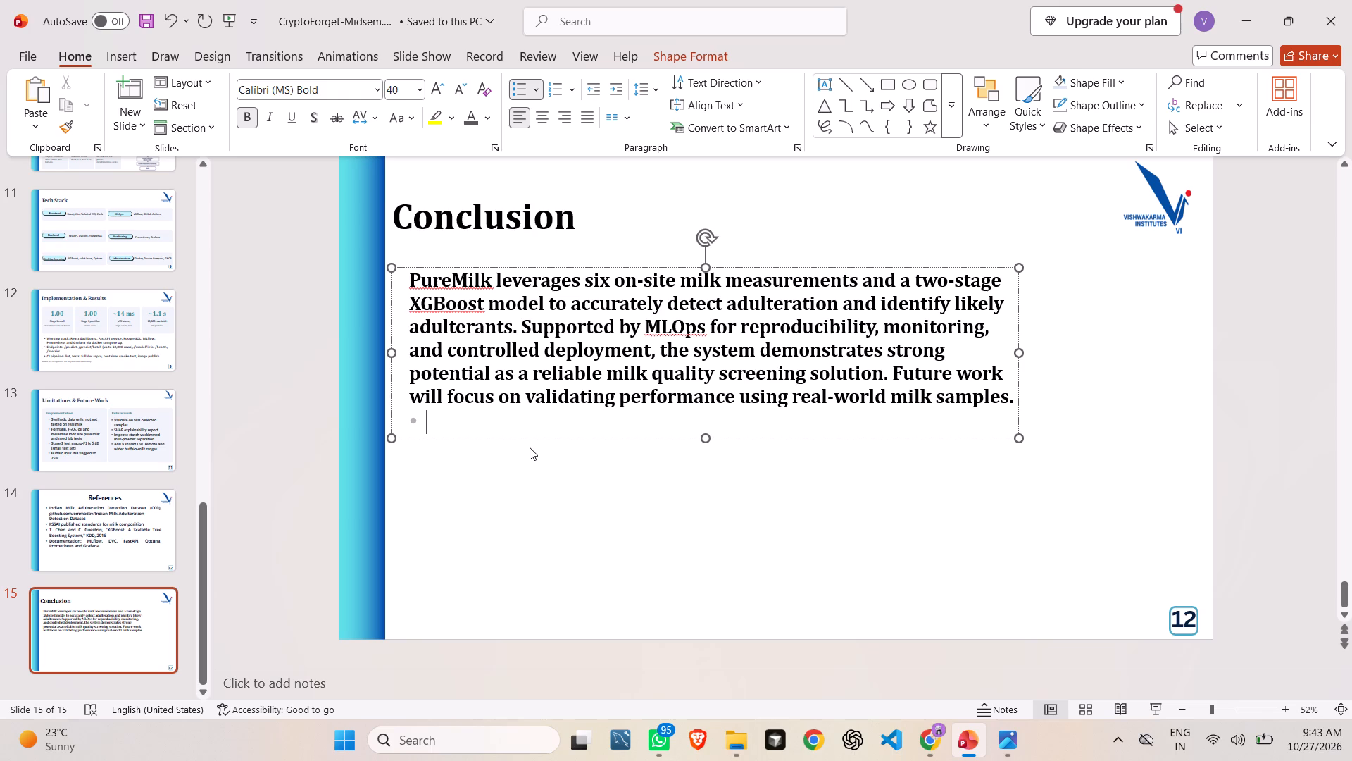
pyautogui.hotkey('ctrl', 'f')
pyautogui.write('pandera')
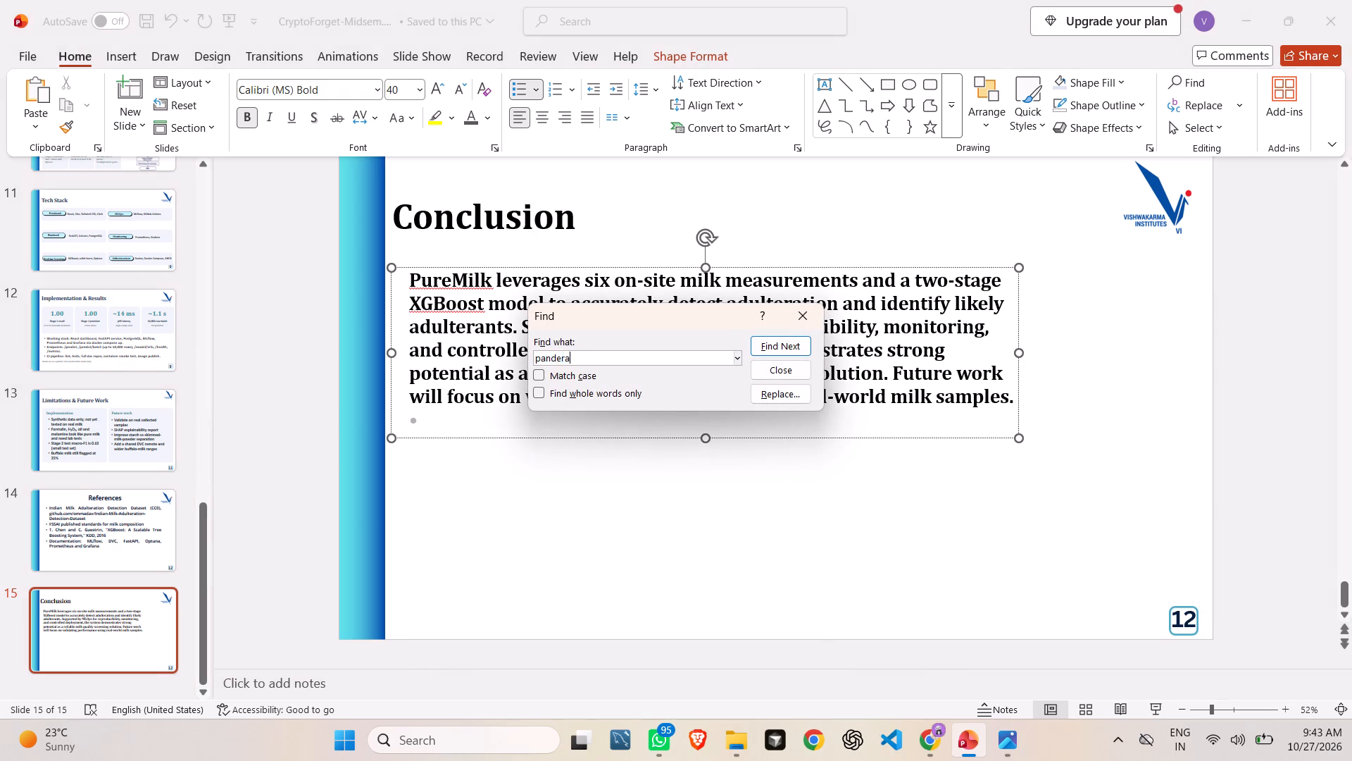
pyautogui.press('Return')
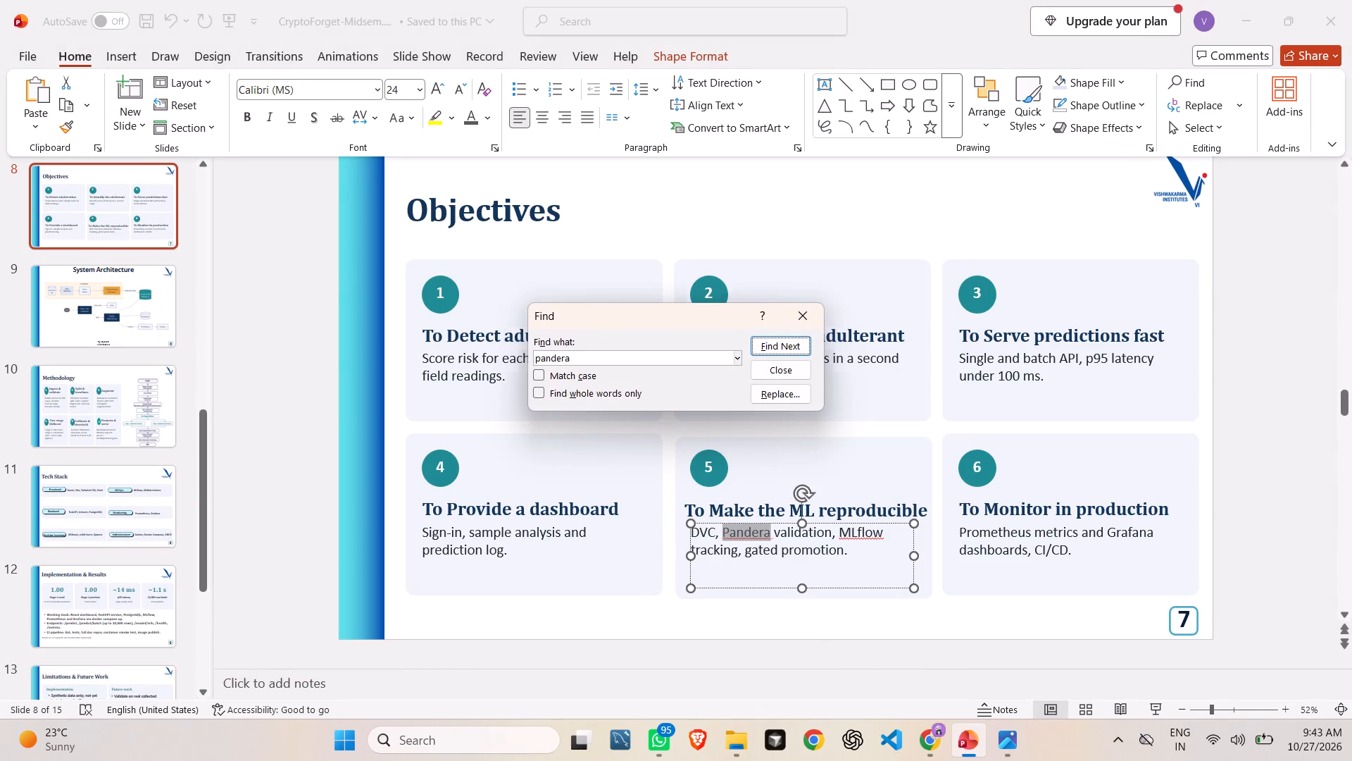
pyautogui.click(787, 527)
pyautogui.click(776, 533)
pyautogui.press('BackSpace')
pyautogui.press('BackSpace')
pyautogui.press('BackSpace')
pyautogui.press('BackSpace')
pyautogui.press('BackSpace')
pyautogui.press('BackSpace')
pyautogui.press('BackSpace')
pyautogui.press('BackSpace')
pyautogui.press('BackSpace')
pyautogui.press('BackSpace')
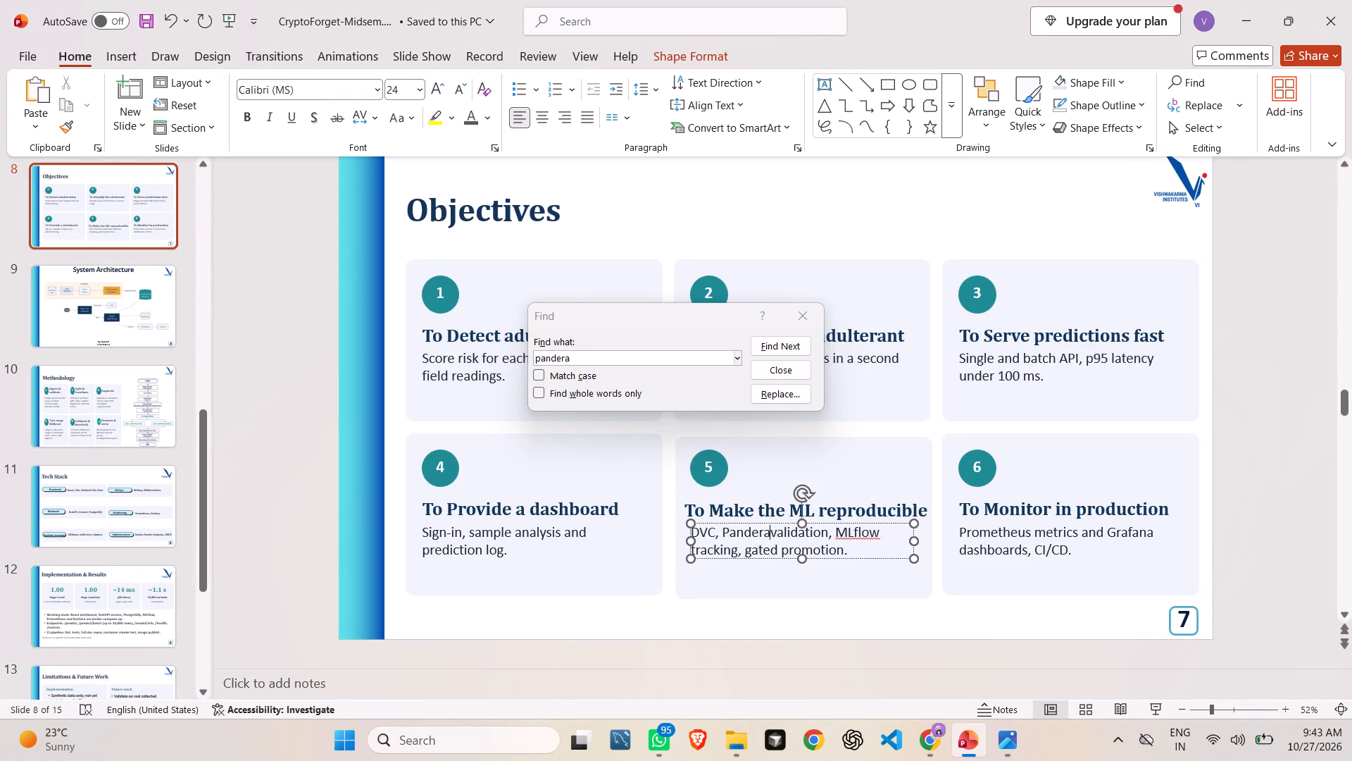
pyautogui.press('BackSpace')
pyautogui.press('BackSpace')
pyautogui.press('BackSpace')
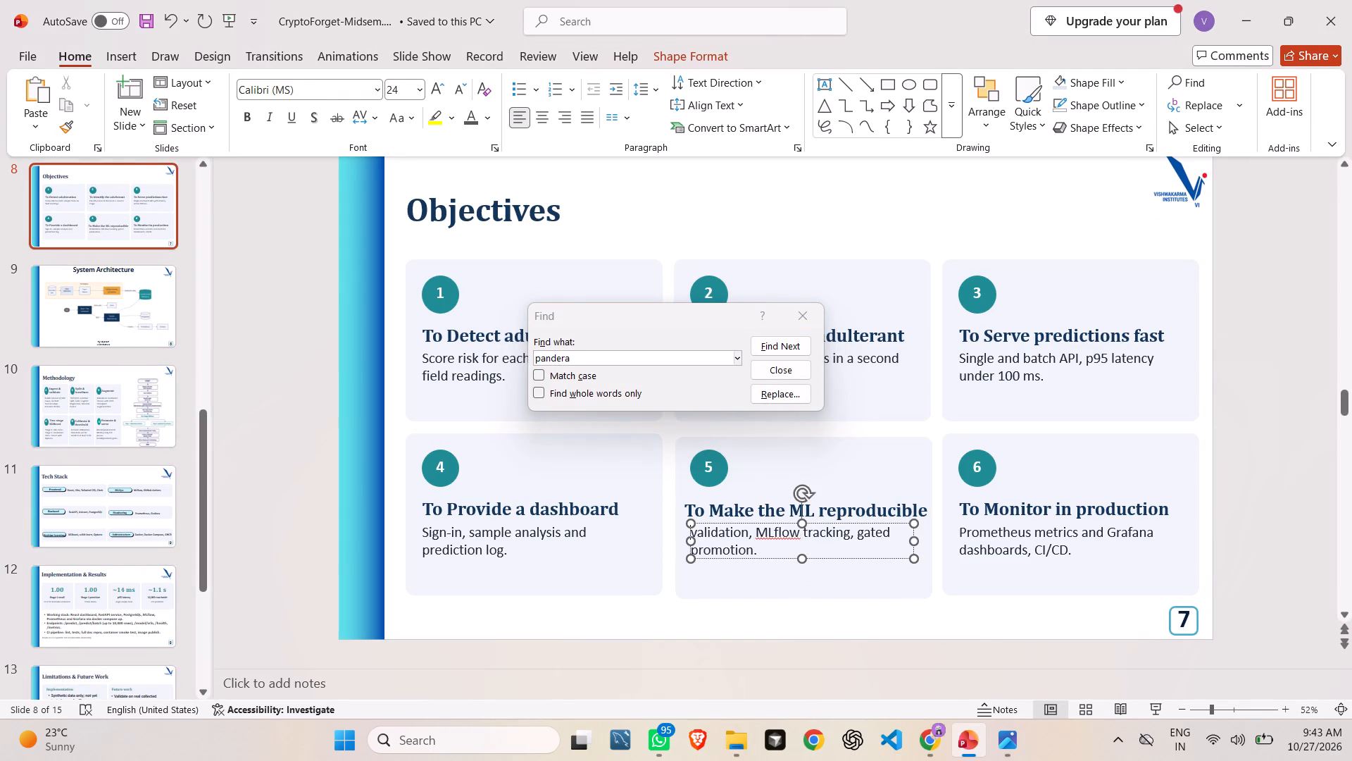
pyautogui.write('Data')
pyautogui.press('space')
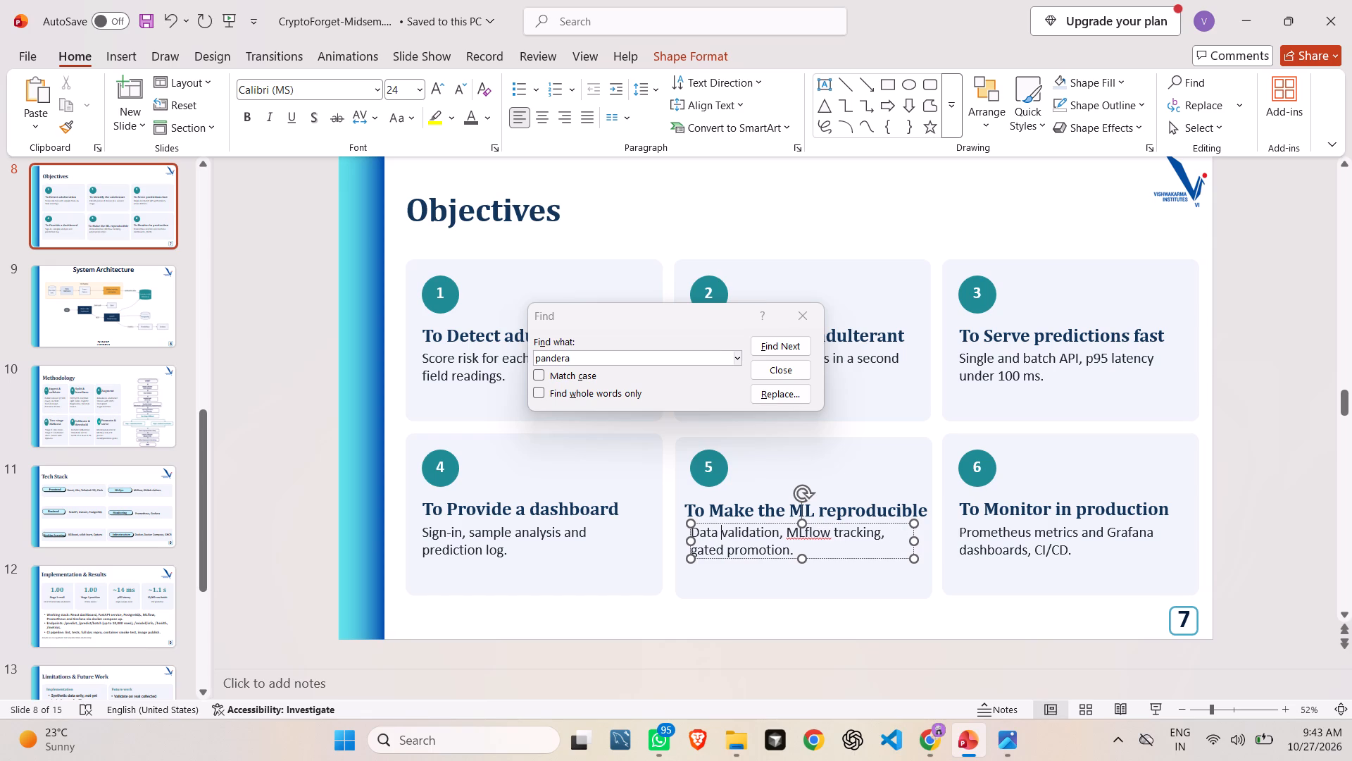
pyautogui.click(674, 655)
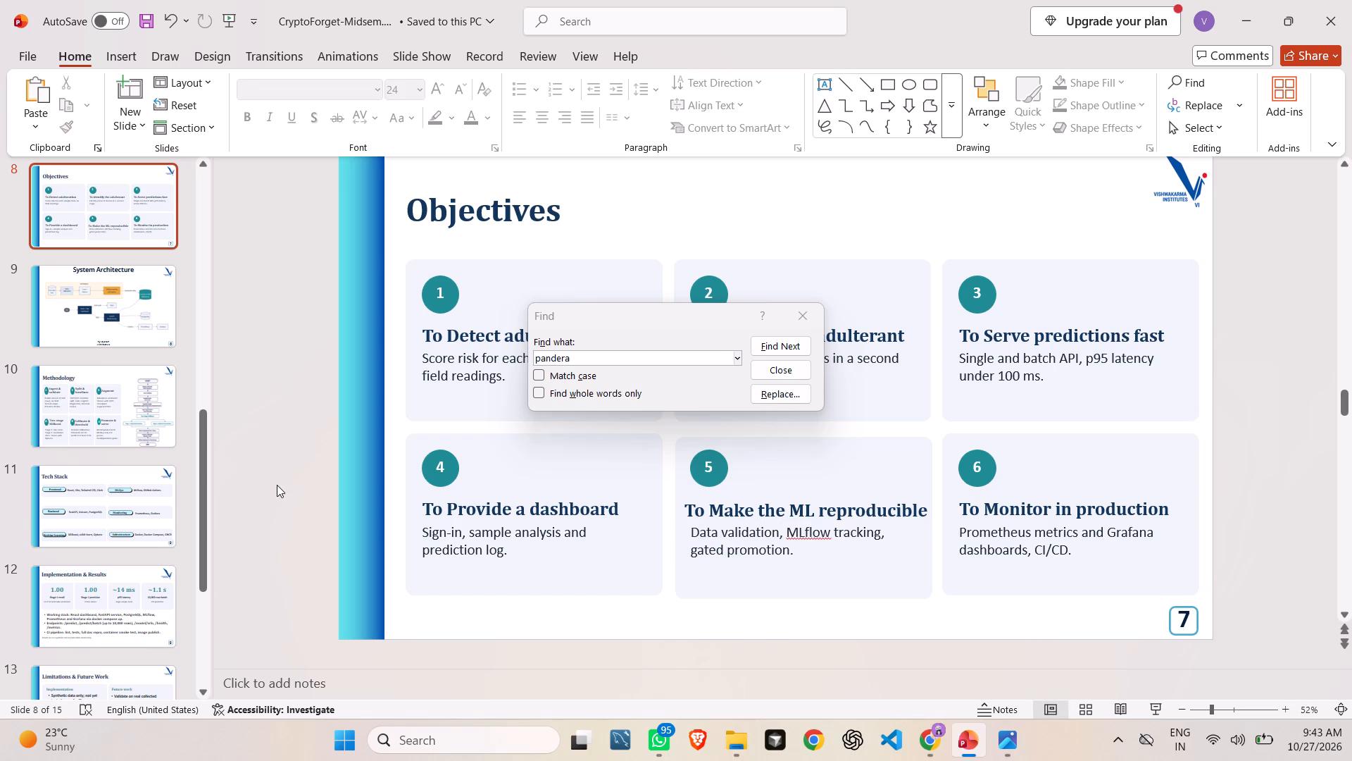
pyautogui.click(794, 321)
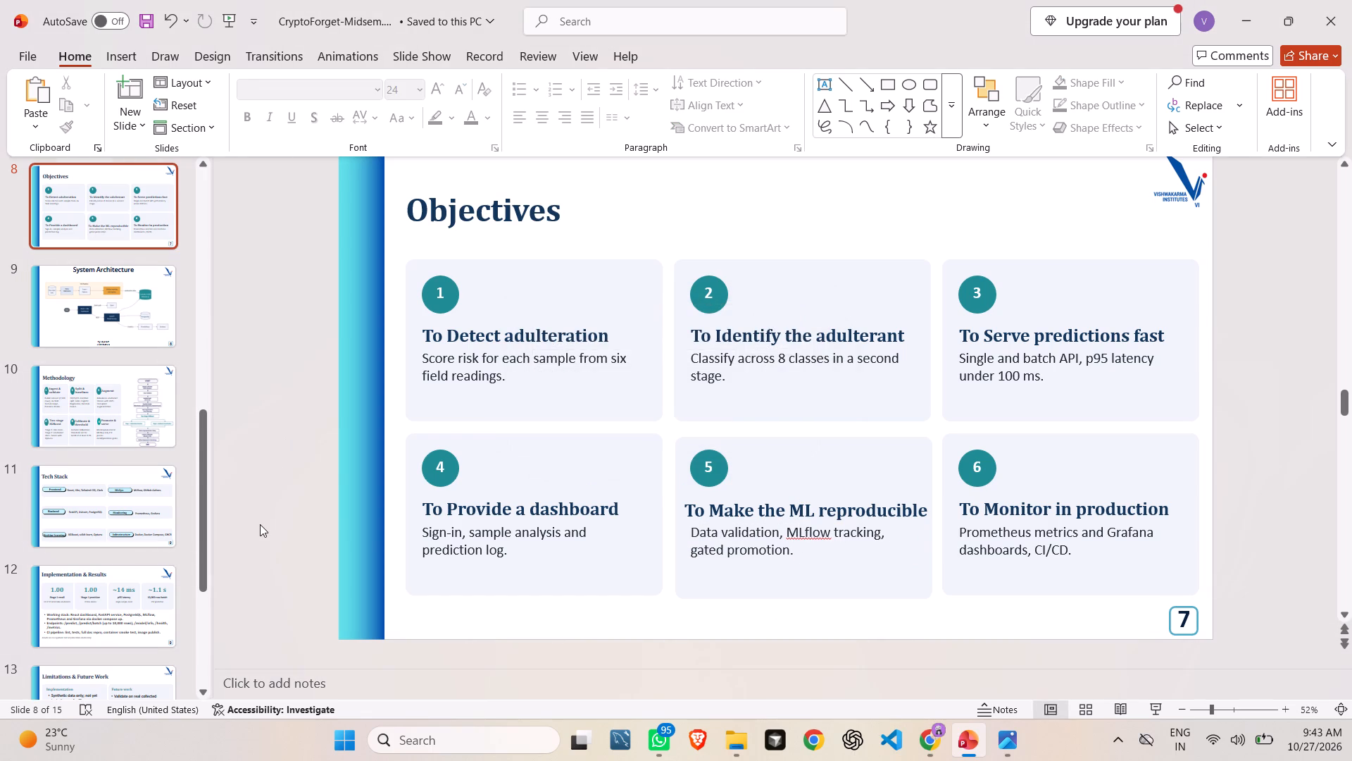
# Find the next "pandera" and remove "Pandera checks" from the Ingest & validate card, ending its text with "features kept.".
pyautogui.hotkey('ctrl', 'f')
pyautogui.write('pandera')
pyautogui.press('Return')
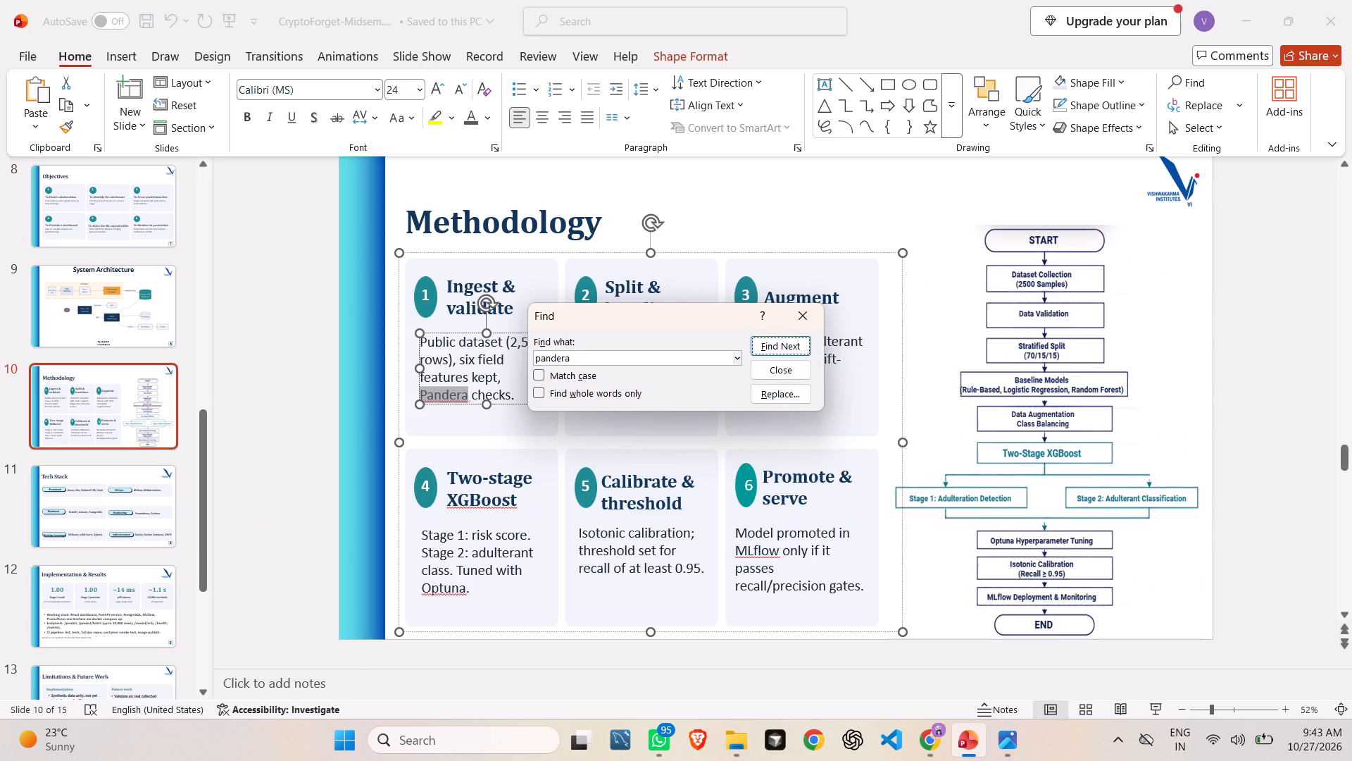
pyautogui.click(436, 402)
pyautogui.click(470, 393)
pyautogui.press('0')
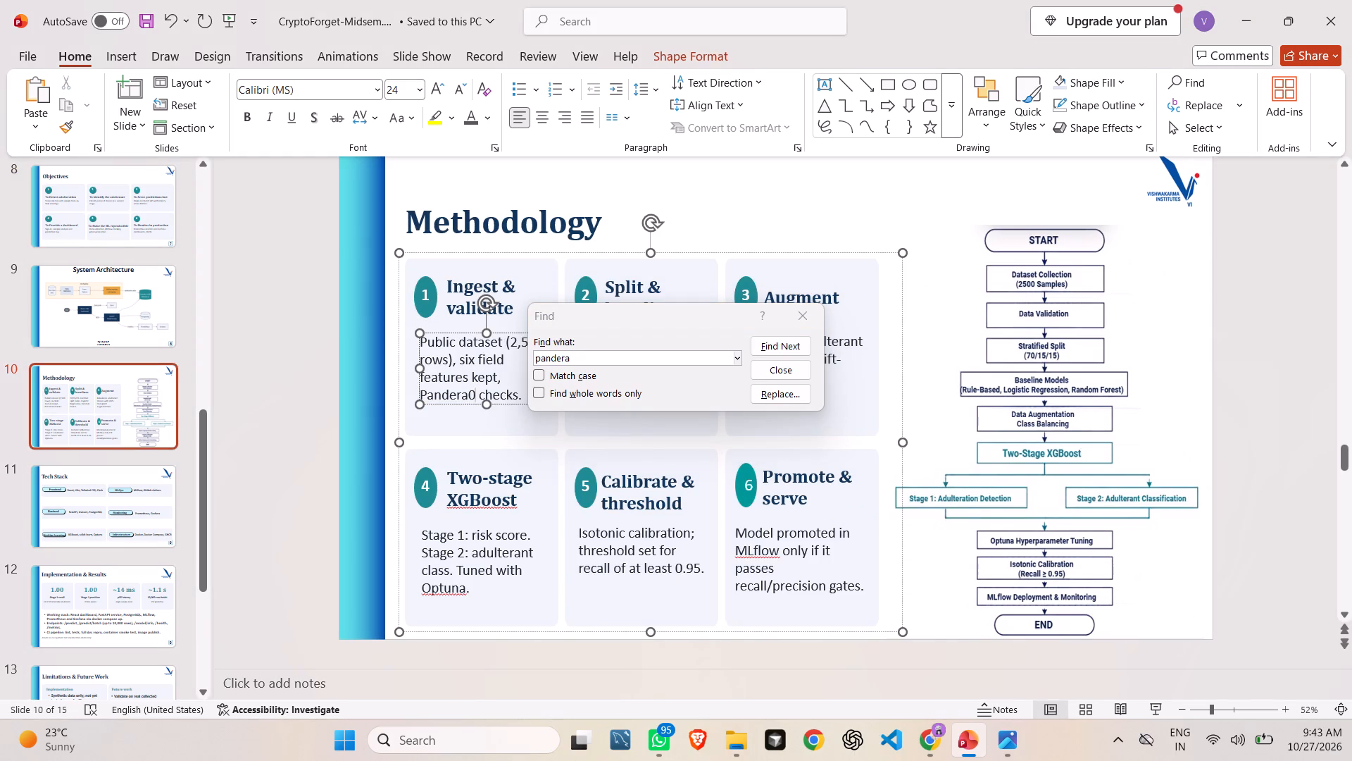
pyautogui.press('Right')
pyautogui.press('Right')
pyautogui.press('Right')
pyautogui.press('Right')
pyautogui.press('Right')
pyautogui.press('Right')
pyautogui.press('Right')
pyautogui.press('Right')
pyautogui.press('BackSpace')
pyautogui.press('BackSpace')
pyautogui.press('BackSpace')
pyautogui.press('BackSpace')
pyautogui.press('BackSpace')
pyautogui.press('BackSpace')
pyautogui.press('BackSpace')
pyautogui.press('BackSpace')
pyautogui.press('BackSpace')
pyautogui.press('BackSpace')
pyautogui.press('BackSpace')
pyautogui.press('BackSpace')
pyautogui.press('BackSpace')
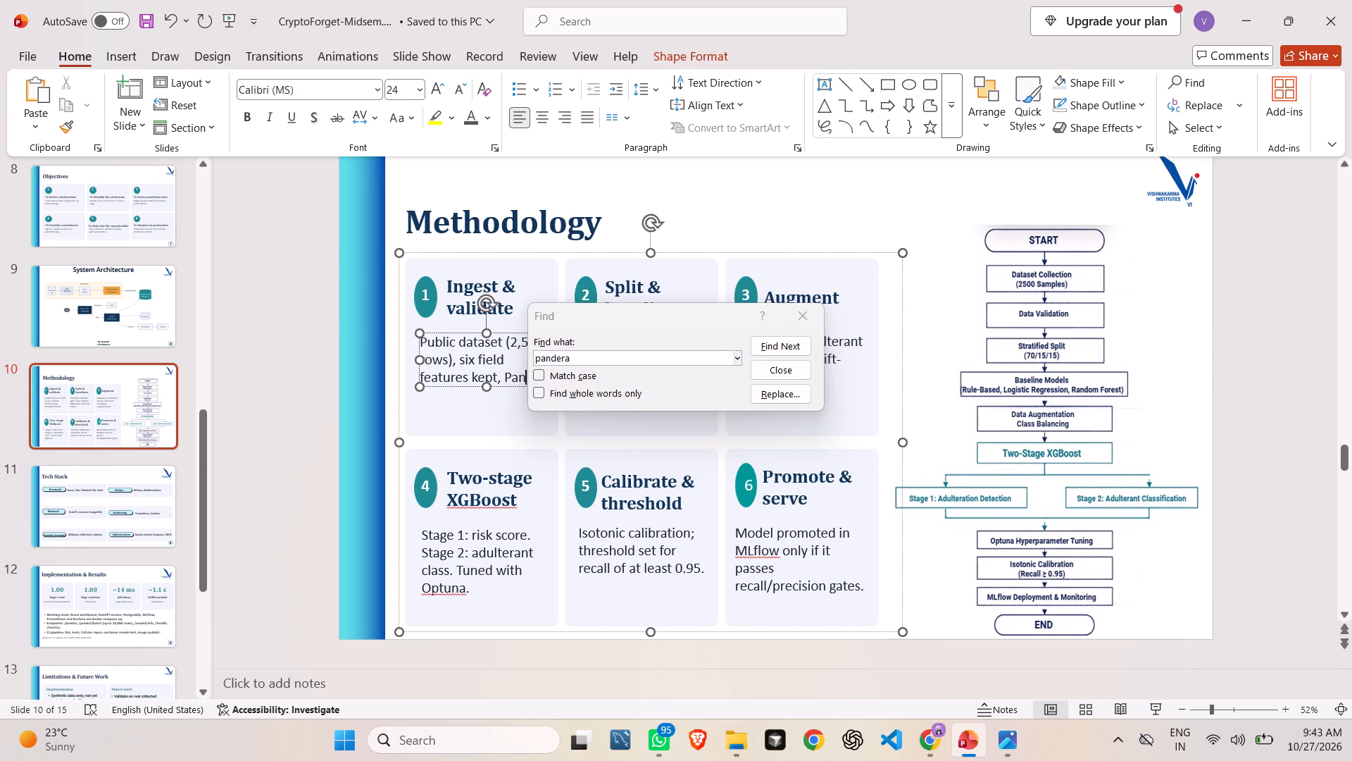
pyautogui.press('BackSpace')
pyautogui.press('BackSpace')
pyautogui.press('BackSpace')
pyautogui.press('BackSpace')
pyautogui.press('BackSpace')
pyautogui.press('.')
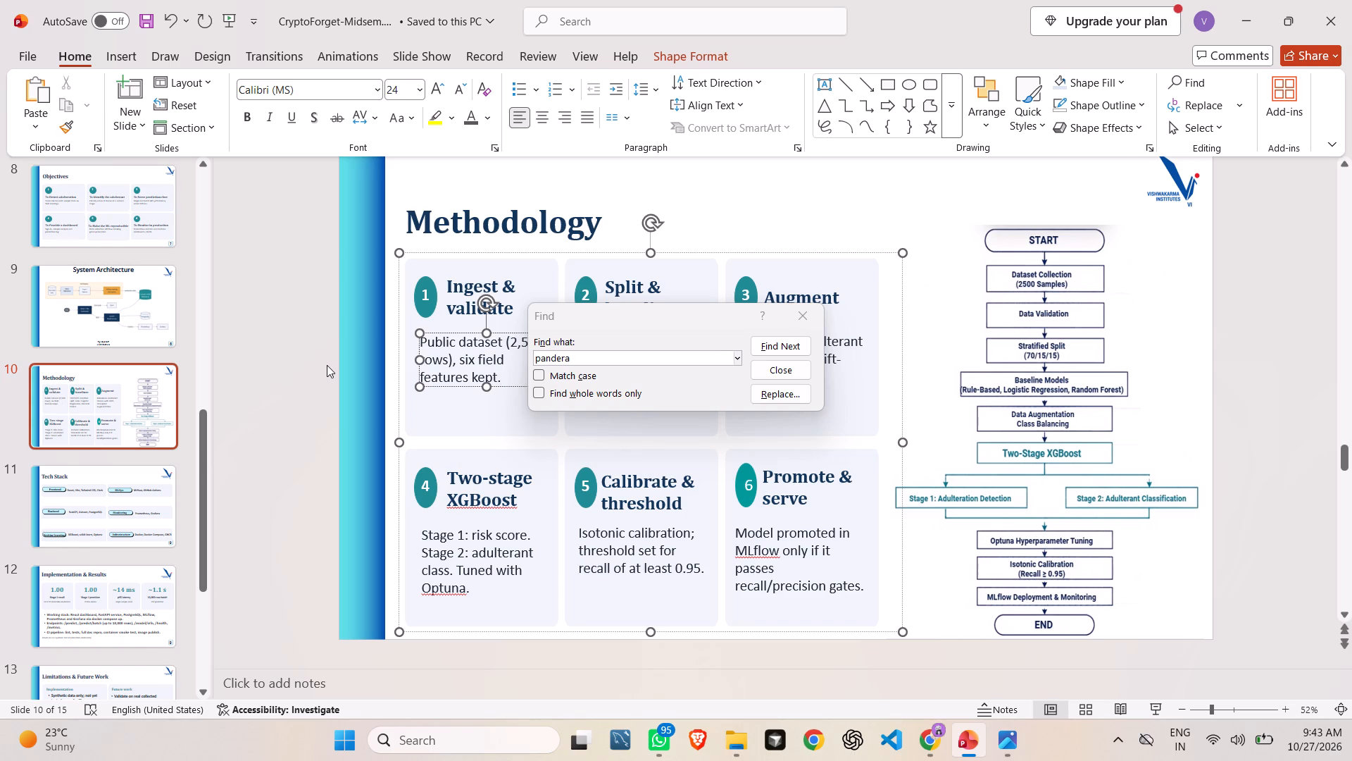
pyautogui.click(327, 365)
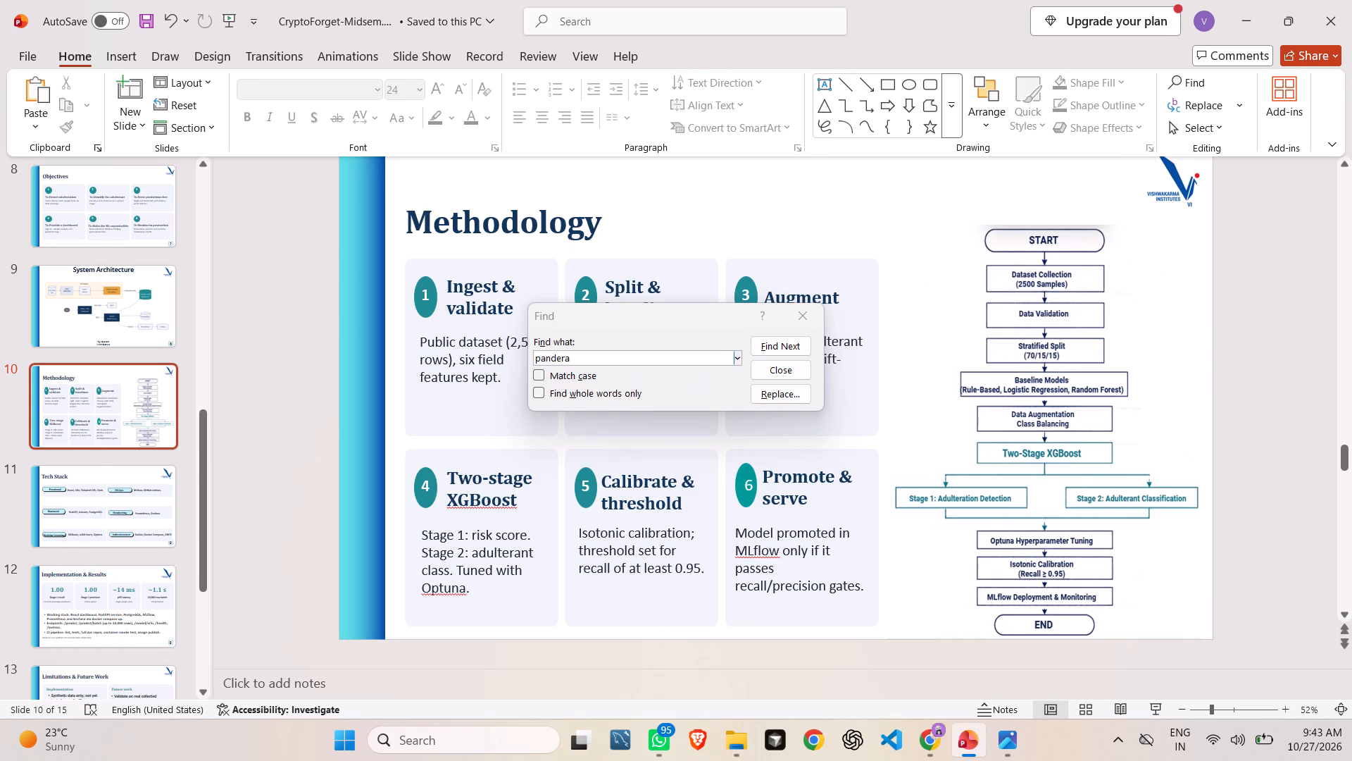
# Search the presentation again for any remaining mention of "pandera" and close the search.
pyautogui.click(602, 360)
pyautogui.press('Return')
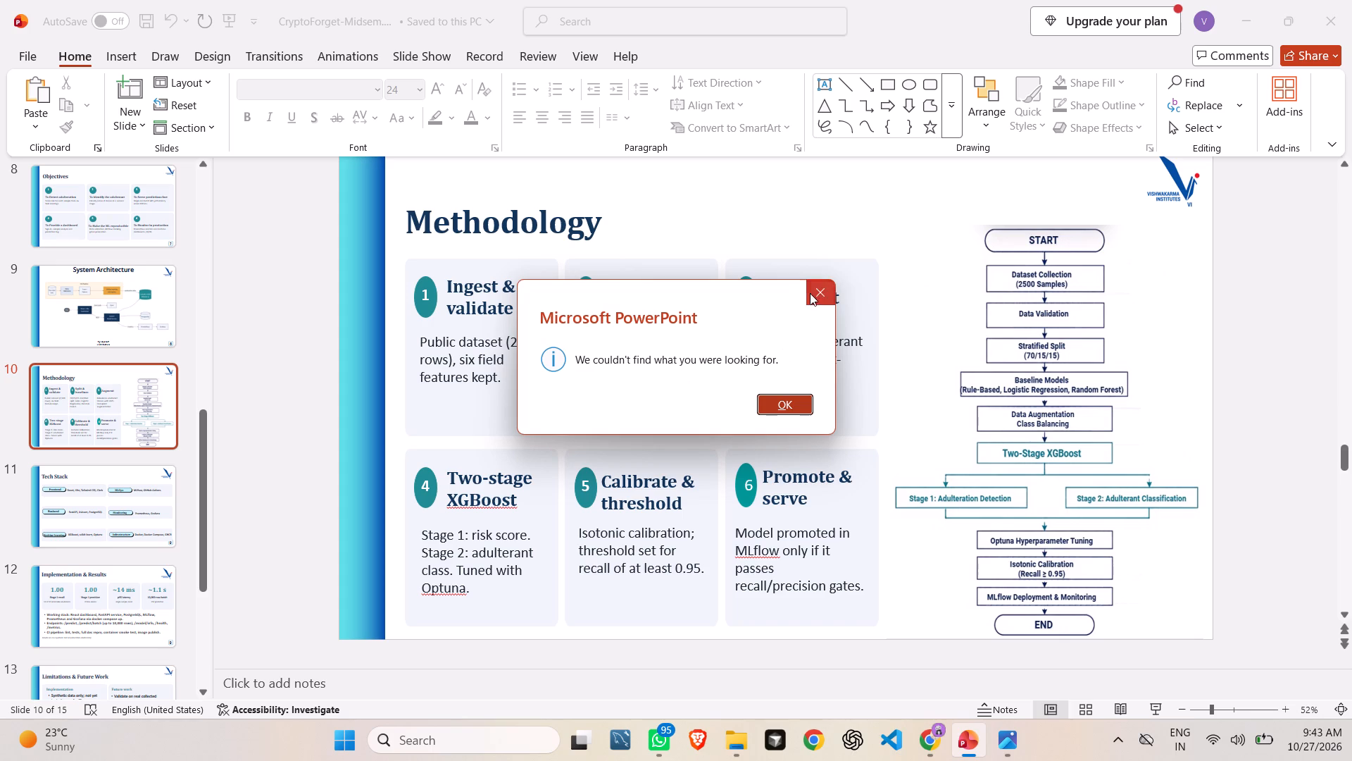
pyautogui.click(818, 297)
pyautogui.click(586, 352)
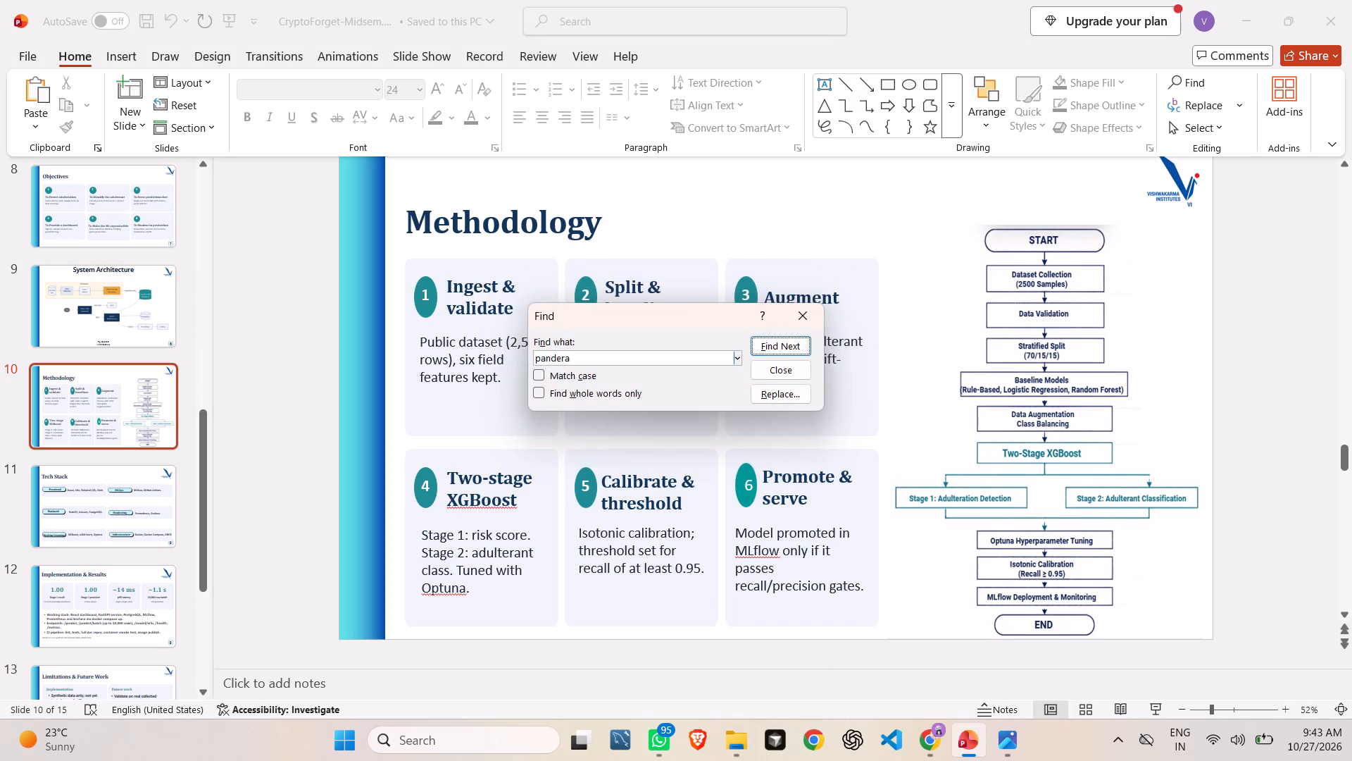
pyautogui.click(597, 355)
pyautogui.press('Return')
pyautogui.click(827, 286)
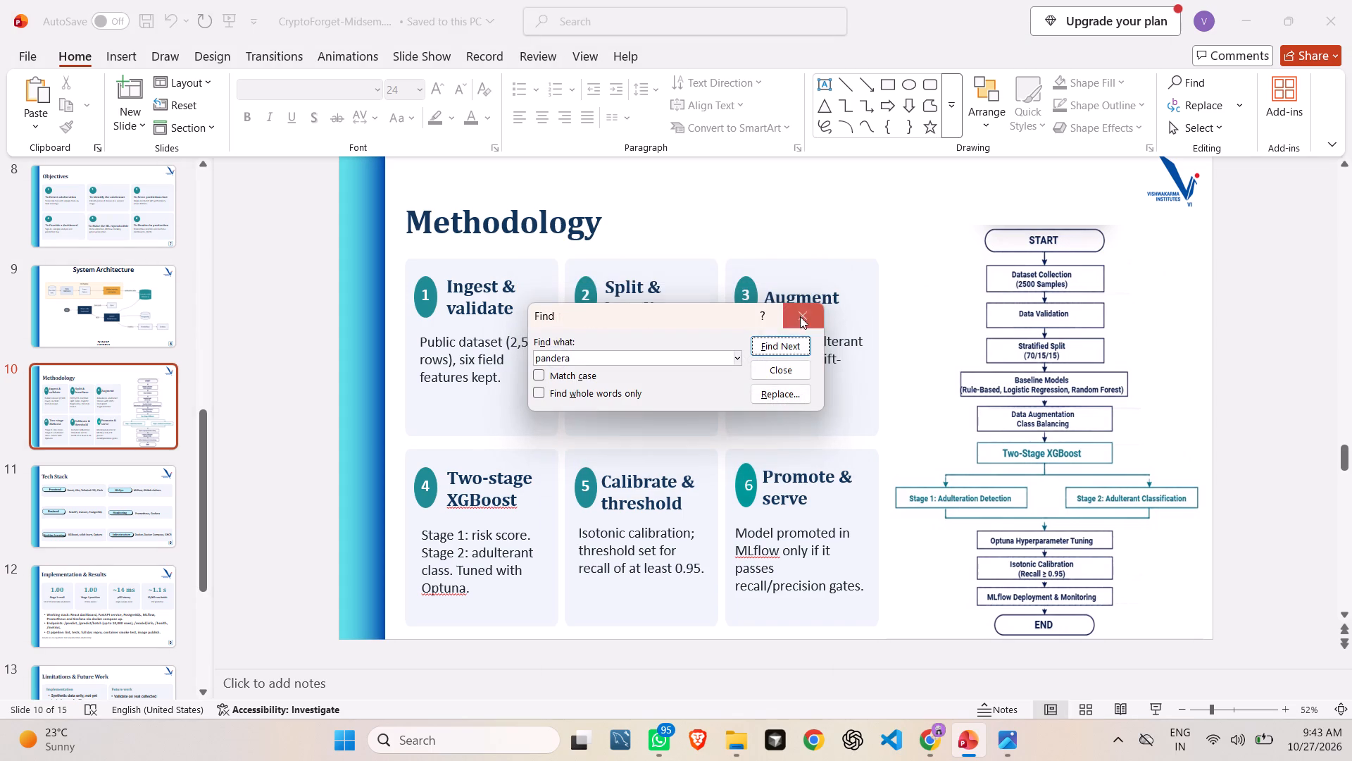
pyautogui.click(794, 320)
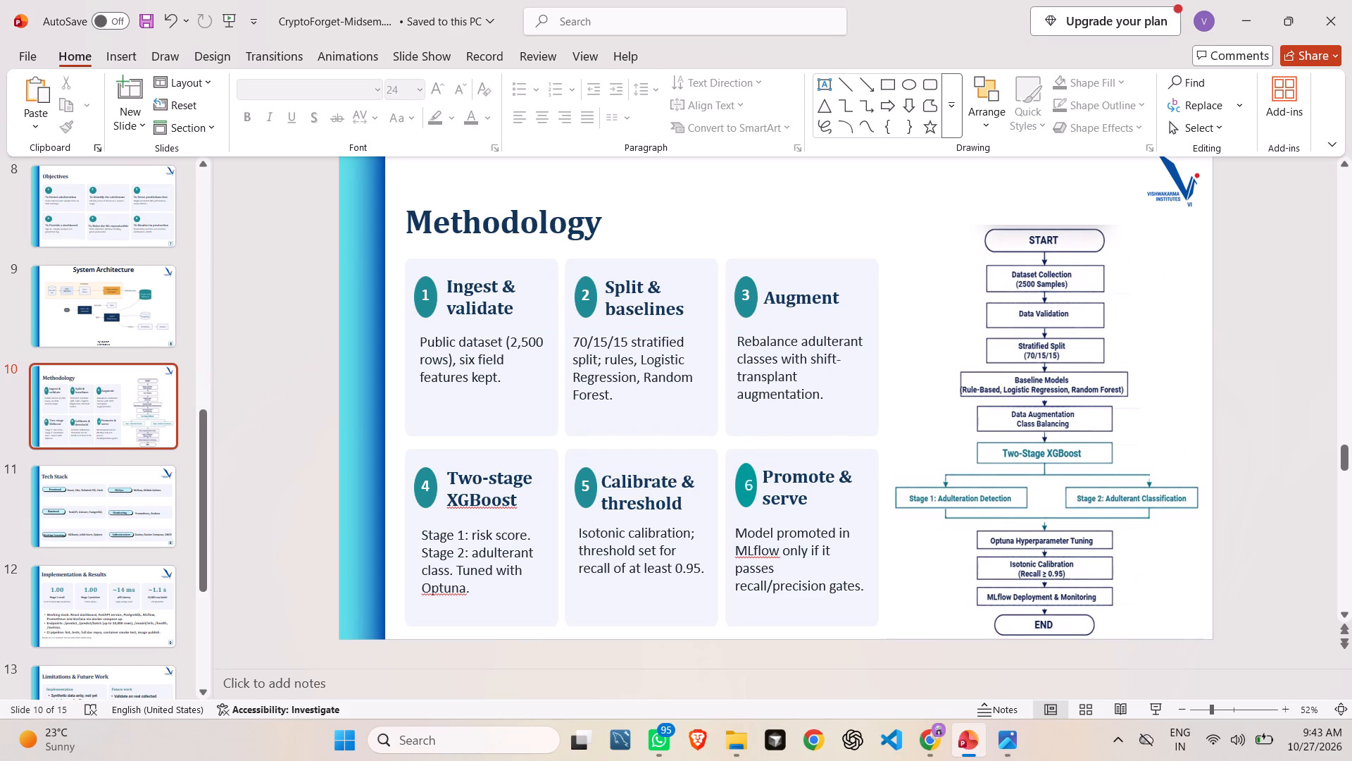
# Save the presentation.
pyautogui.click(280, 370)
pyautogui.hotkey('ctrl', 's')
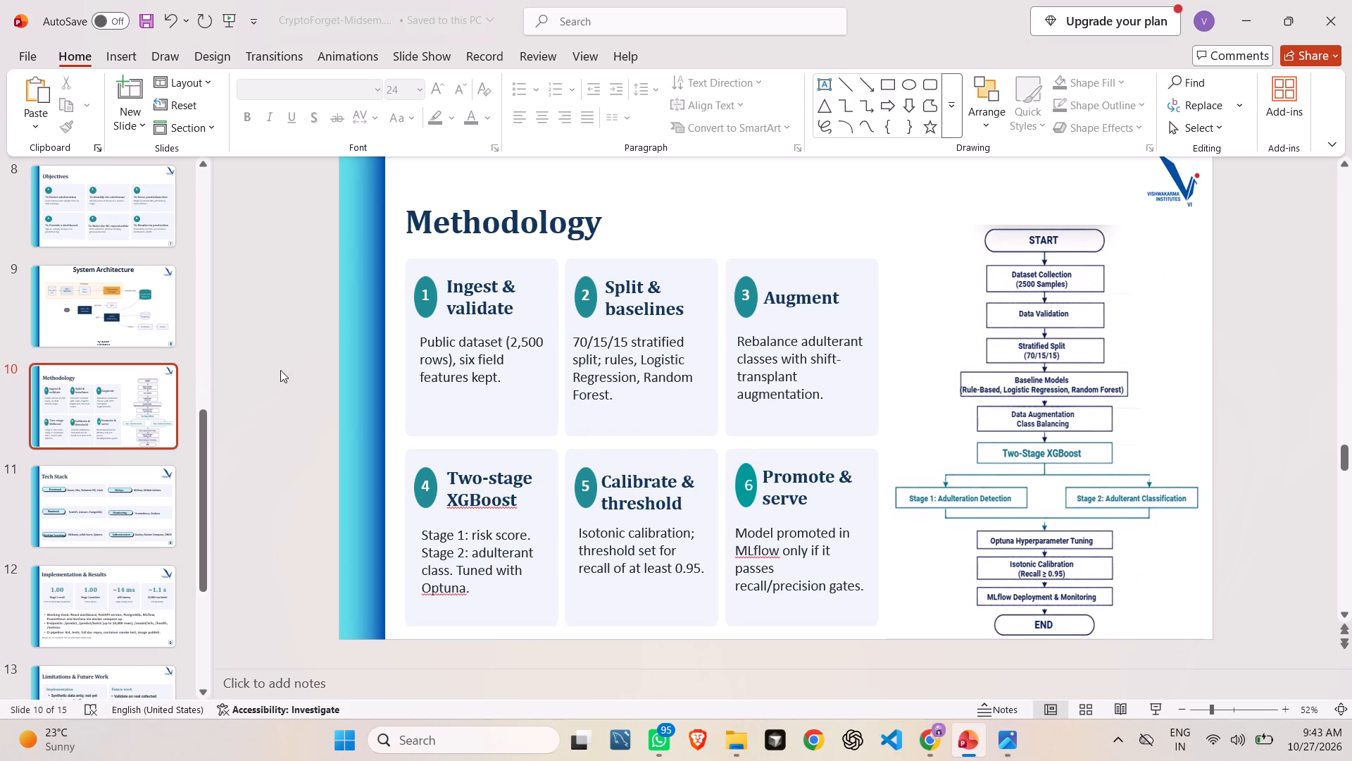
# Shift the department and institute text boxes on the title slide slightly left to centre them beneath the project title.
pyautogui.scroll(4, 79, 322)
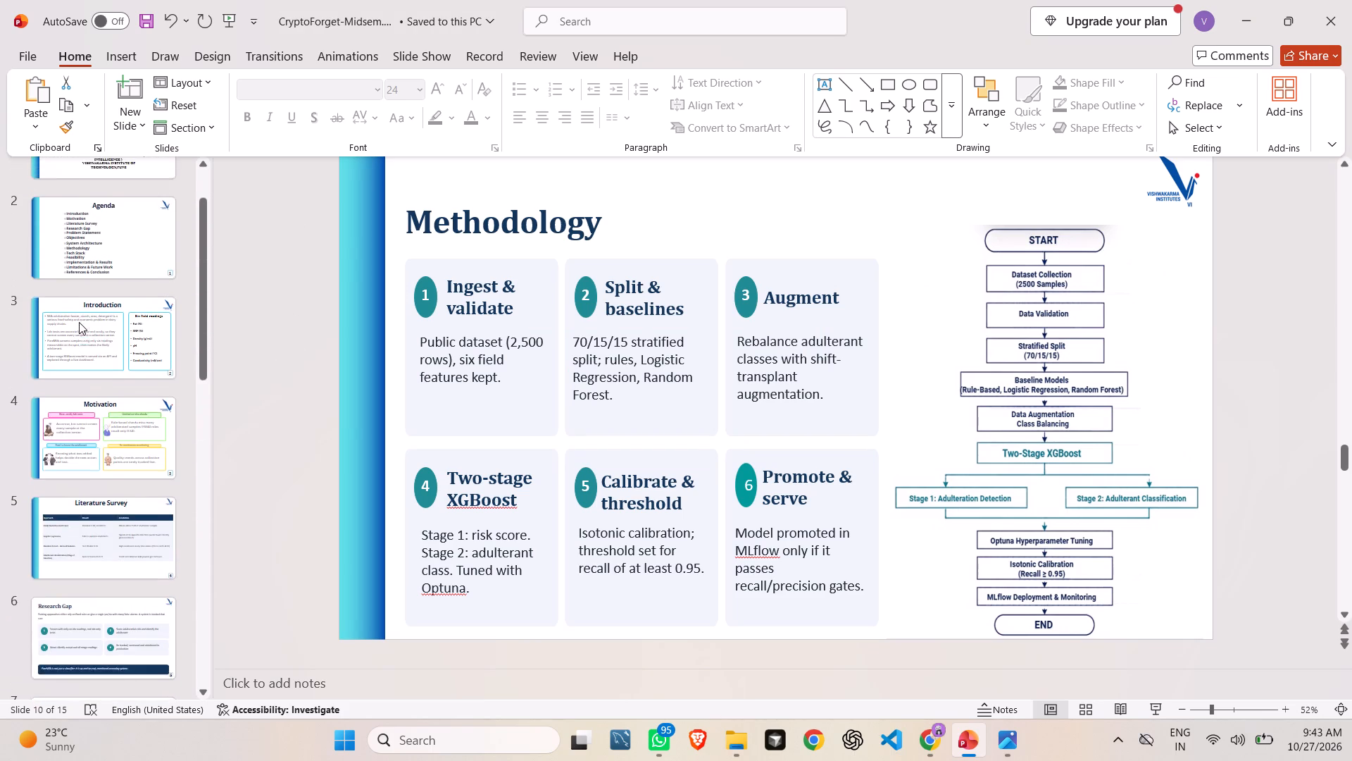
pyautogui.scroll(1, 79, 322)
pyautogui.click(82, 230)
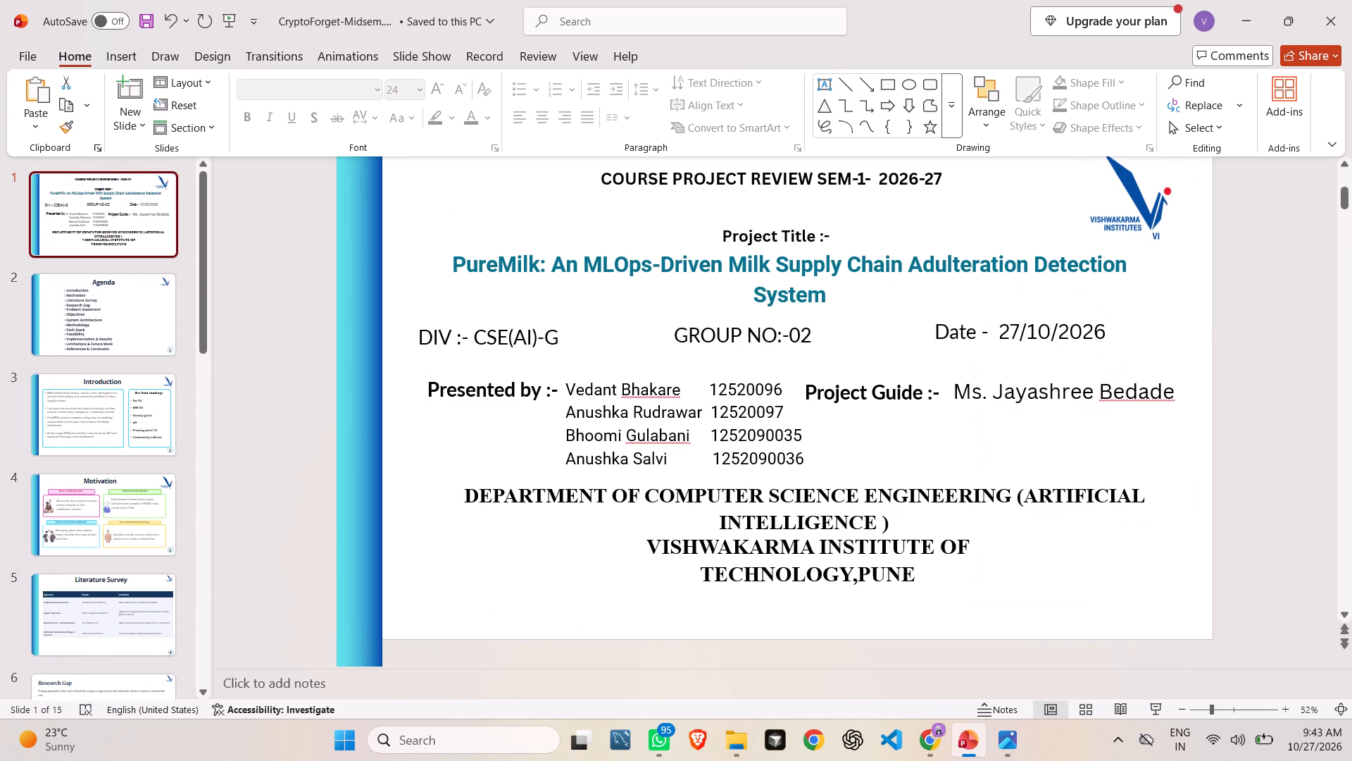
pyautogui.click(691, 514)
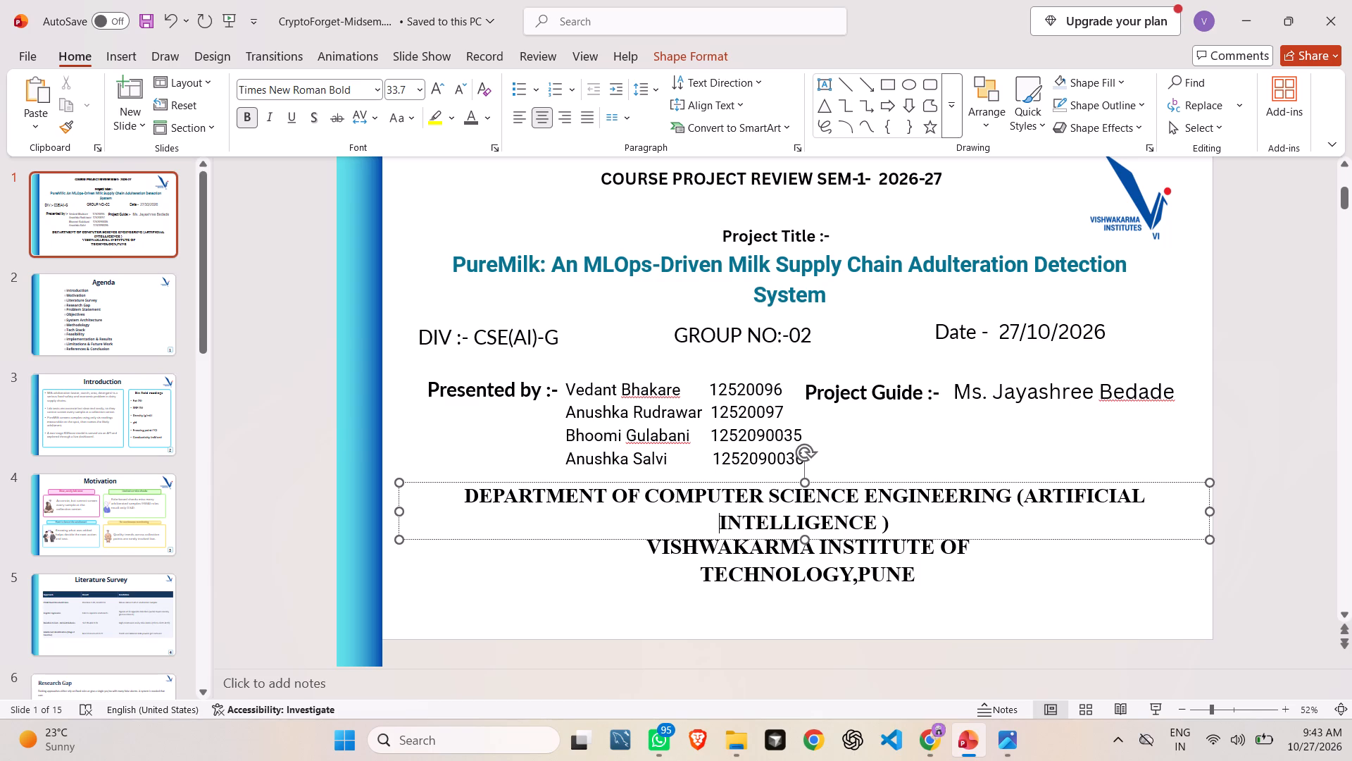
pyautogui.moveTo(814, 481); pyautogui.dragTo(799, 479)
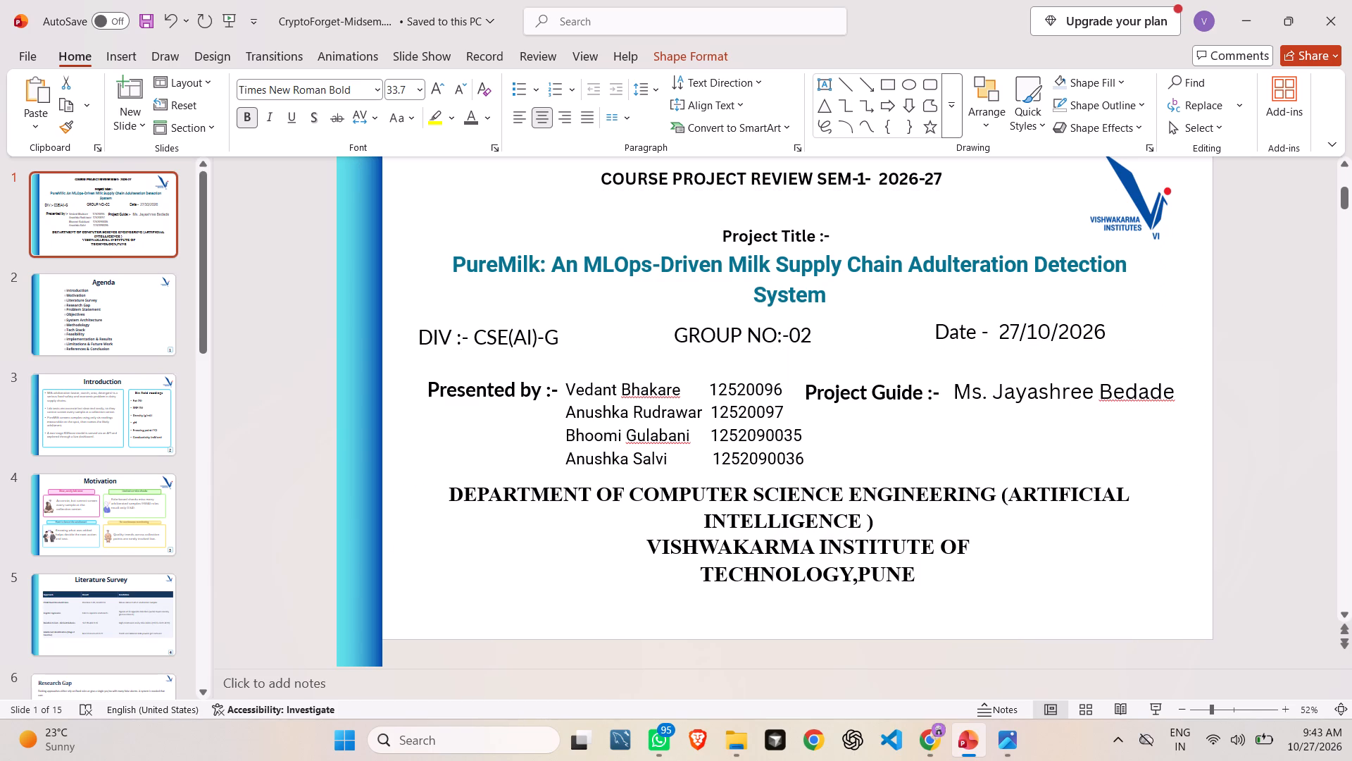
pyautogui.moveTo(799, 479); pyautogui.dragTo(800, 482)
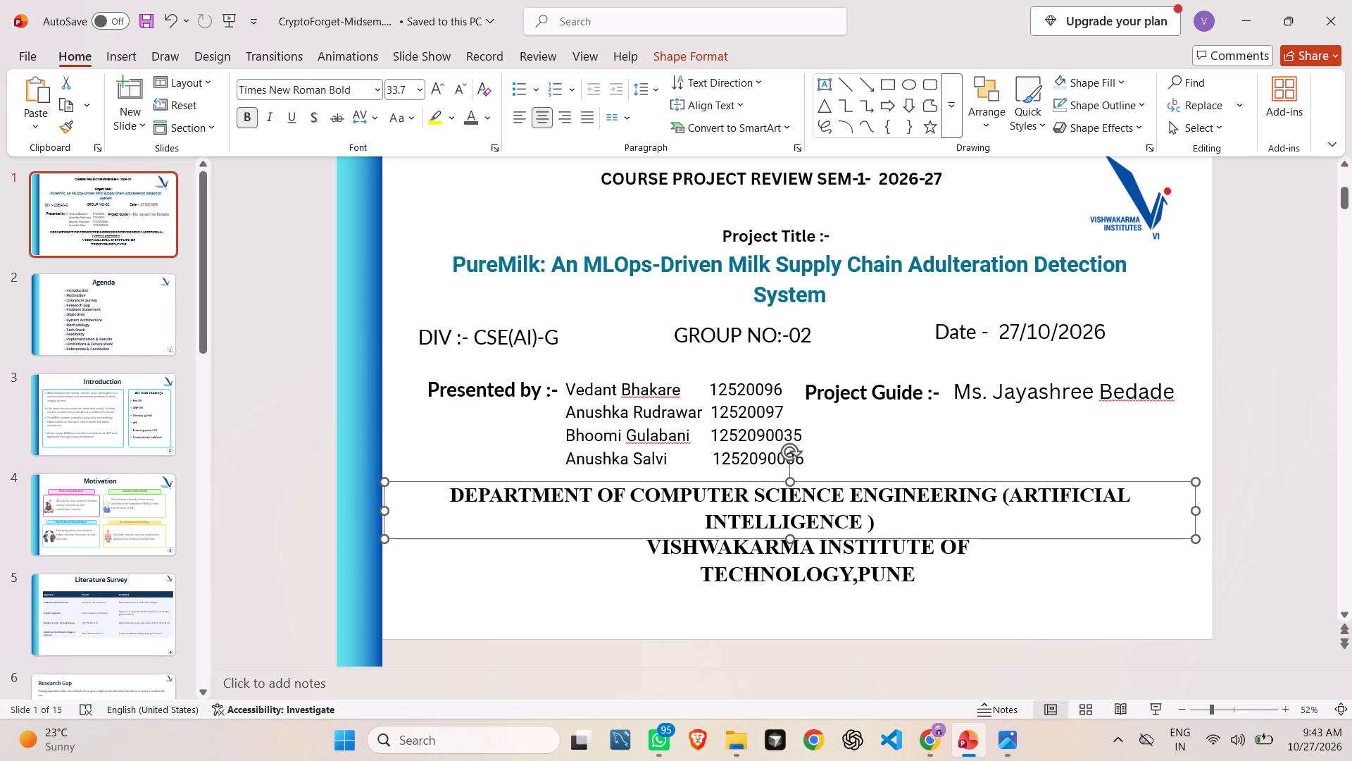
pyautogui.click(788, 549)
pyautogui.moveTo(866, 533); pyautogui.dragTo(848, 535)
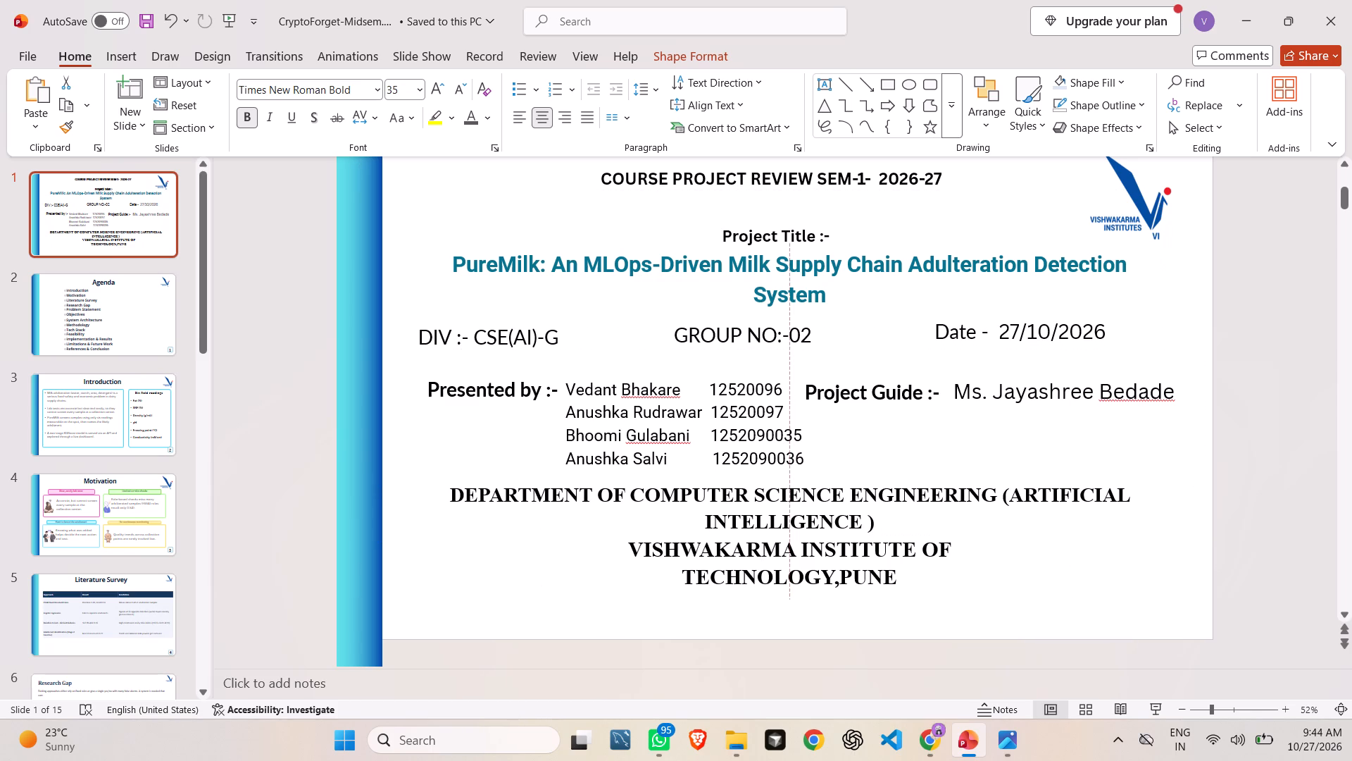
pyautogui.moveTo(848, 535); pyautogui.dragTo(837, 530)
# Skim the slides from Motivation through Implementation & Results and save the presentation.
pyautogui.click(32, 500)
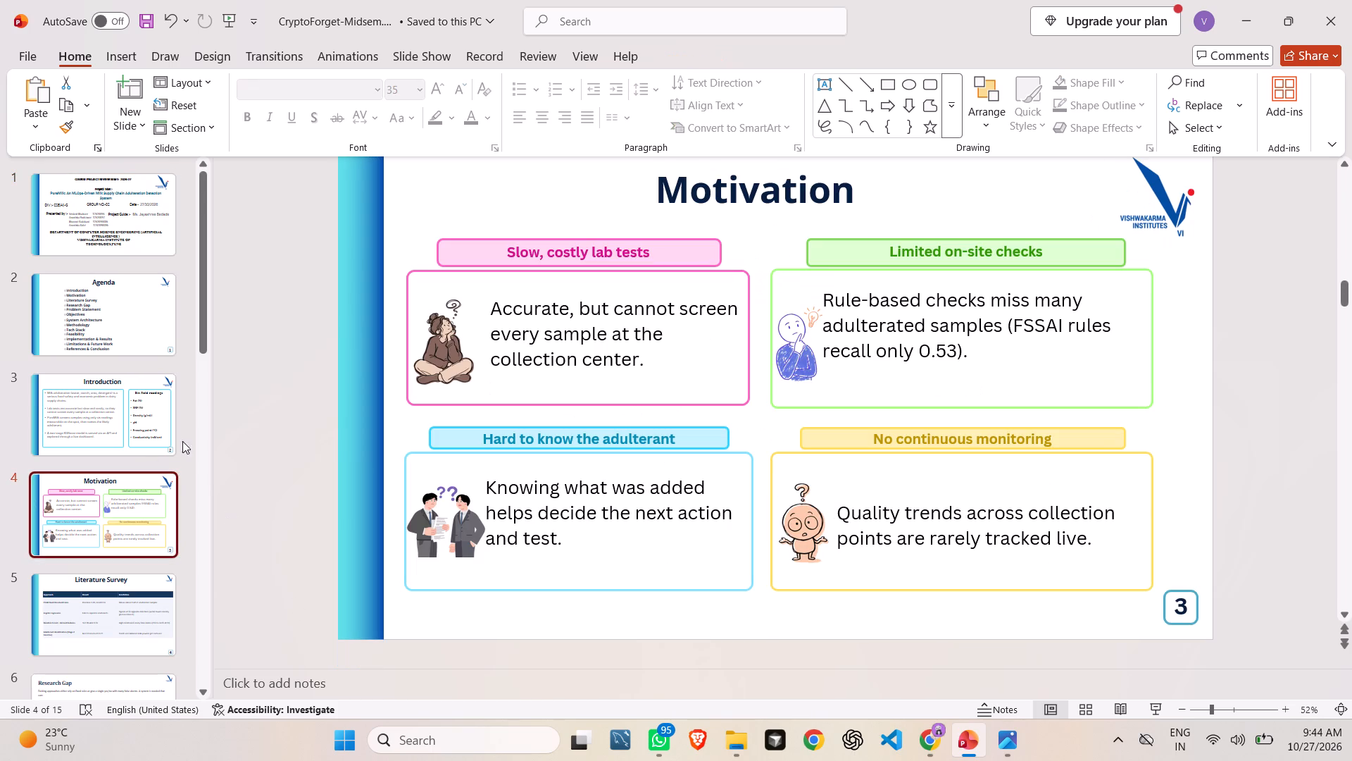
pyautogui.scroll(-18, 93, 433)
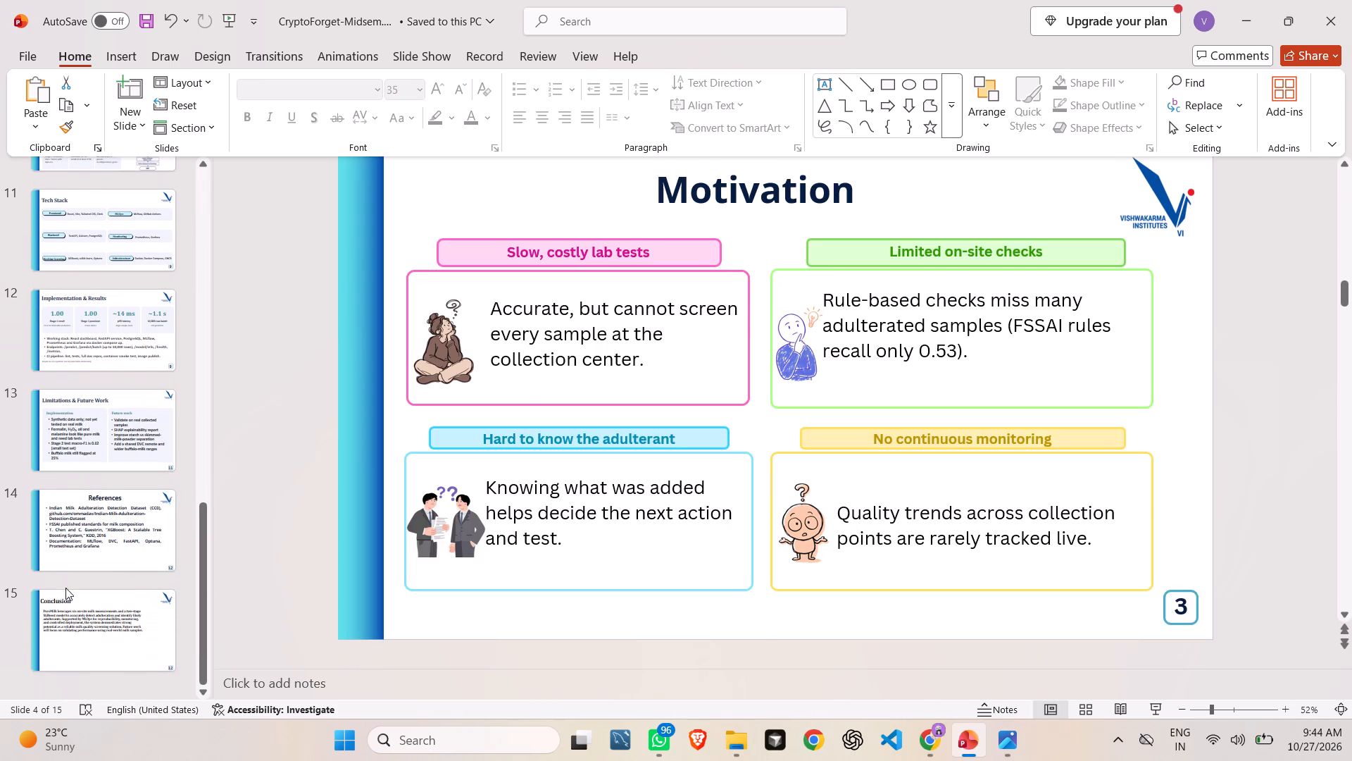
pyautogui.click(76, 604)
pyautogui.click(61, 379)
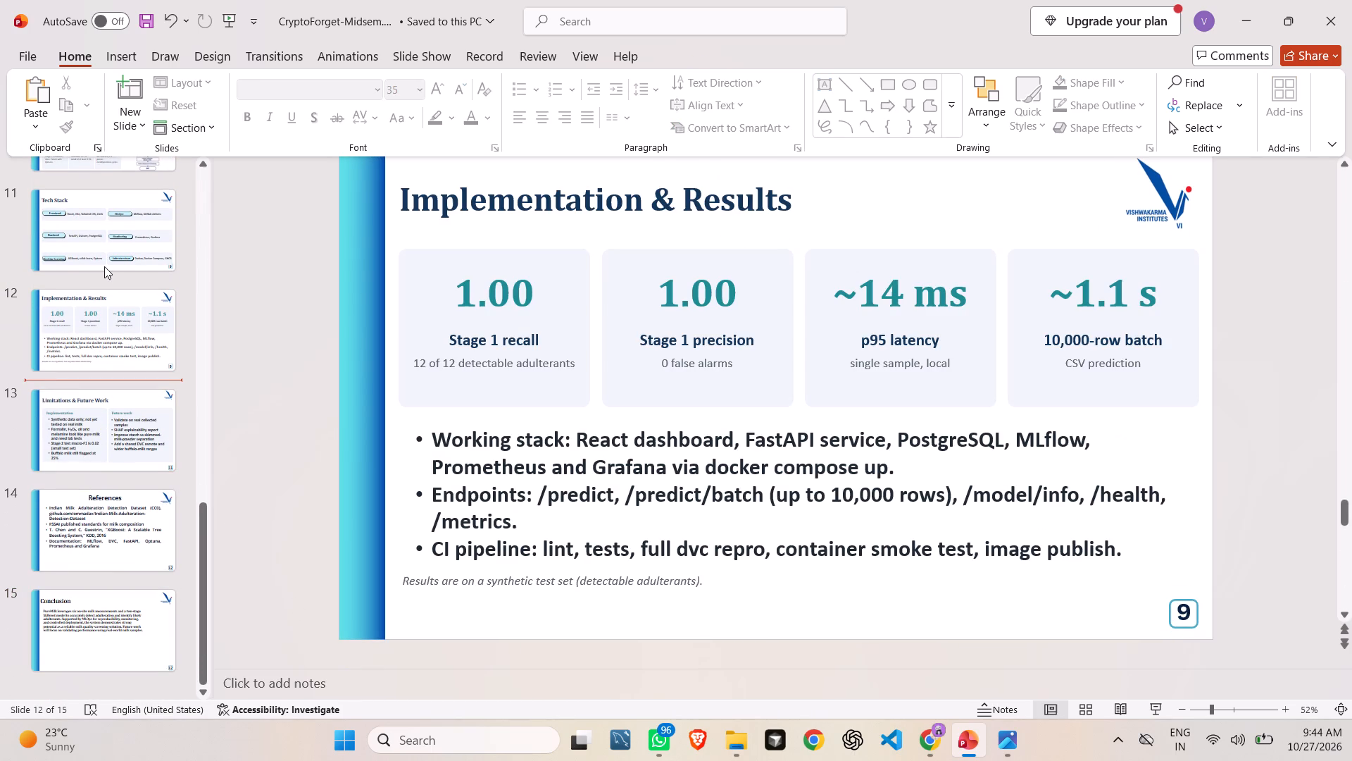
pyautogui.click(279, 289)
pyautogui.hotkey('ctrl', 's')
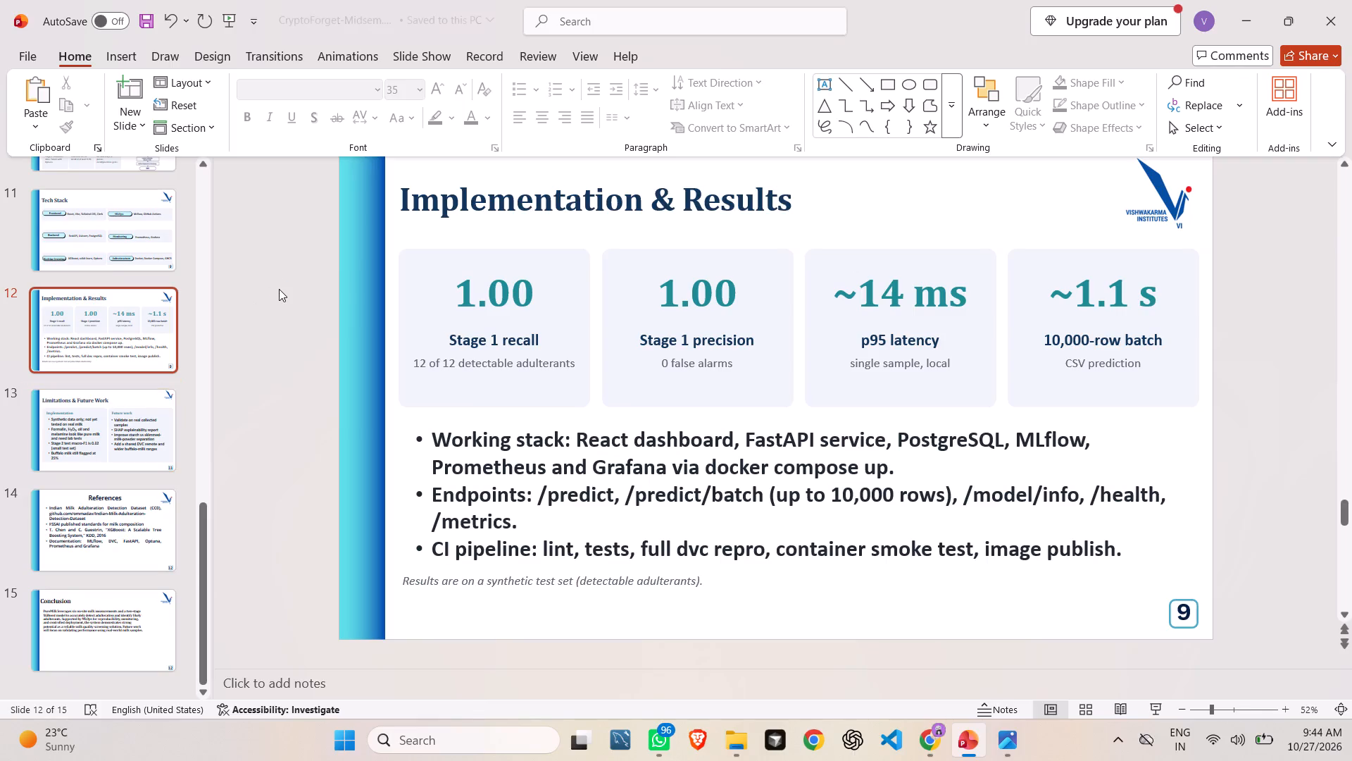
# Start saving a copy of the presentation in the Downloads folder and look through the existing presentation files there.
pyautogui.click(29, 72)
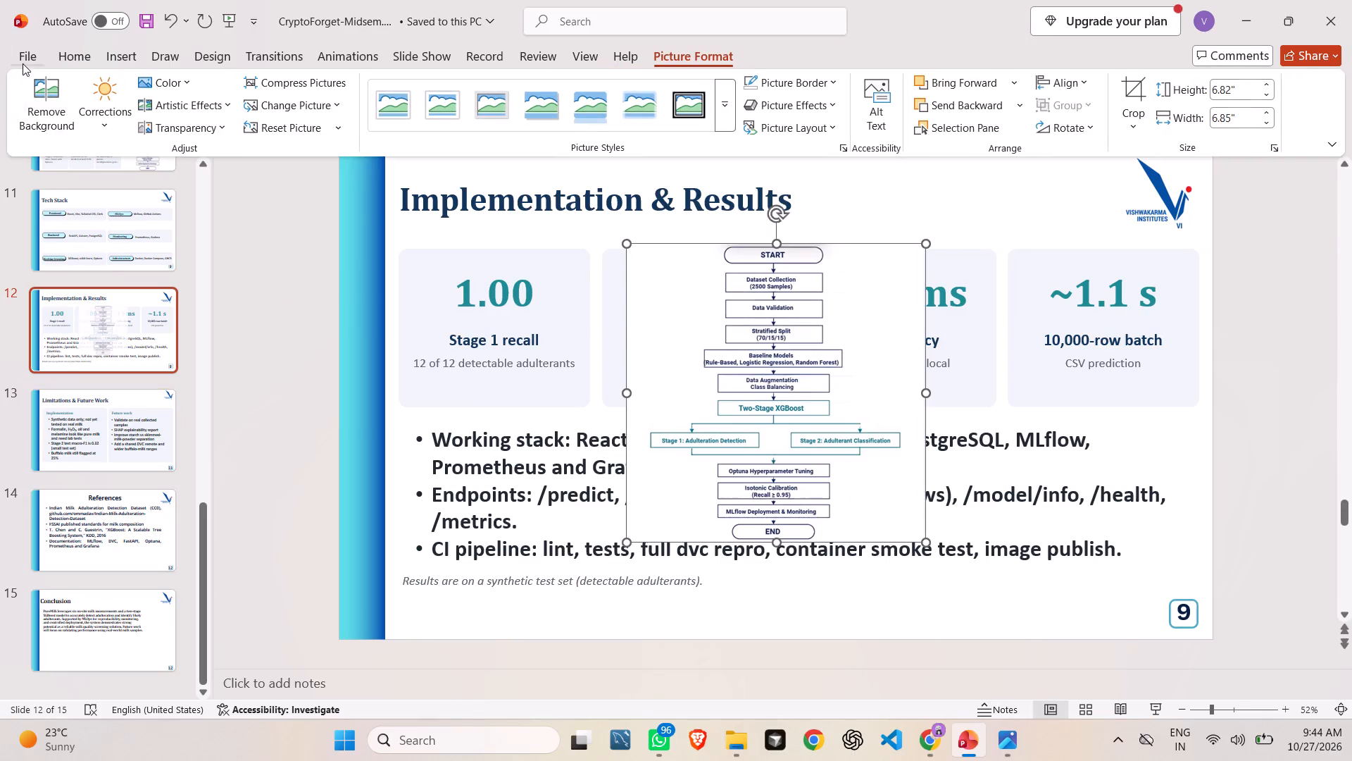
pyautogui.hotkey('ctrl', 'z')
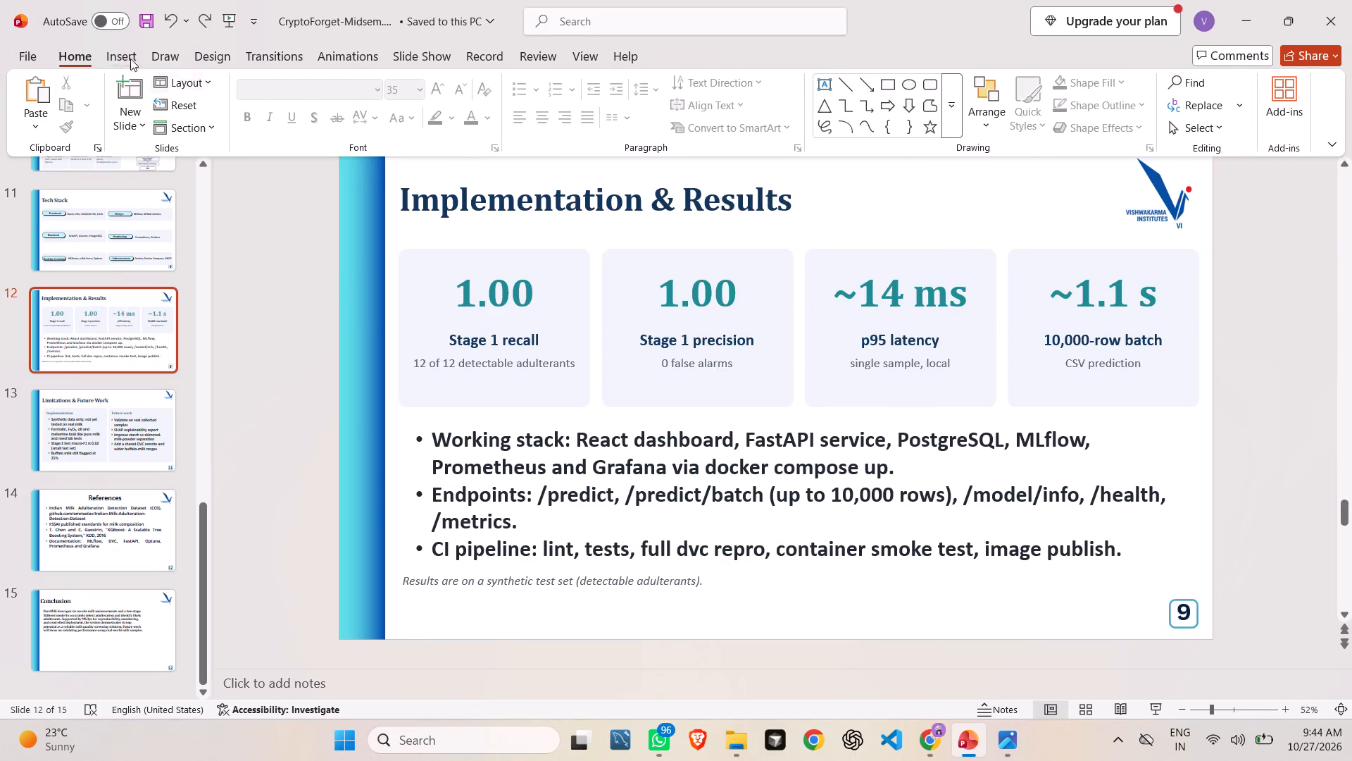
pyautogui.click(35, 50)
pyautogui.click(68, 327)
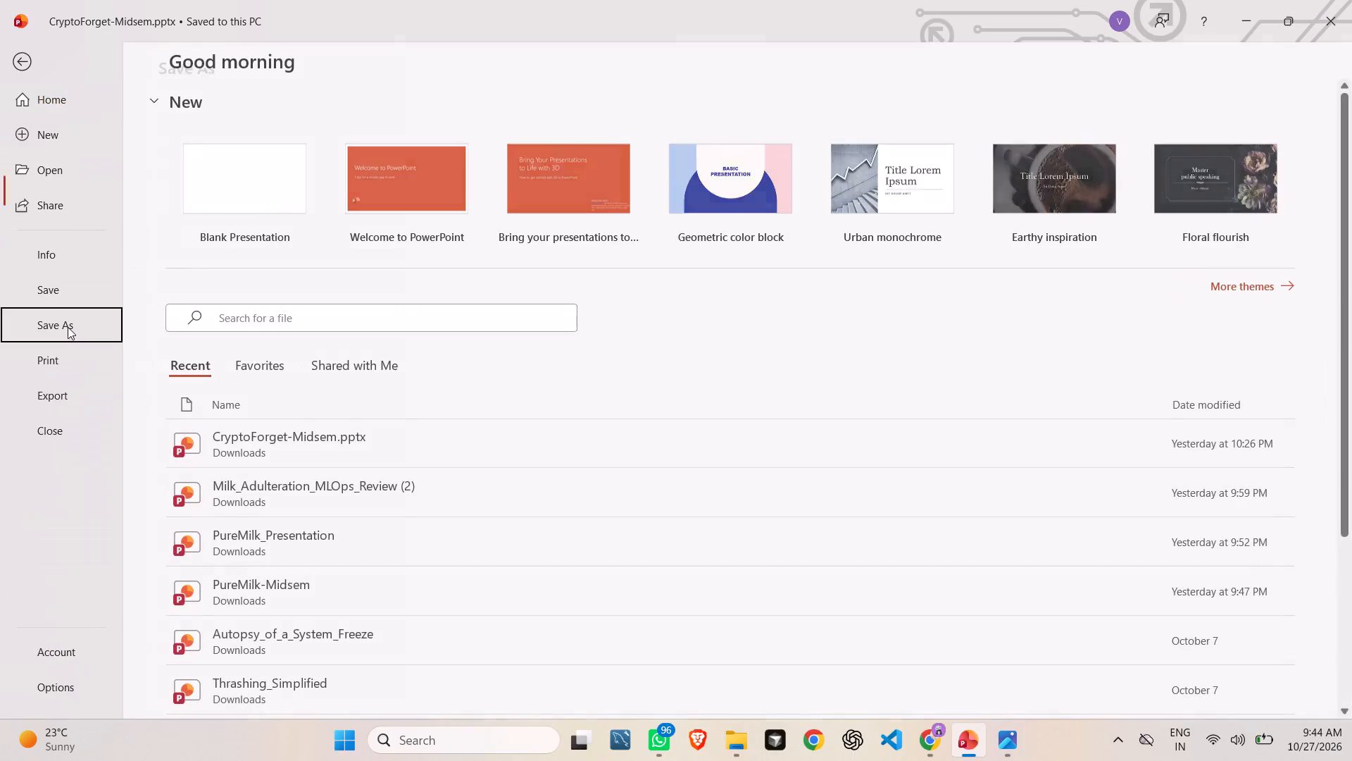
pyautogui.click(230, 476)
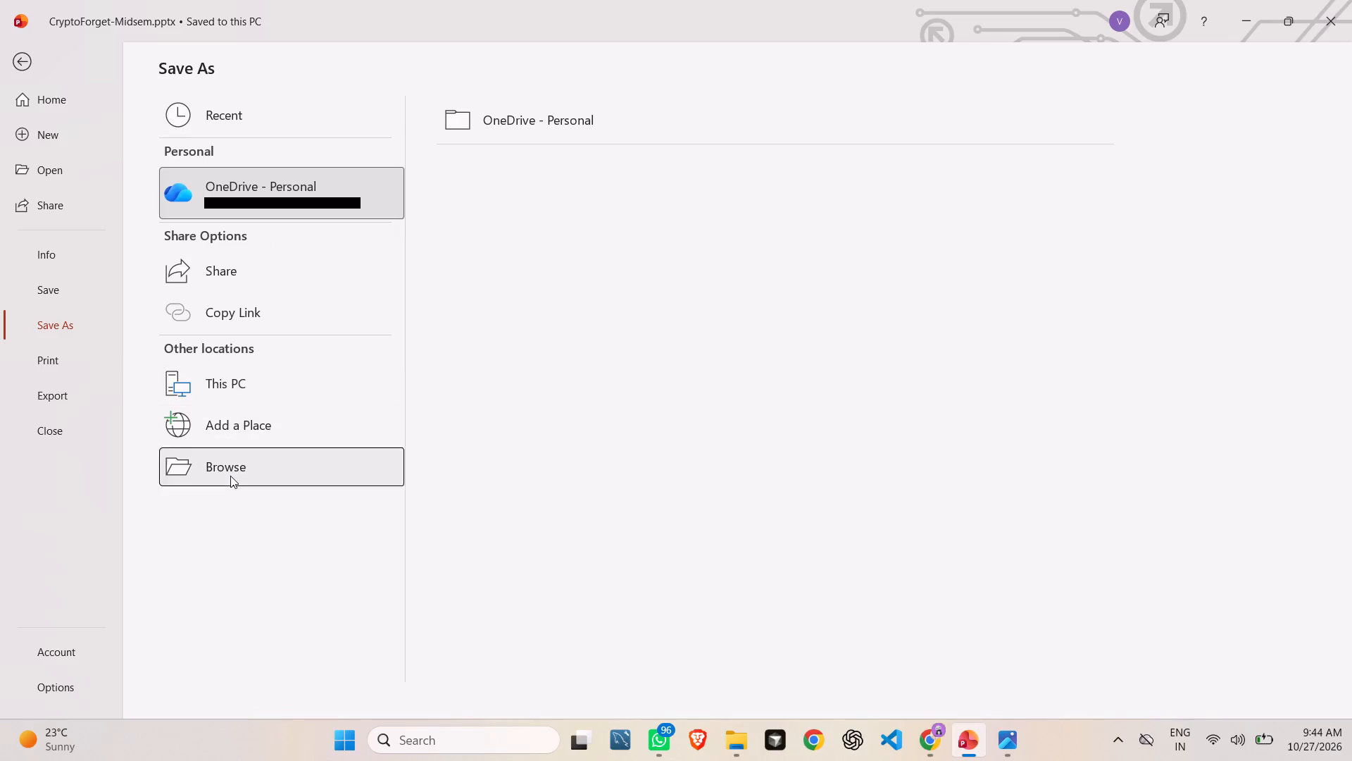
pyautogui.click(82, 191)
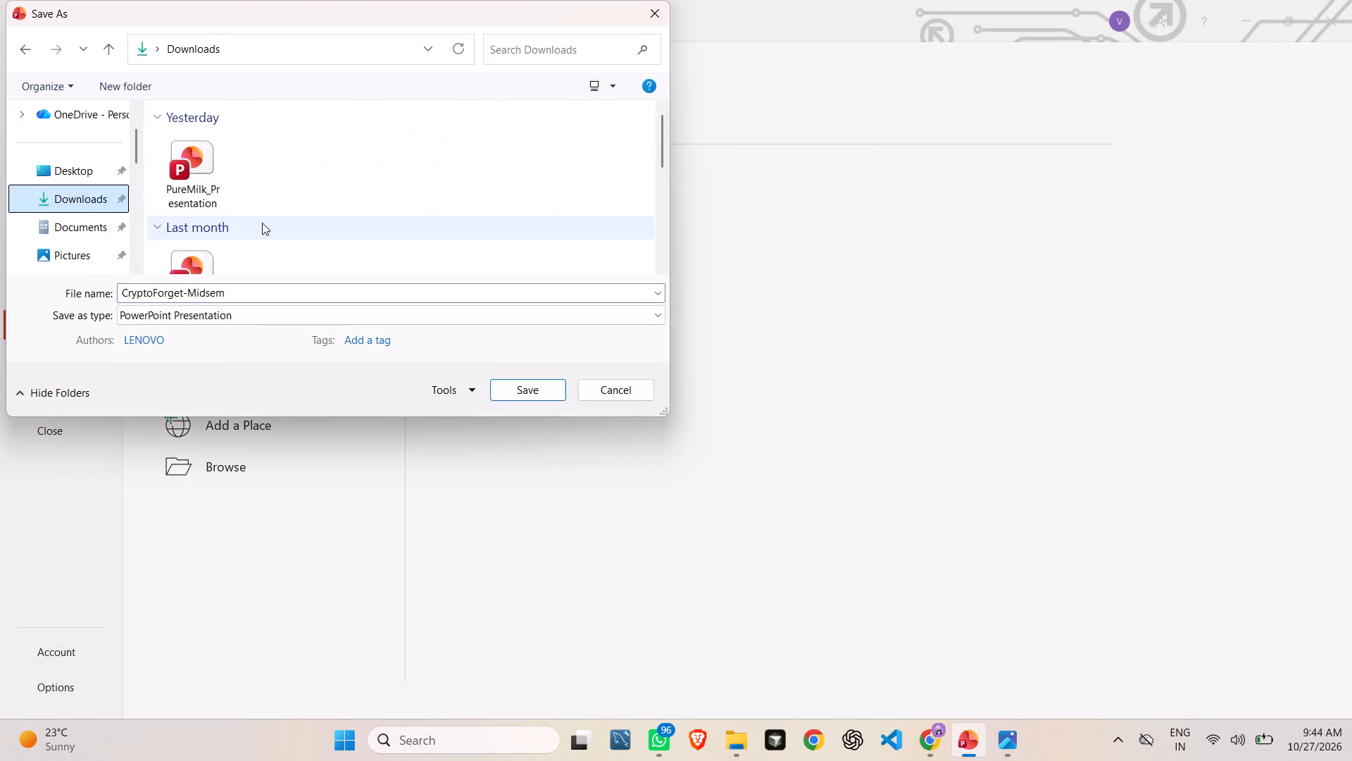
pyautogui.scroll(-1, 289, 293)
pyautogui.scroll(-1, 244, 196)
pyautogui.scroll(1, 253, 187)
# Save the copy as CryptoForget-Midsem, in PowerPoint Presentation format, in the Desktop folder after browsing the other save locations.
pyautogui.scroll(1, 253, 187)
pyautogui.scroll(-1, 278, 176)
pyautogui.scroll(1, 301, 183)
pyautogui.scroll(-1, 303, 168)
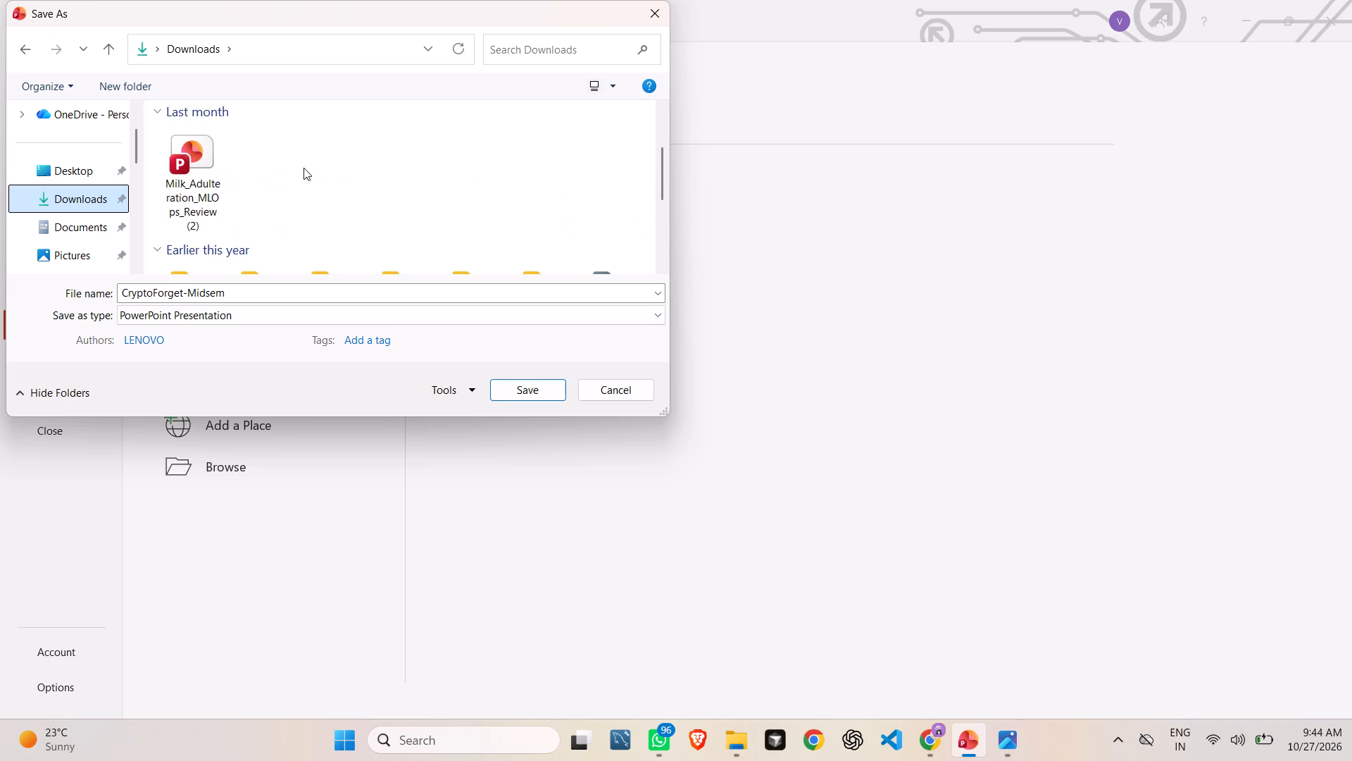
pyautogui.scroll(-1, 303, 168)
pyautogui.scroll(1, 281, 163)
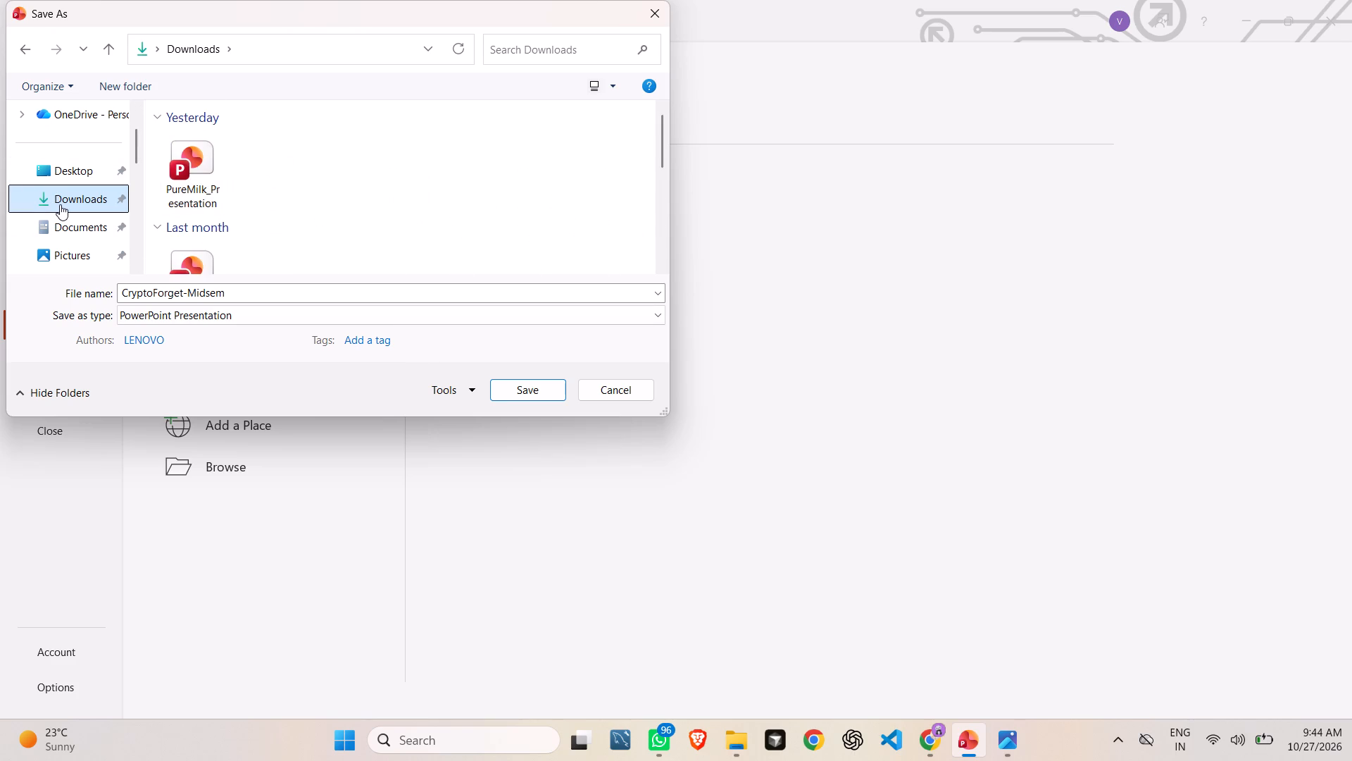
pyautogui.scroll(-1, 60, 204)
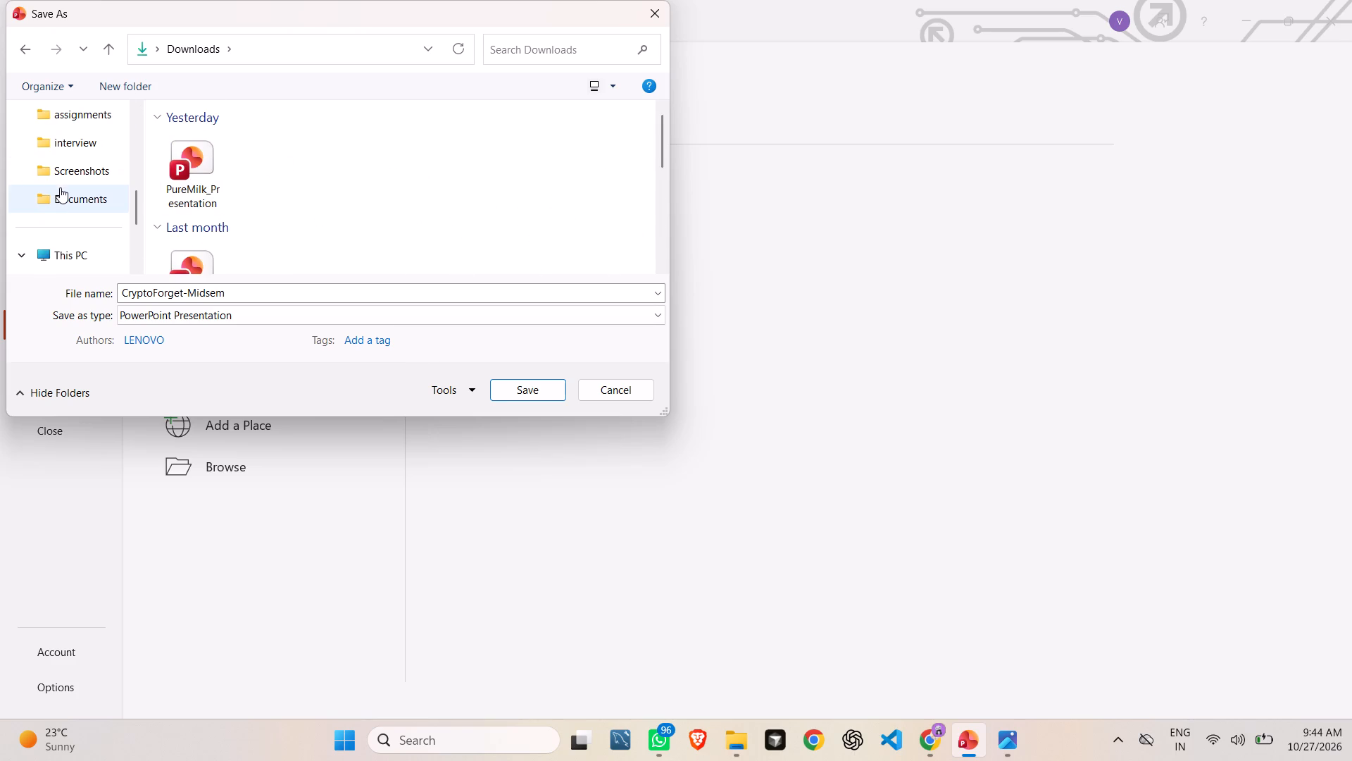
pyautogui.doubleClick(60, 187)
pyautogui.scroll(4, 55, 115)
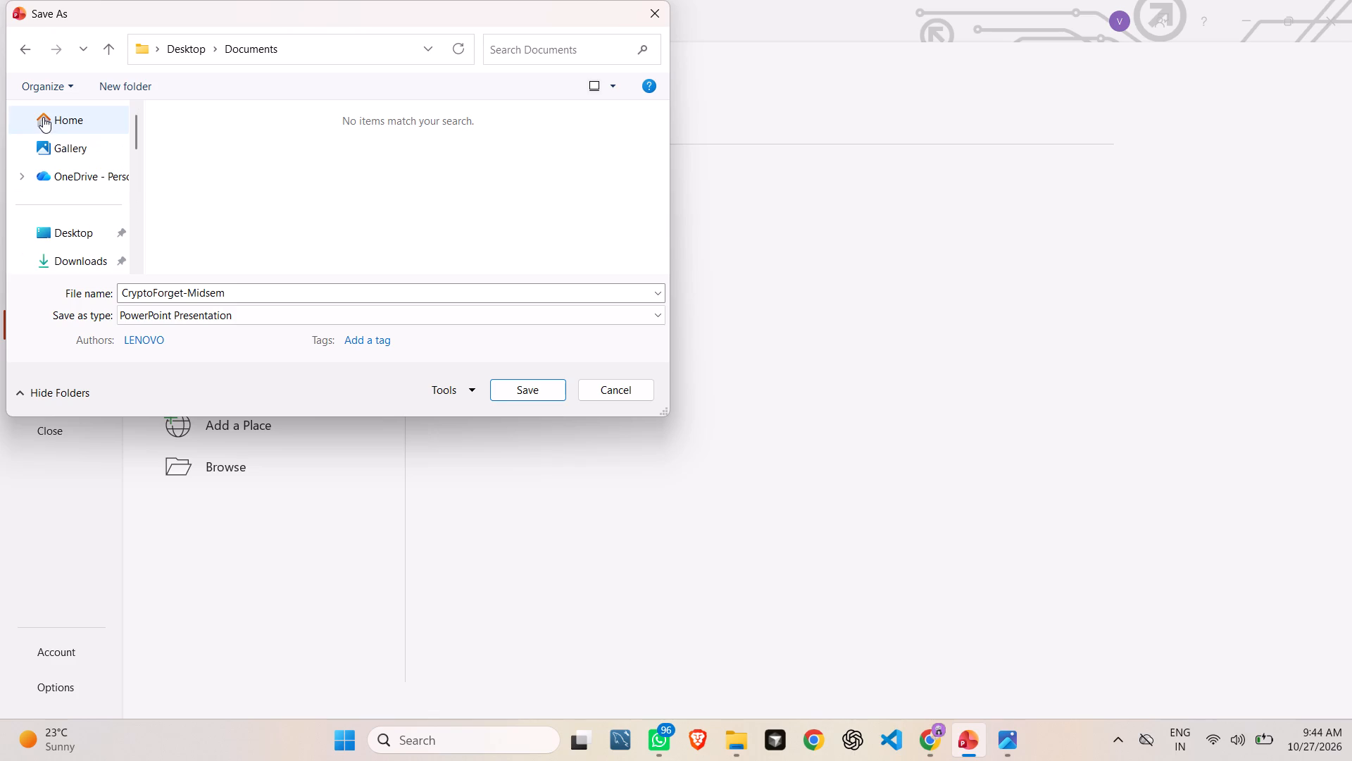
pyautogui.click(43, 117)
pyautogui.scroll(-3, 255, 180)
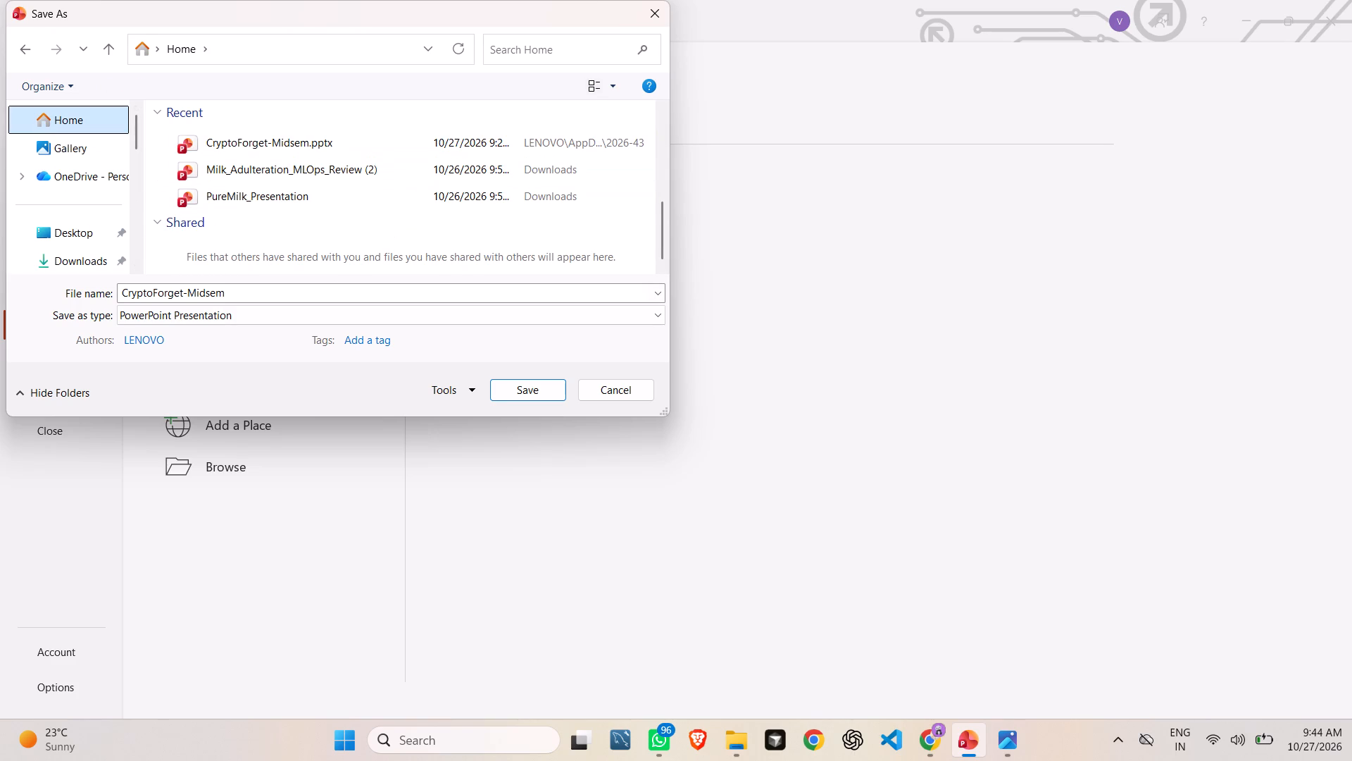
pyautogui.click(49, 235)
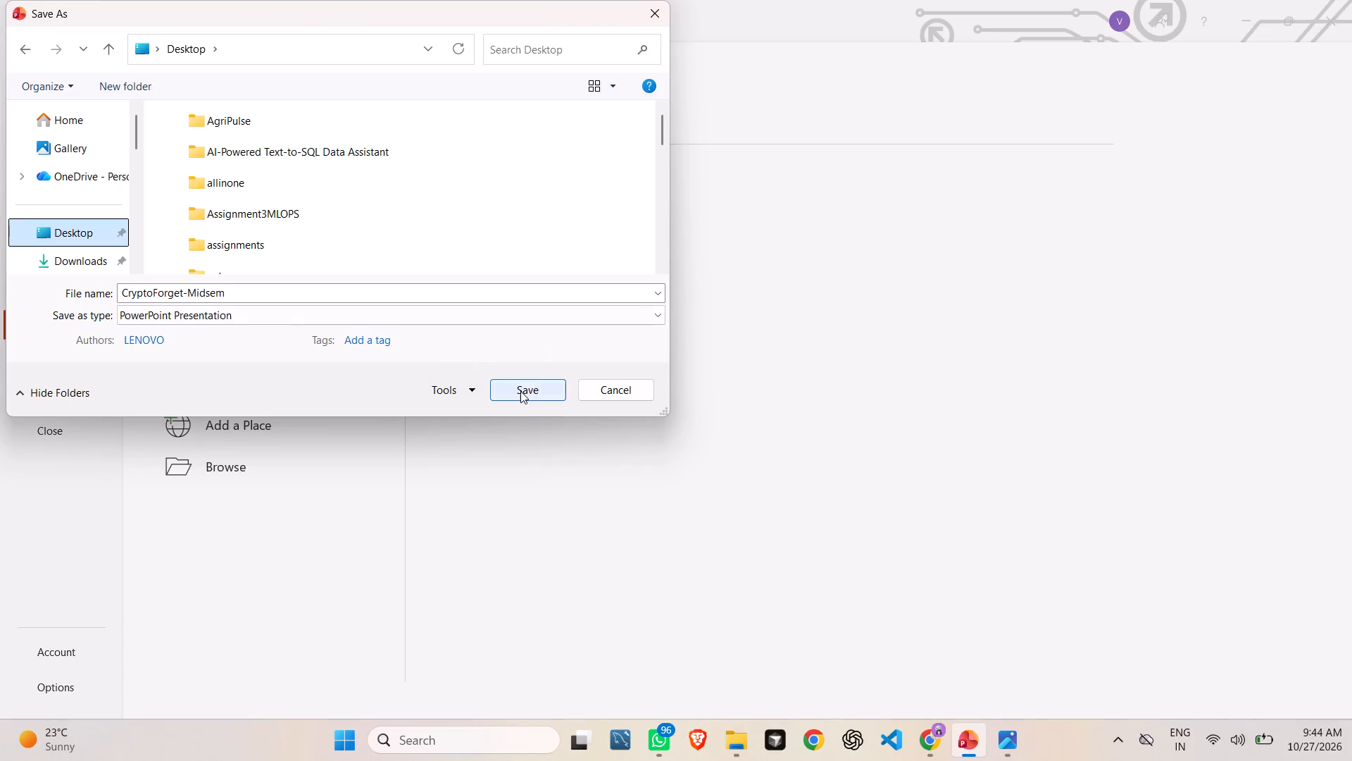
pyautogui.click(520, 391)
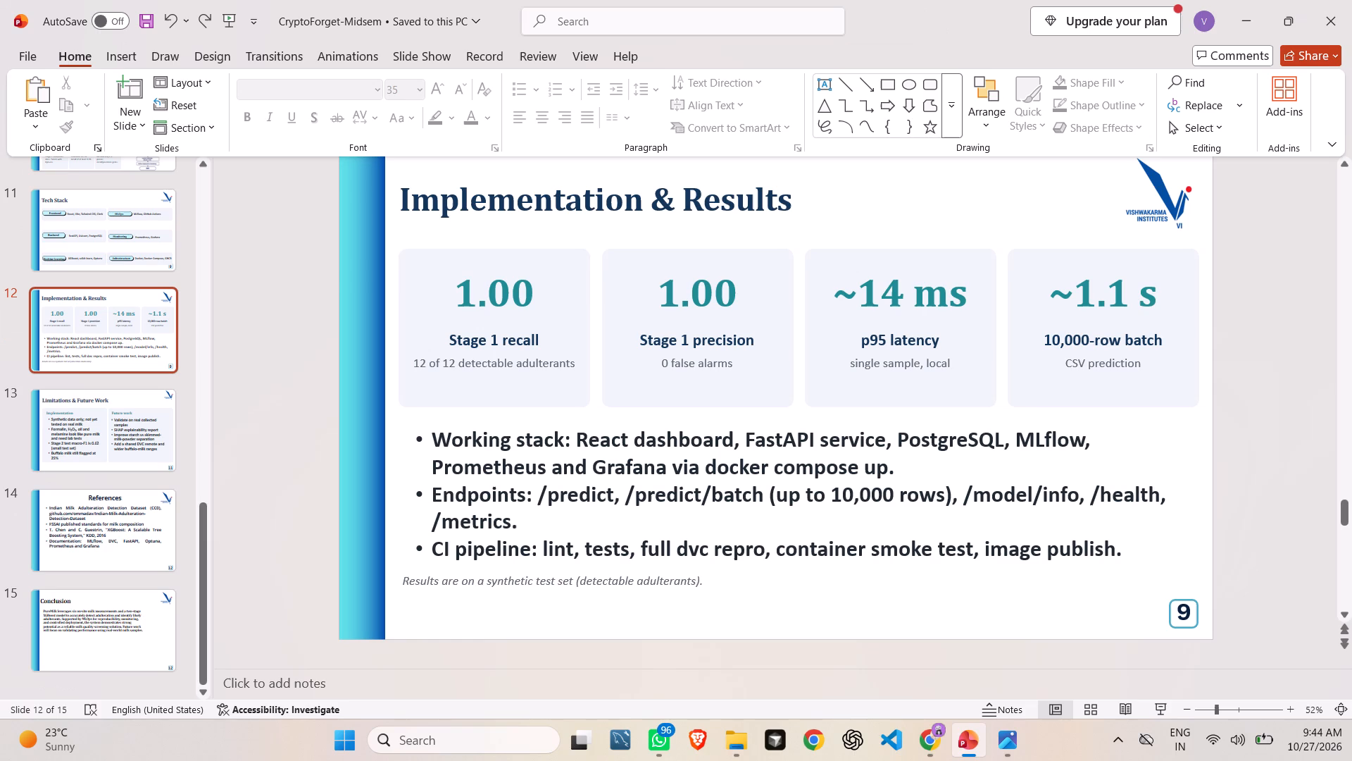
# Go back to the title slide and switch to the Windows desktop where the copy was saved.
pyautogui.scroll(18, 584, 441)
pyautogui.scroll(9, 584, 441)
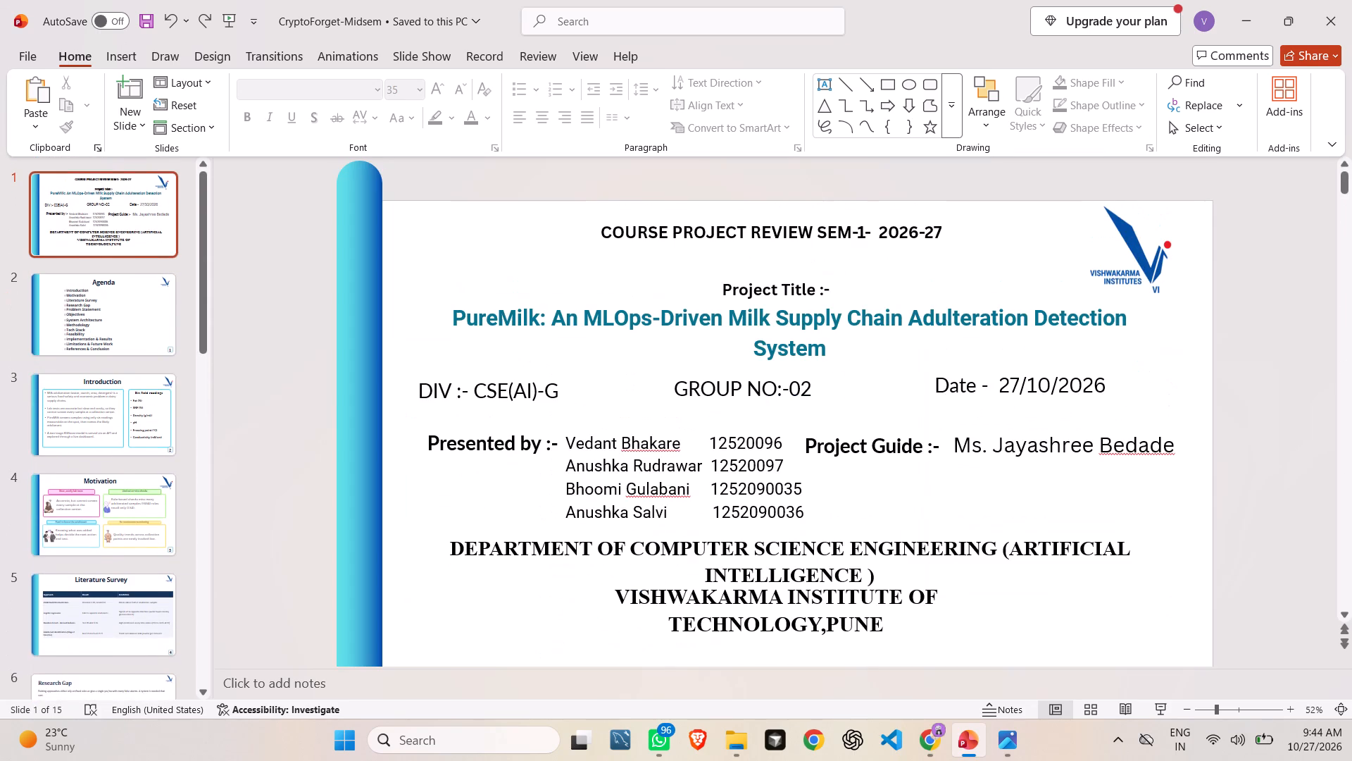
pyautogui.press('super+d')
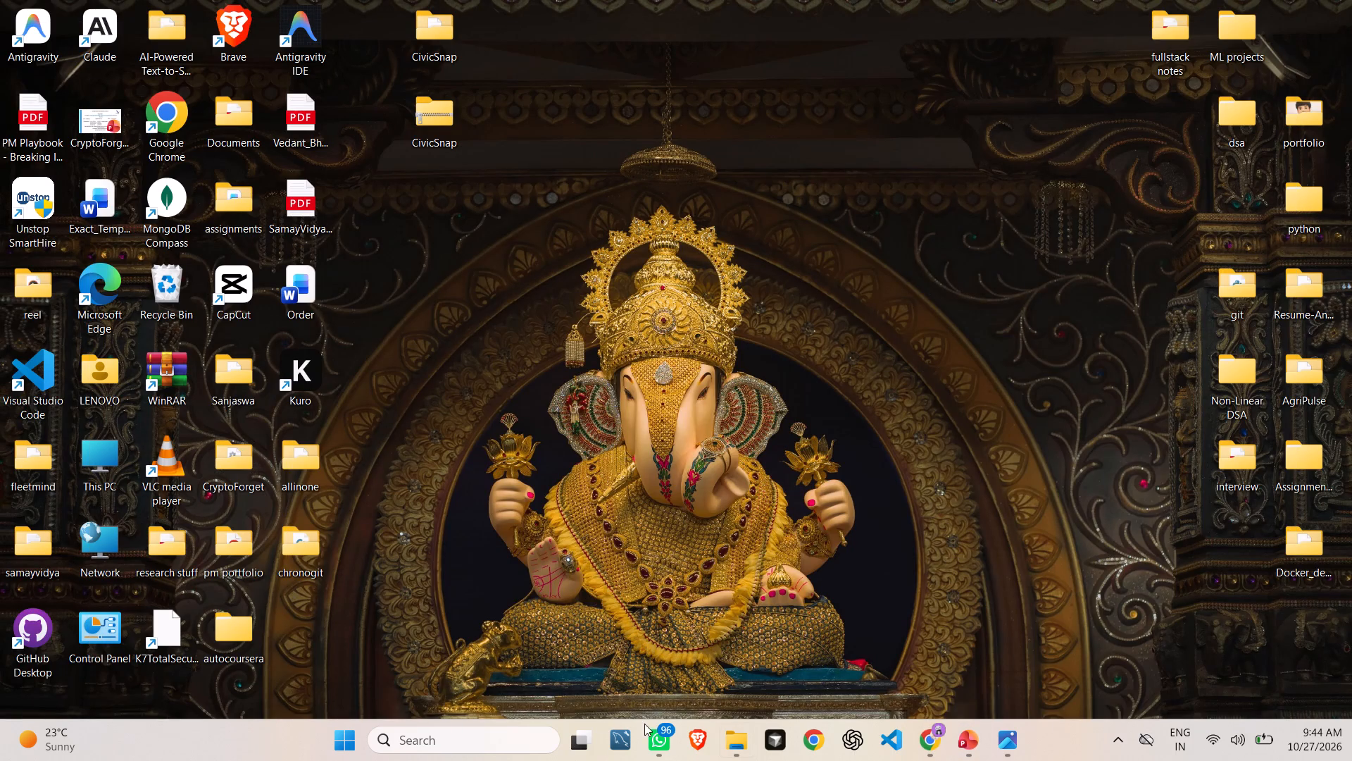
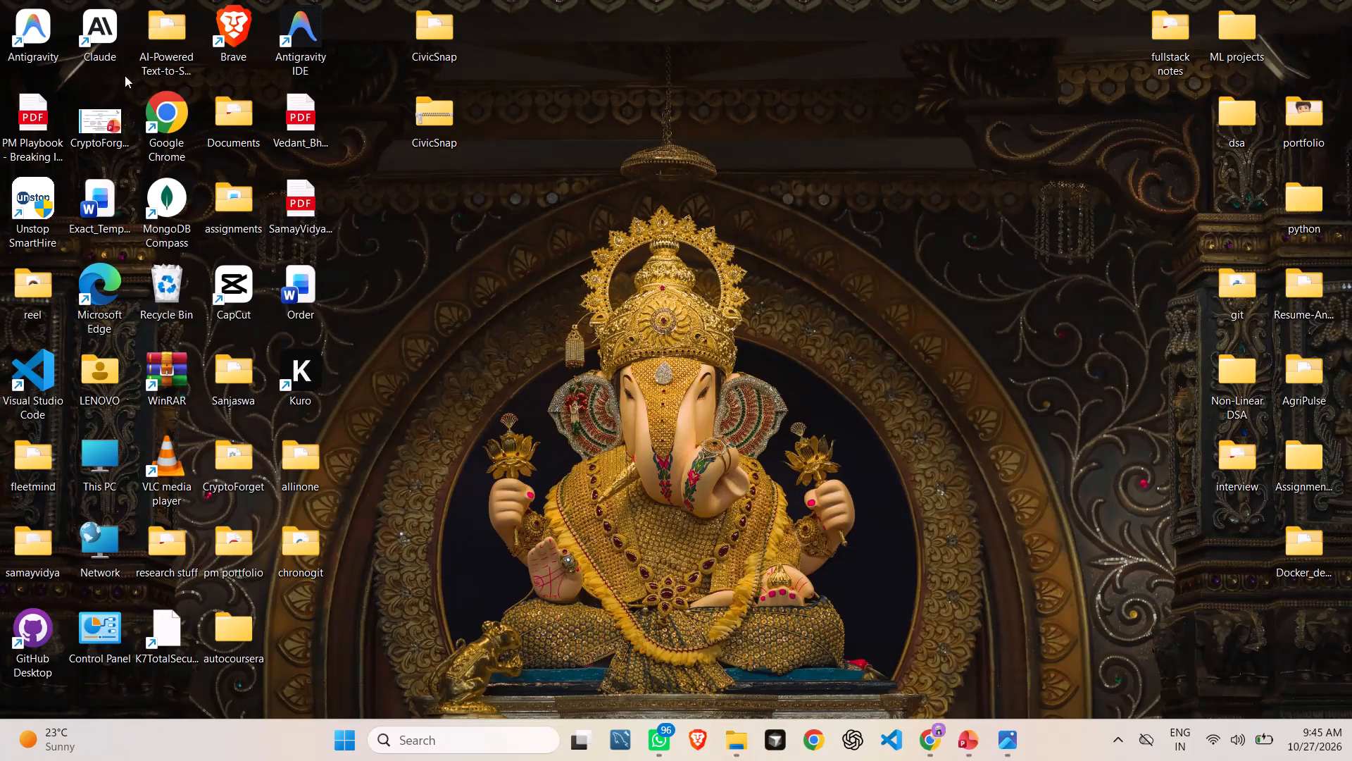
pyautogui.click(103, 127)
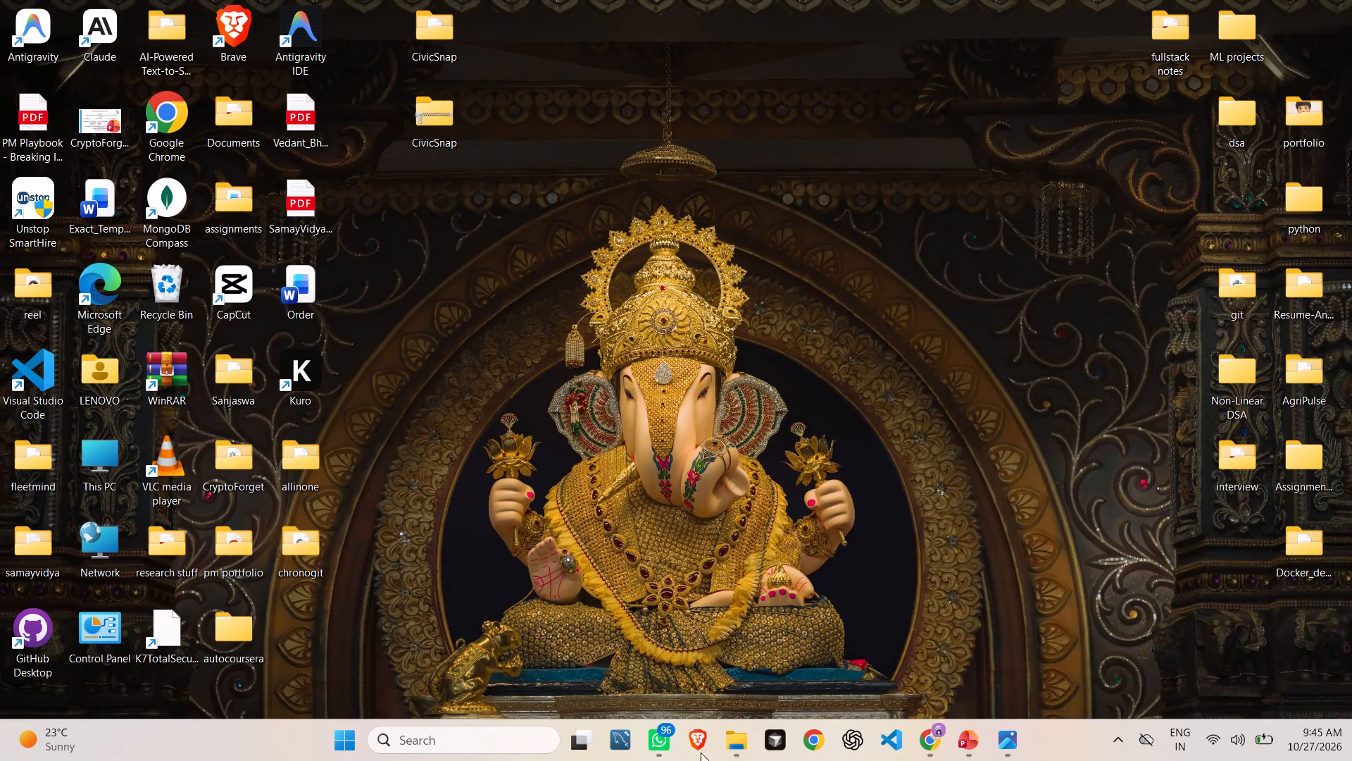